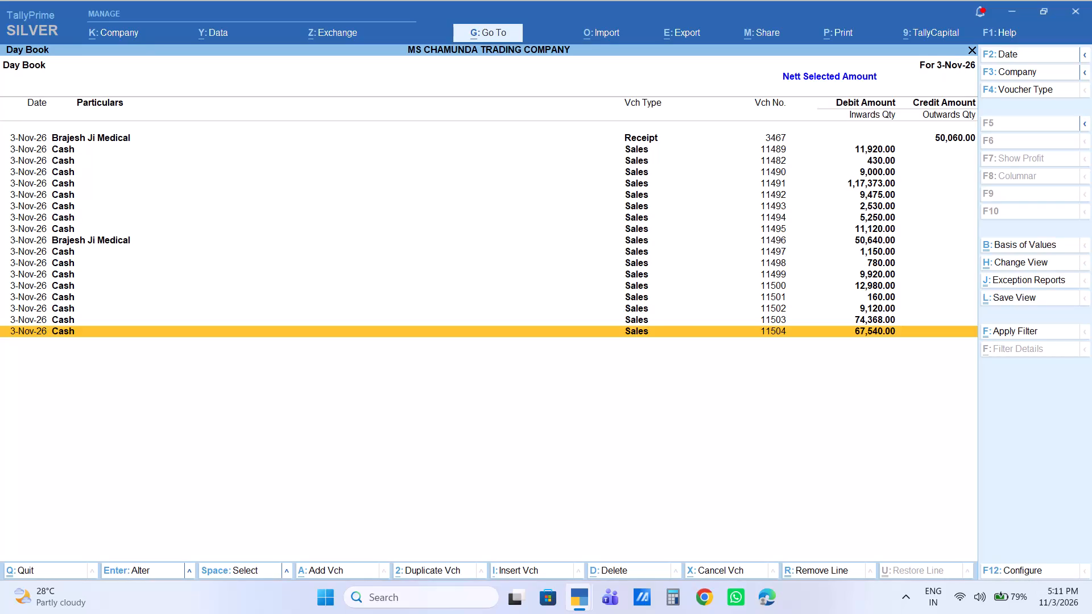
# Leave the Day Book and open the ledger vouchers of the Dadar customer, searching the ledger list for "suni".
pyautogui.press('Escape')
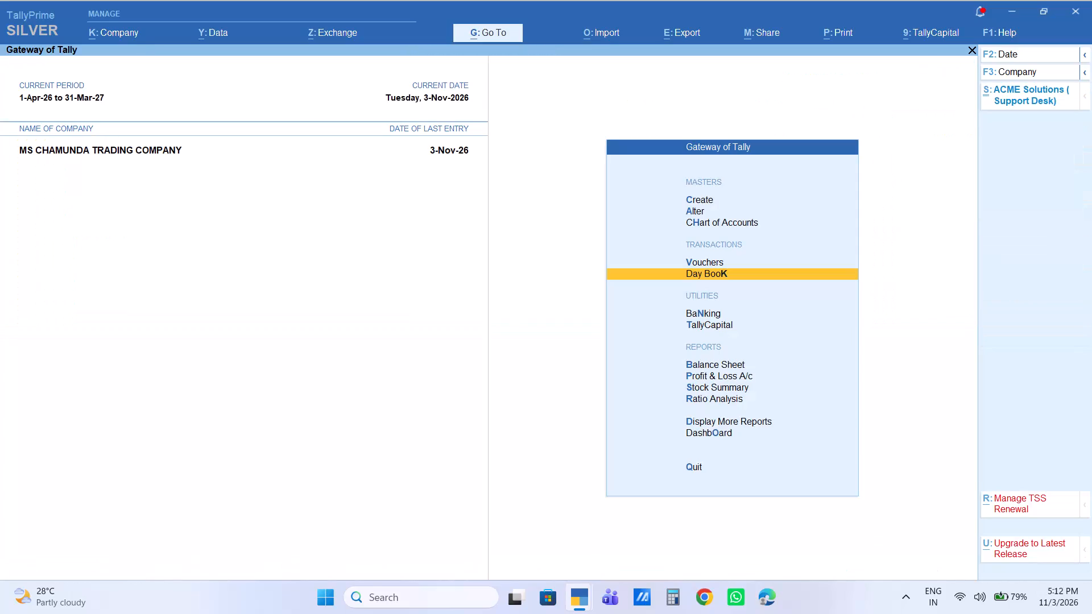
pyautogui.write('da')
pyautogui.write('lsuni')
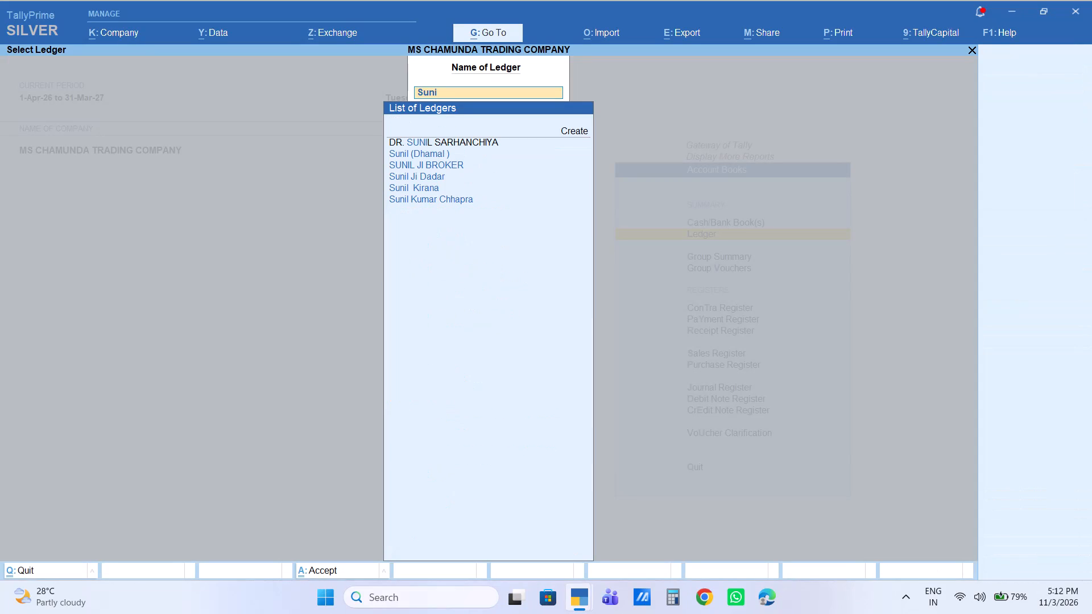
pyautogui.press('Down')
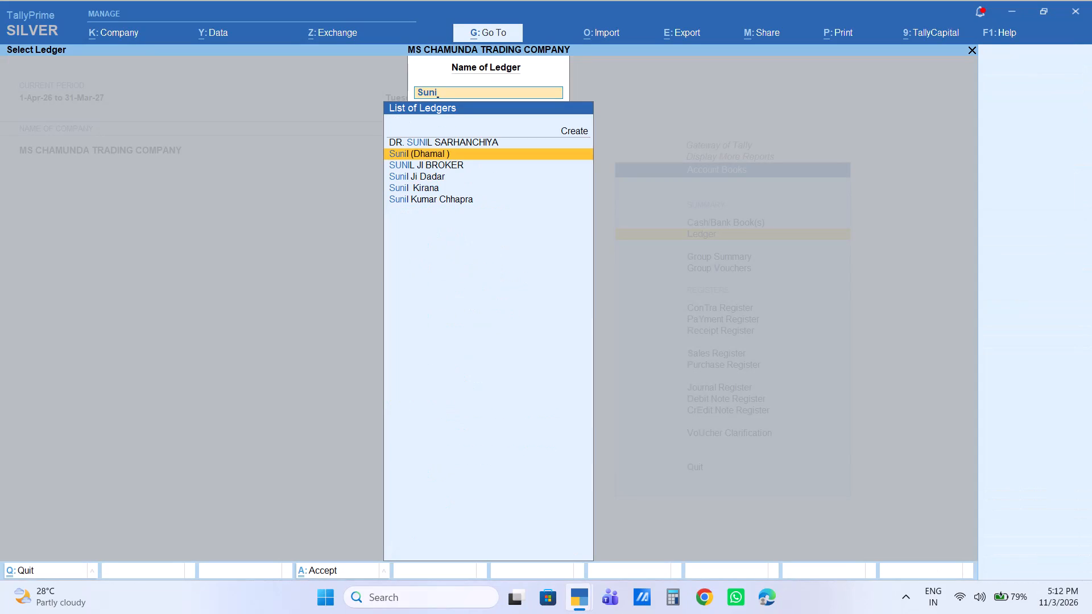
pyautogui.press('Down')
pyautogui.press('Down')
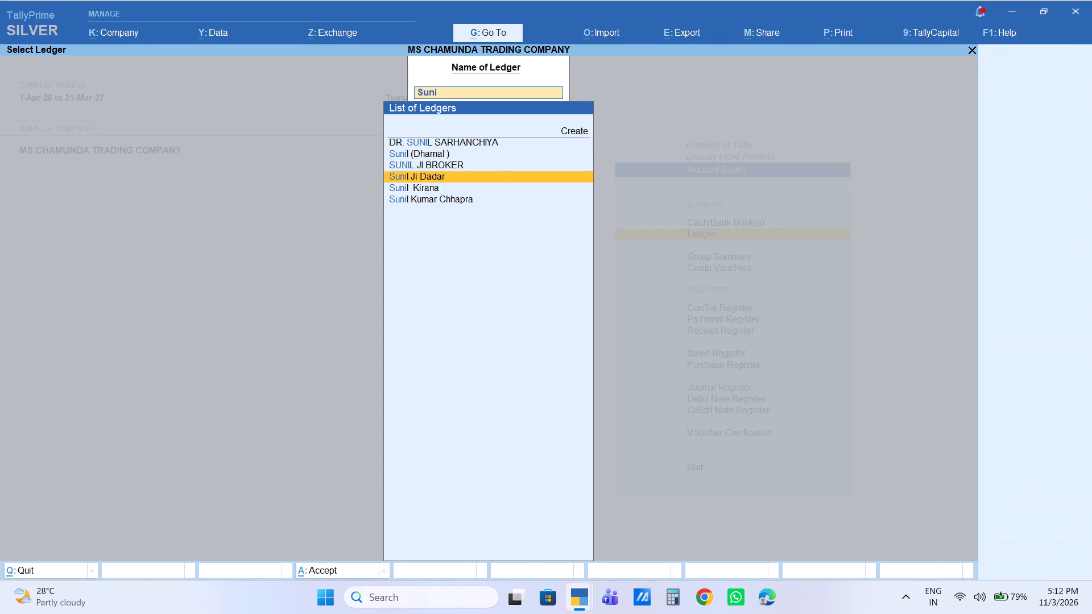
pyautogui.press('Return')
pyautogui.press('Return')
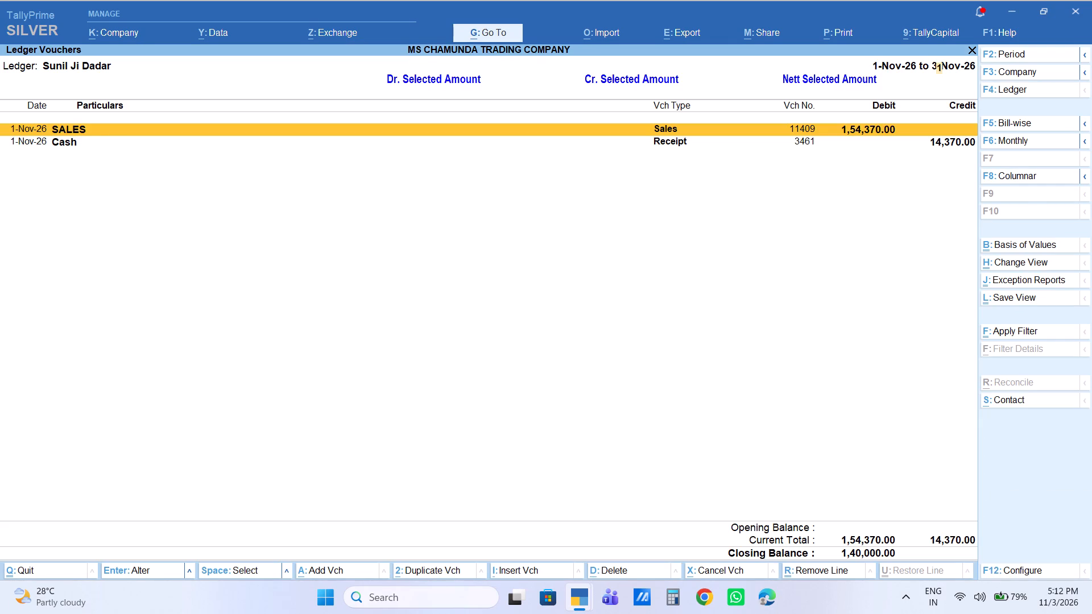
# Open sales voucher 11409 of 1-Nov-26 for alteration and go to its item lines.
pyautogui.press('Return')
pyautogui.press('Return')
pyautogui.press('Return')
pyautogui.press('Return')
pyautogui.press('Return')
pyautogui.press('Return')
pyautogui.press('Return')
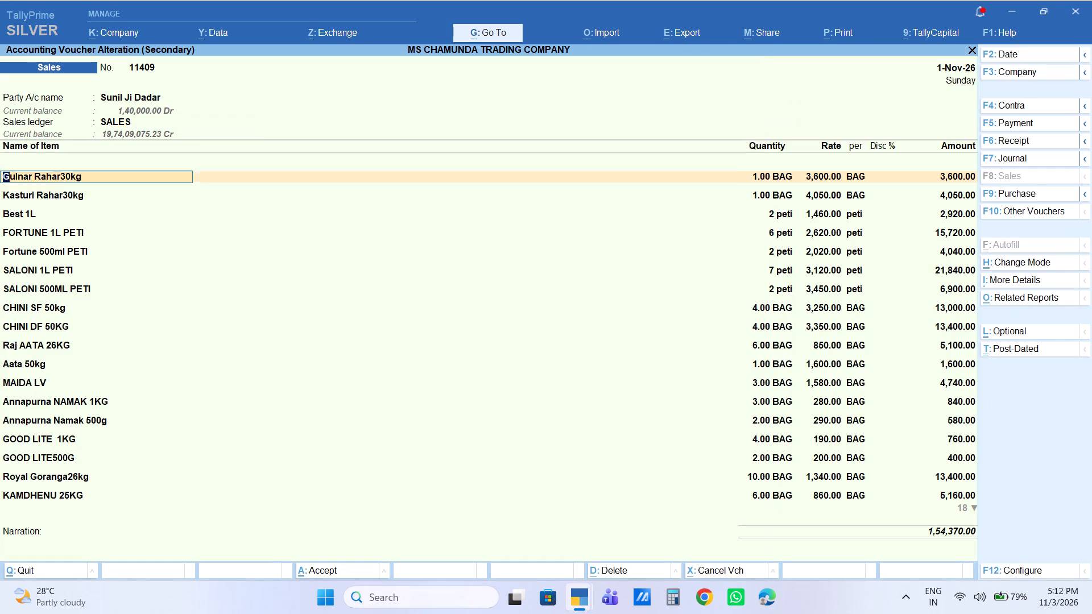
# Set the rate of the Gulnar Rahar30kg item to 3,450 per bag.
pyautogui.press('Return')
pyautogui.press('Return')
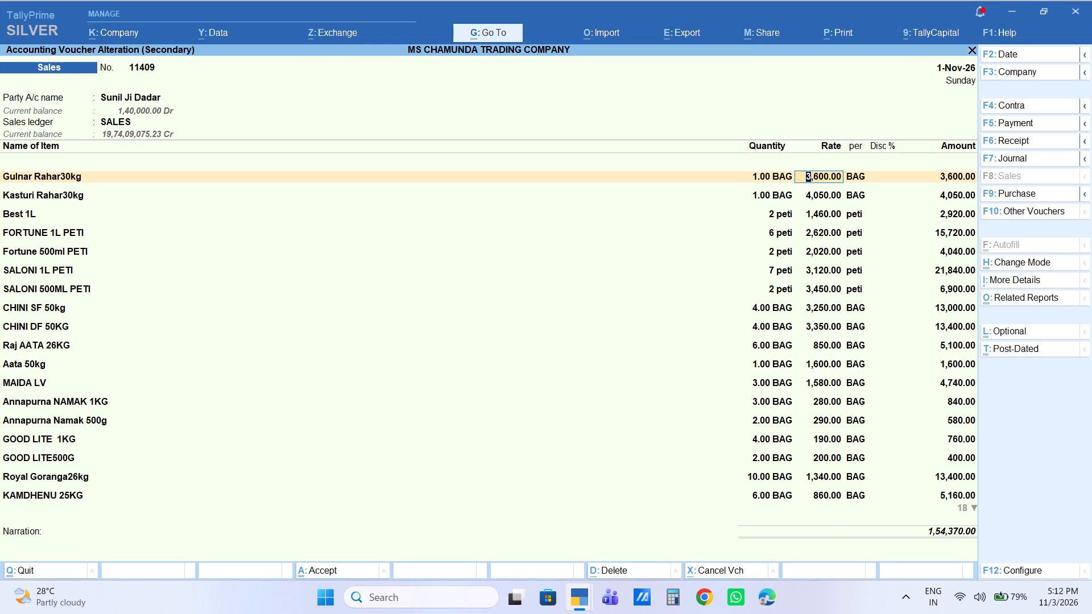
pyautogui.write('3450')
pyautogui.press('Return')
pyautogui.press('Return')
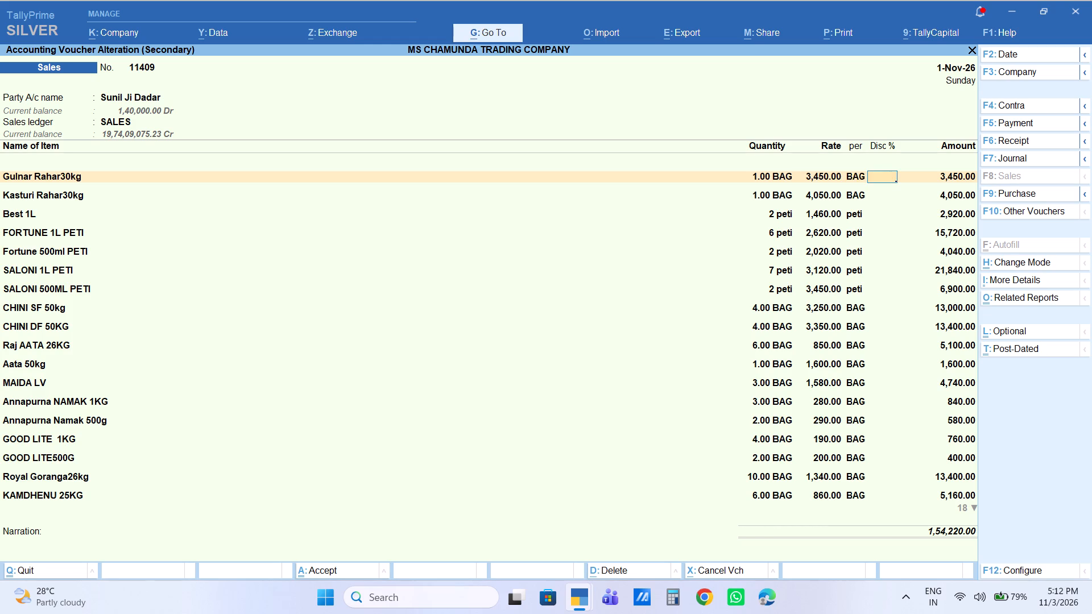
# Set the amount of the SALONI 500ML PETI item to 7,050.
pyautogui.press('Return')
pyautogui.press('Return')
pyautogui.press('Return')
pyautogui.press('Return')
pyautogui.press('Return')
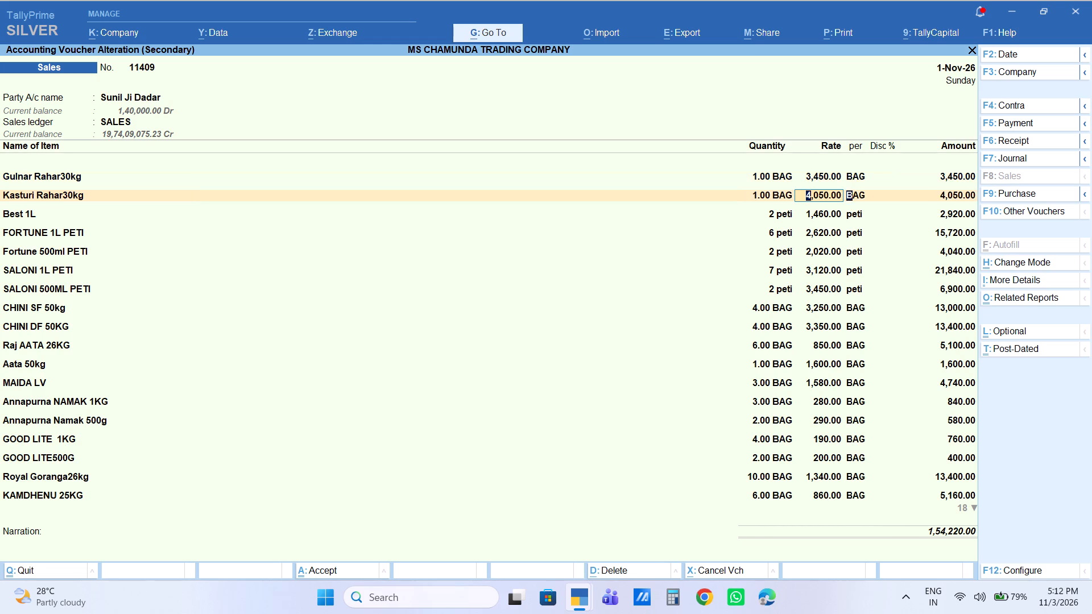
pyautogui.press('BackSpace')
pyautogui.press('Right')
pyautogui.press('Return')
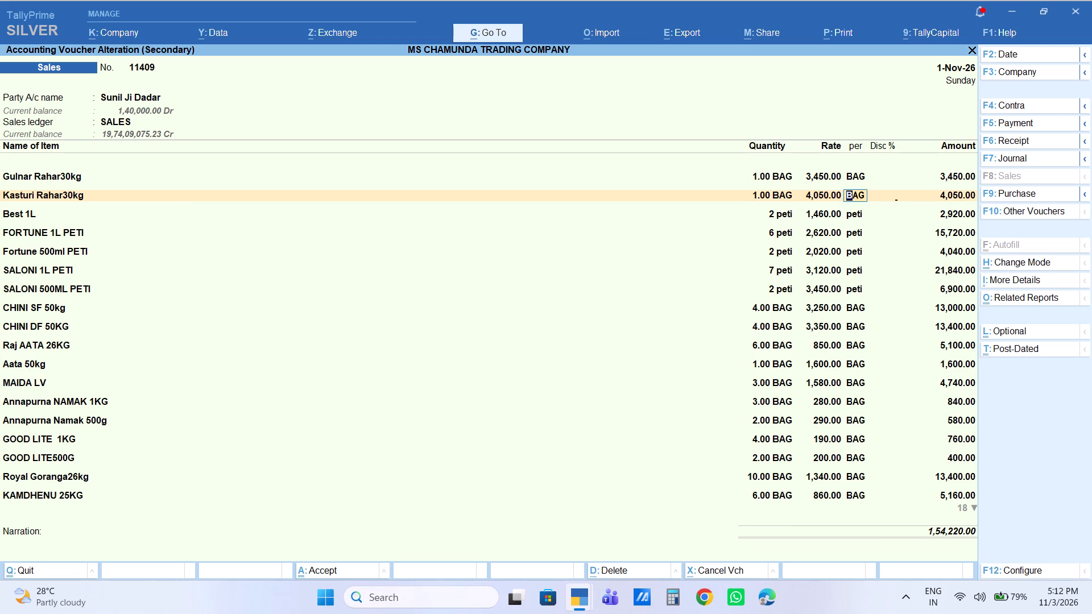
pyautogui.press('Return')
pyautogui.press('Return')
pyautogui.press('Return')
pyautogui.press('Return')
pyautogui.press('Return')
pyautogui.press('Return')
pyautogui.press('Return')
pyautogui.press('Return')
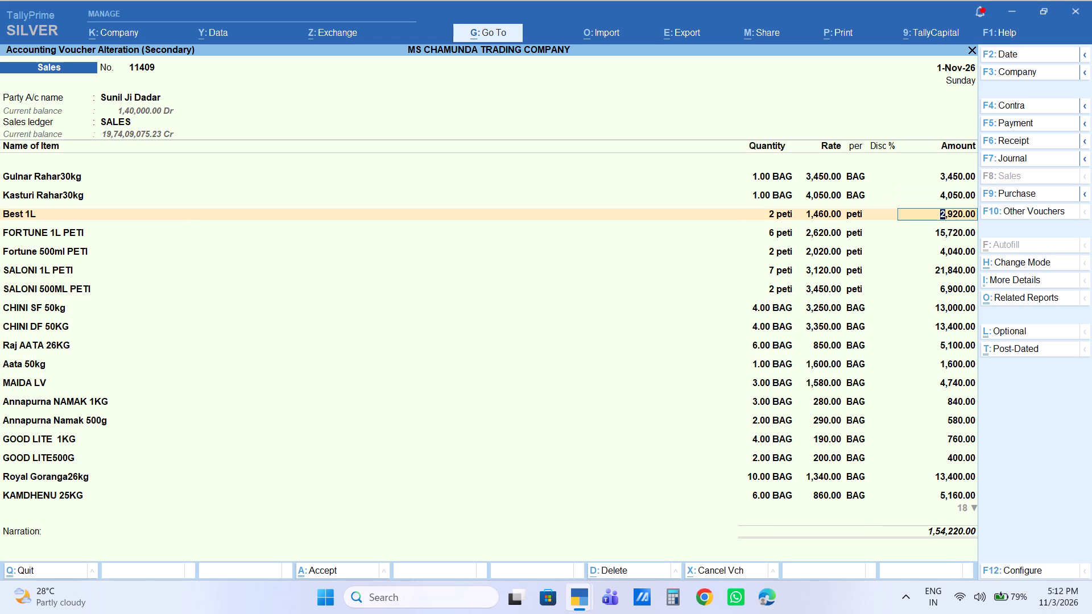
pyautogui.press('Down')
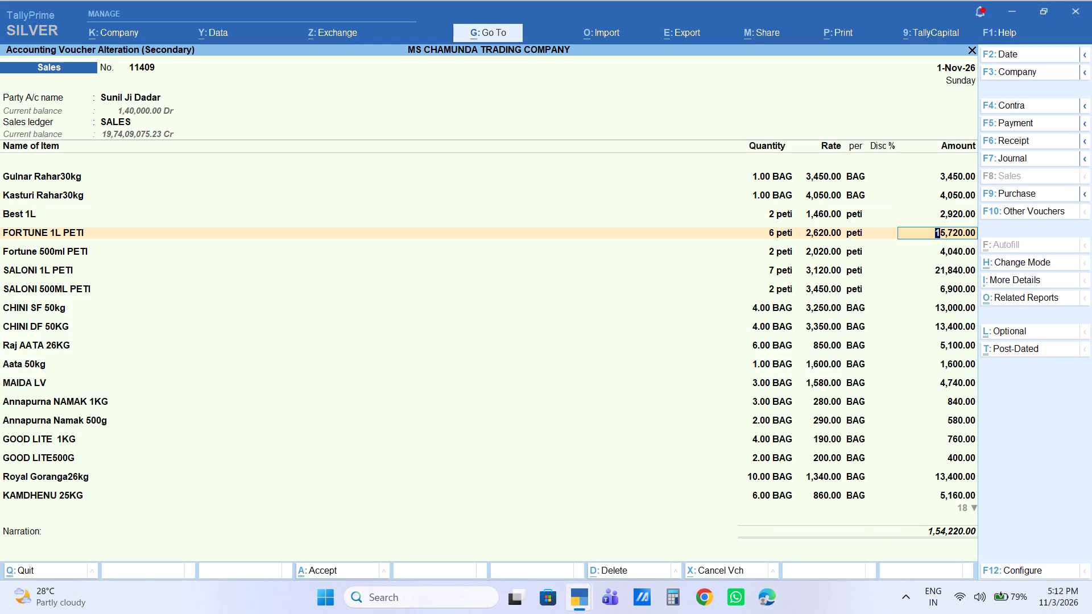
pyautogui.press('Down')
pyautogui.press('Down')
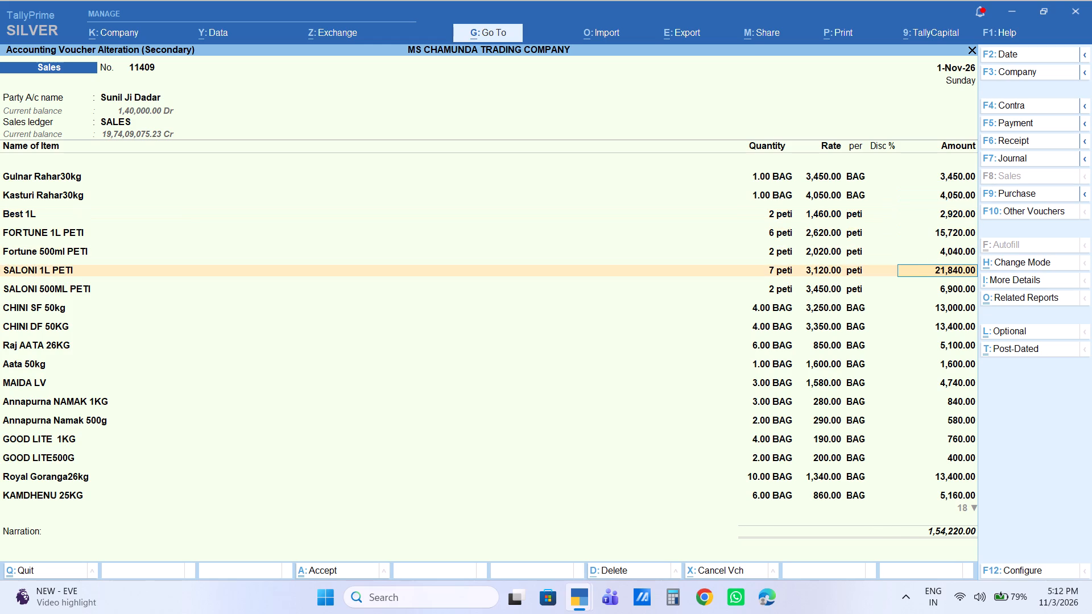
pyautogui.press('Down')
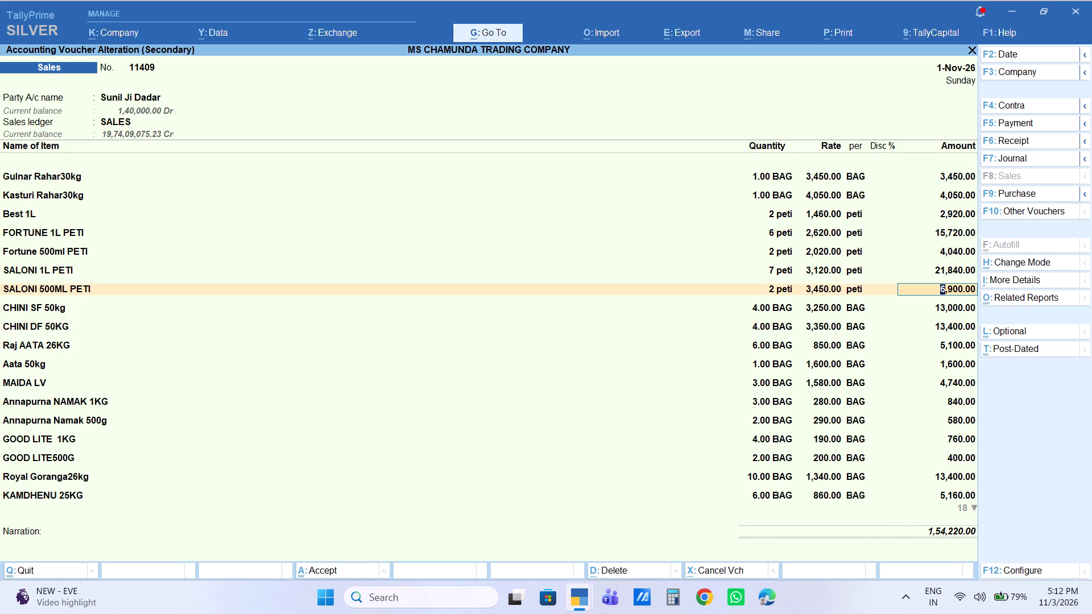
pyautogui.press('Up')
pyautogui.press('Down')
pyautogui.write('70')
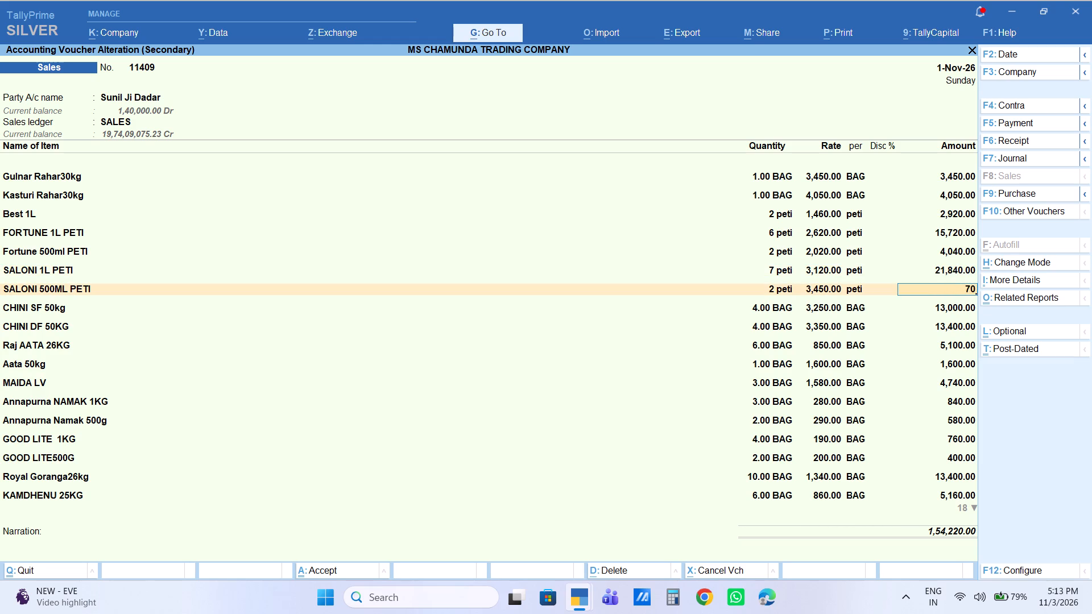
pyautogui.write('50')
pyautogui.press('Return')
# Remove the Aata 50kg line from the voucher by replacing its item with End of List.
pyautogui.press('Return')
pyautogui.press('Return')
pyautogui.press('Return')
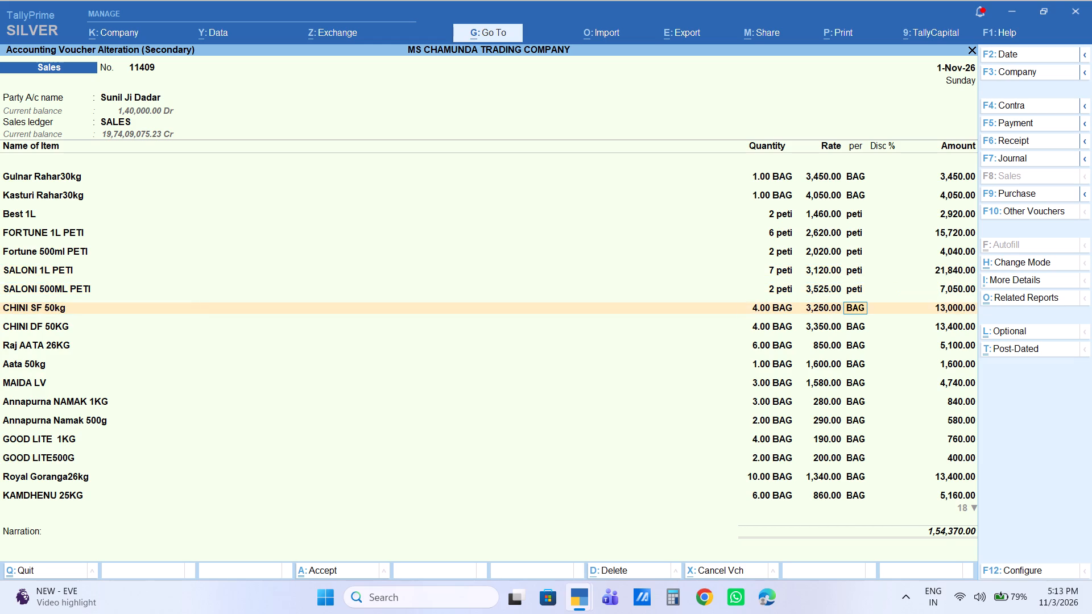
pyautogui.press('Return')
pyautogui.press('Return')
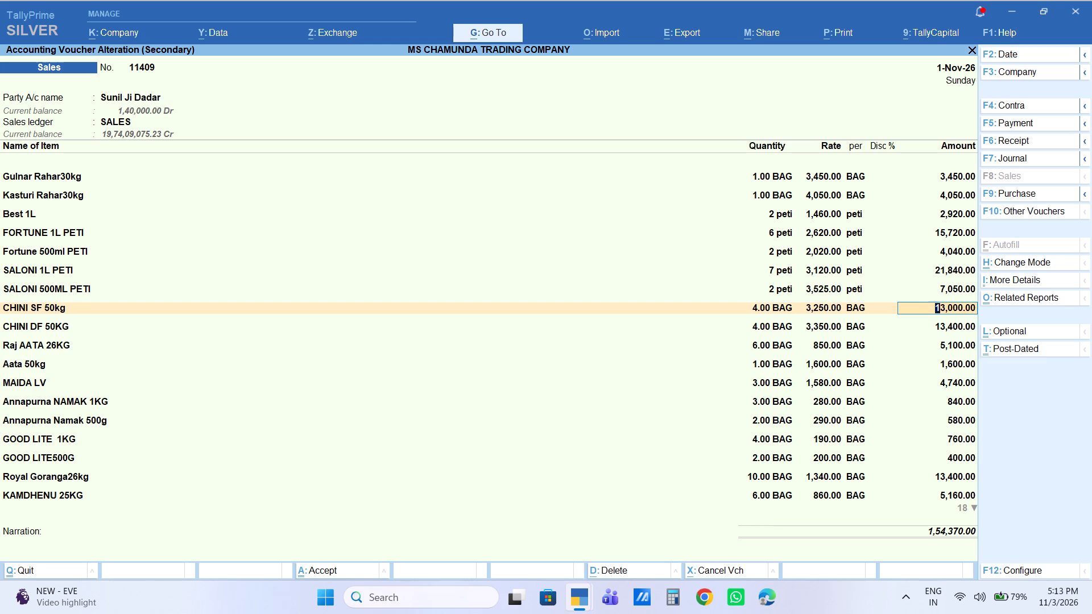
pyautogui.press('Down')
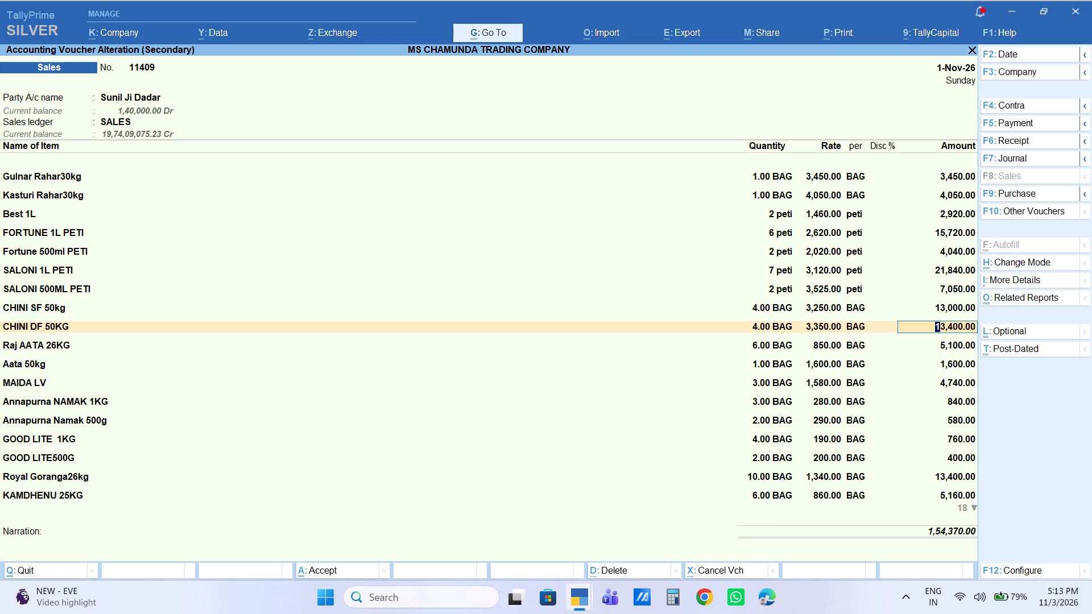
pyautogui.press('Return')
pyautogui.press('Return')
pyautogui.press('Return')
pyautogui.press('Return')
pyautogui.press('Return')
pyautogui.press('Return')
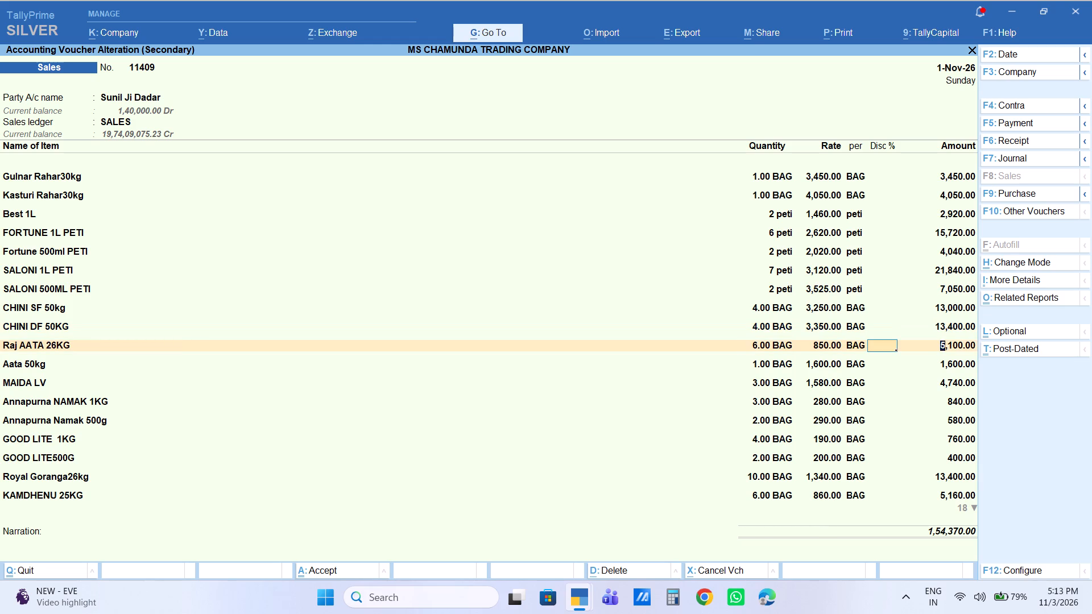
pyautogui.press('Return')
pyautogui.press('Return')
pyautogui.press('Return')
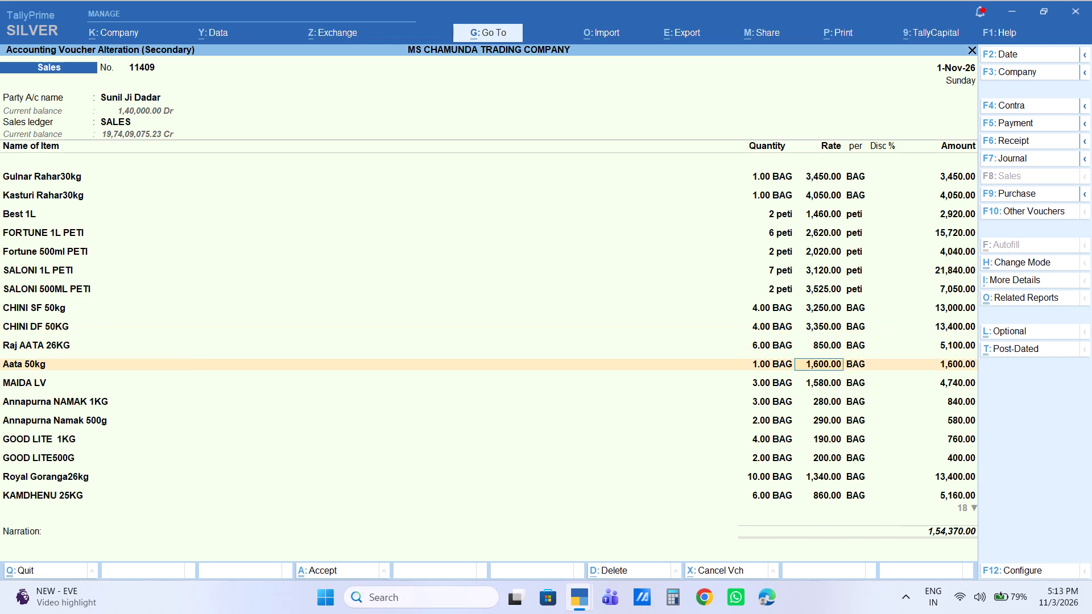
pyautogui.press('BackSpace')
pyautogui.press('BackSpace')
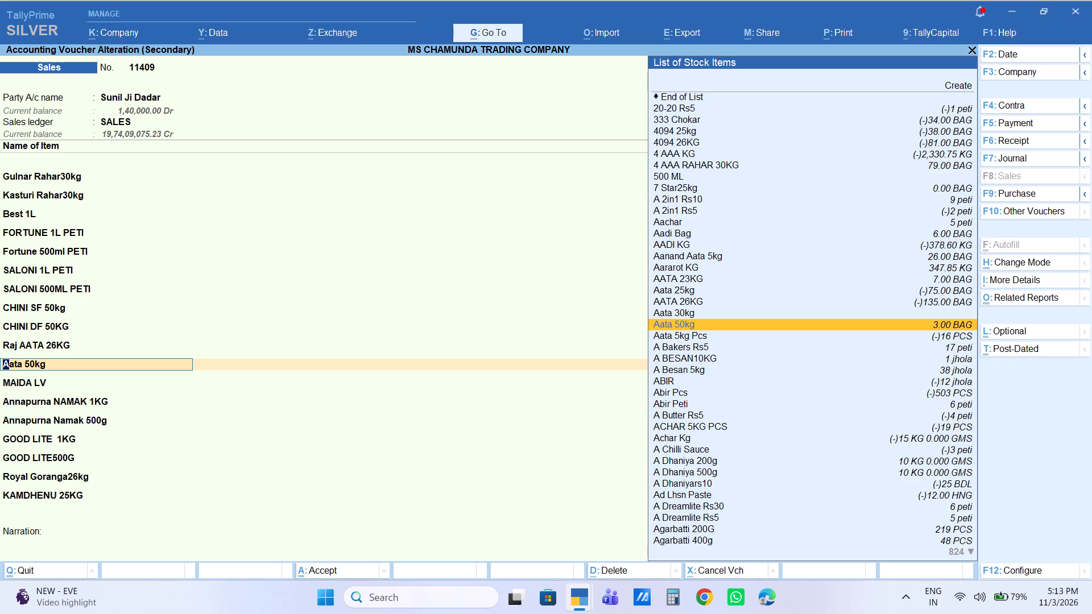
pyautogui.press('e')
pyautogui.write('nd')
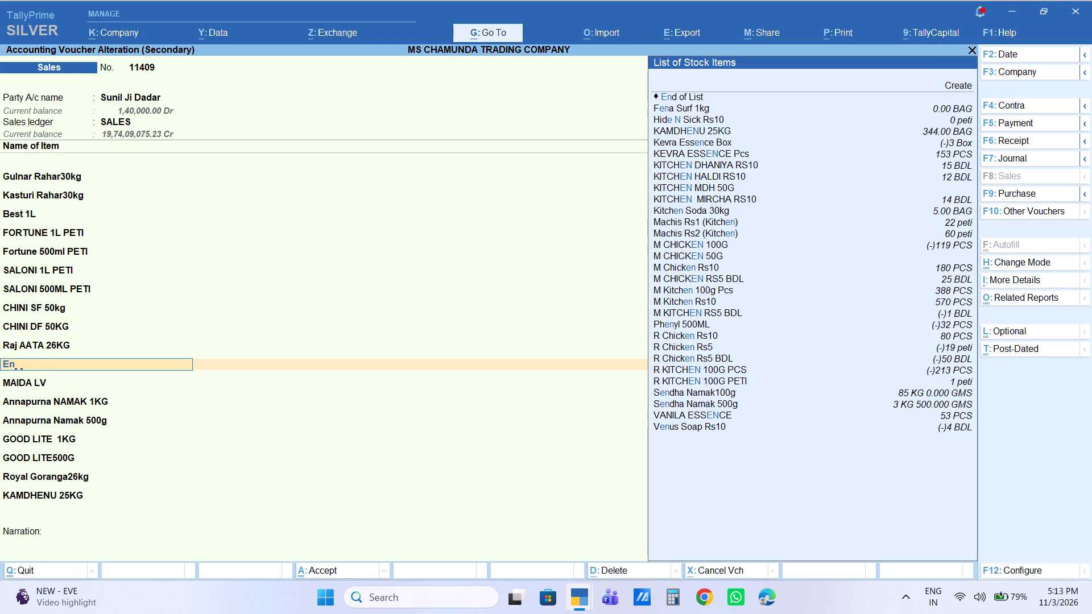
pyautogui.press('Down')
pyautogui.press('Return')
# Check the rates and amounts of the item lines from MAIDA LV down to Sarangi Tel Tina.
pyautogui.press('Return')
pyautogui.press('Return')
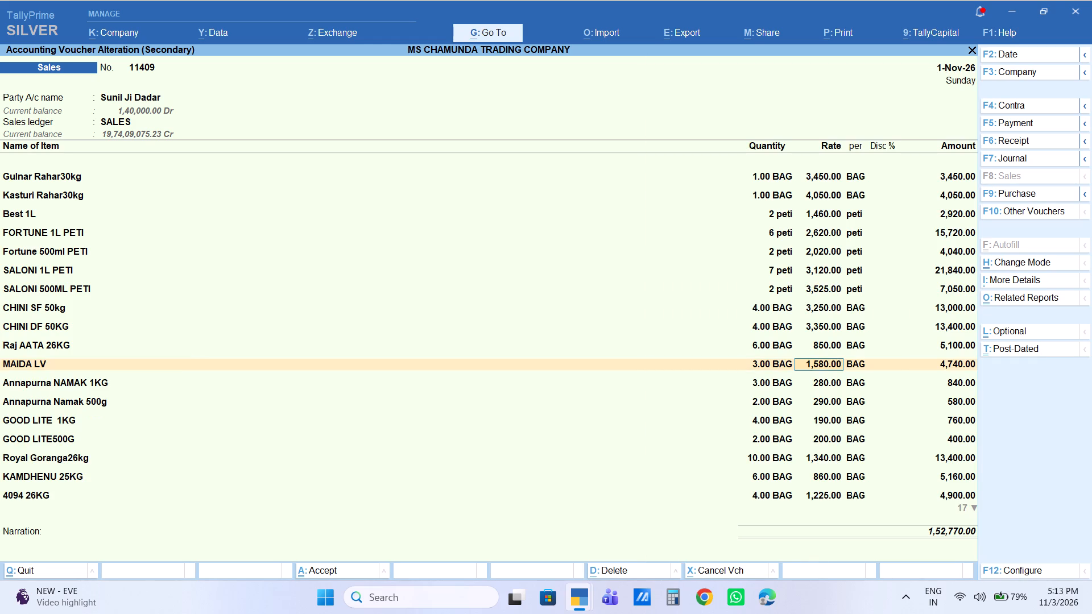
pyautogui.press('Return')
pyautogui.press('Return')
pyautogui.press('Return')
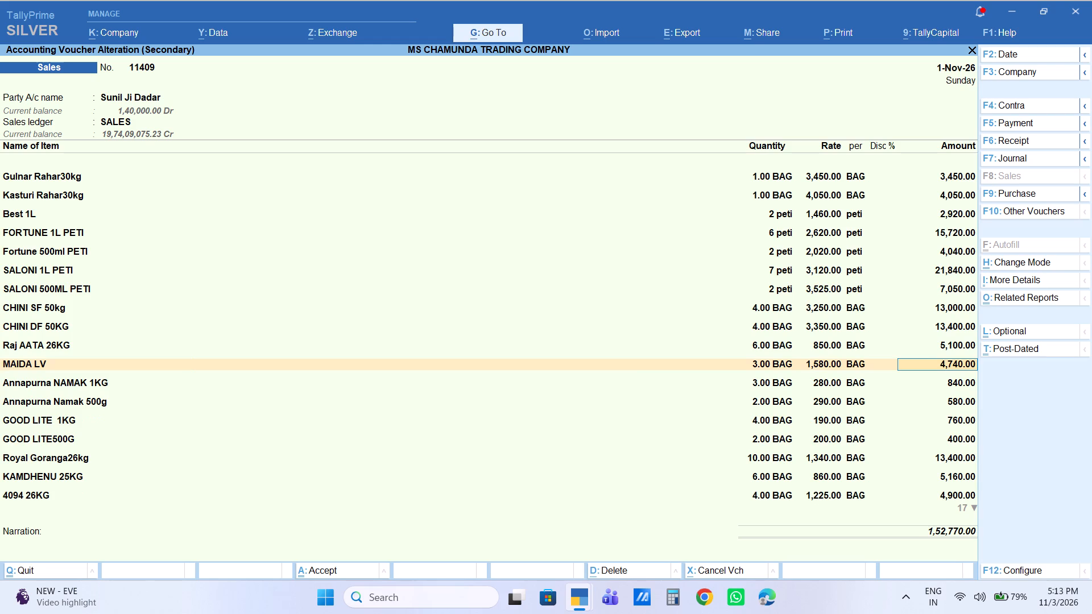
pyautogui.press('Down')
pyautogui.press('Down')
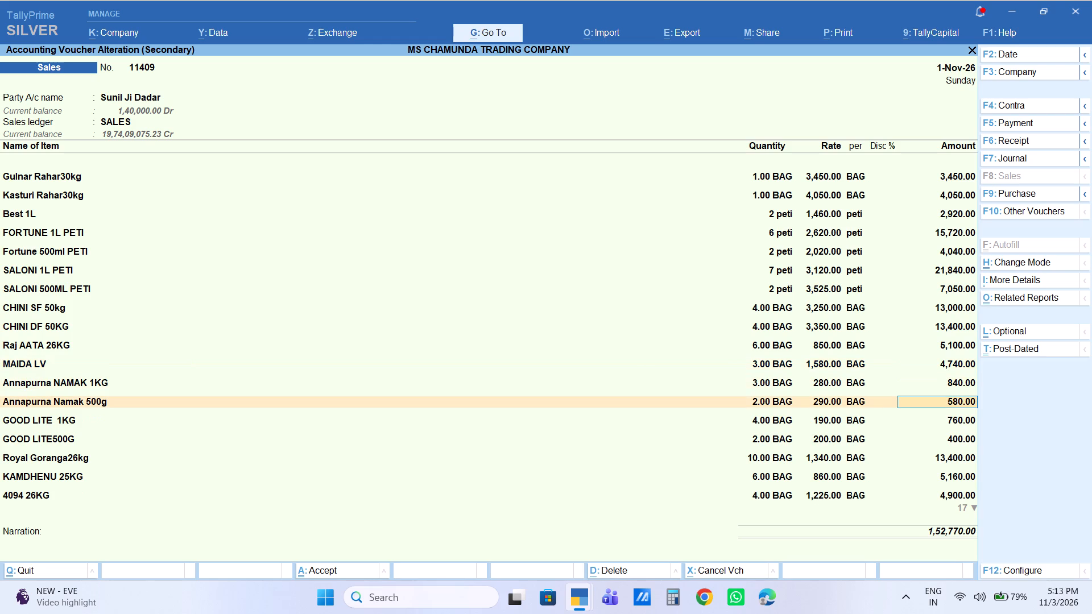
pyautogui.press('Down')
pyautogui.press('Down')
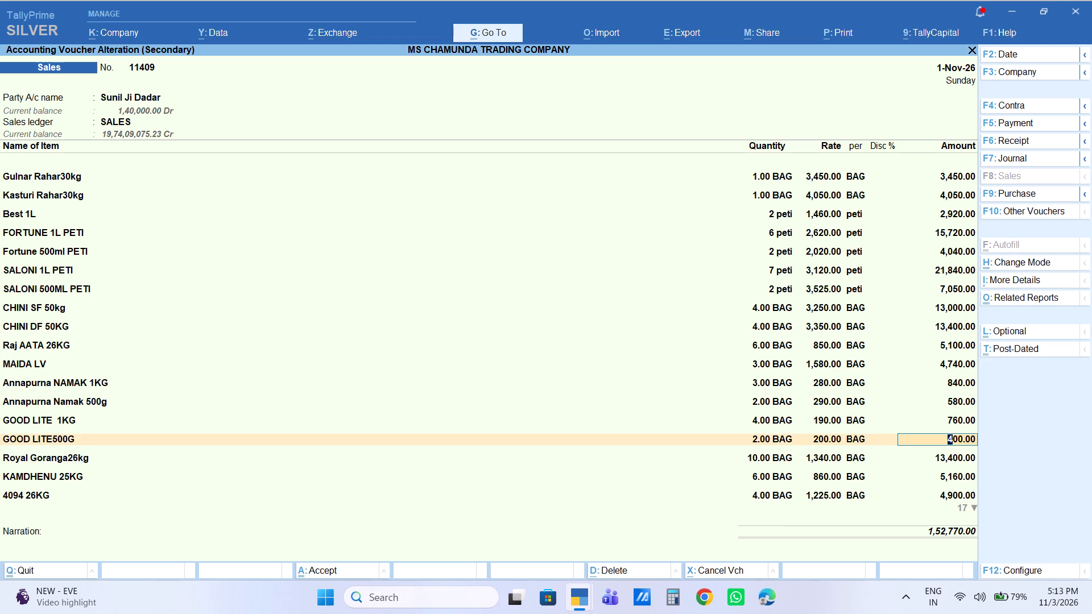
pyautogui.press('Down')
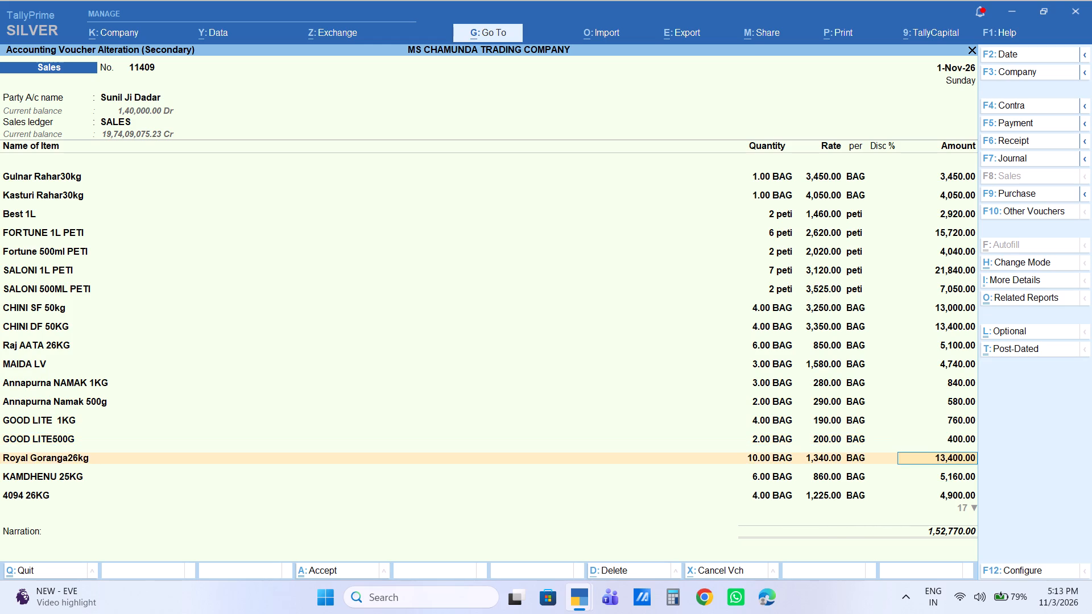
pyautogui.press('Down')
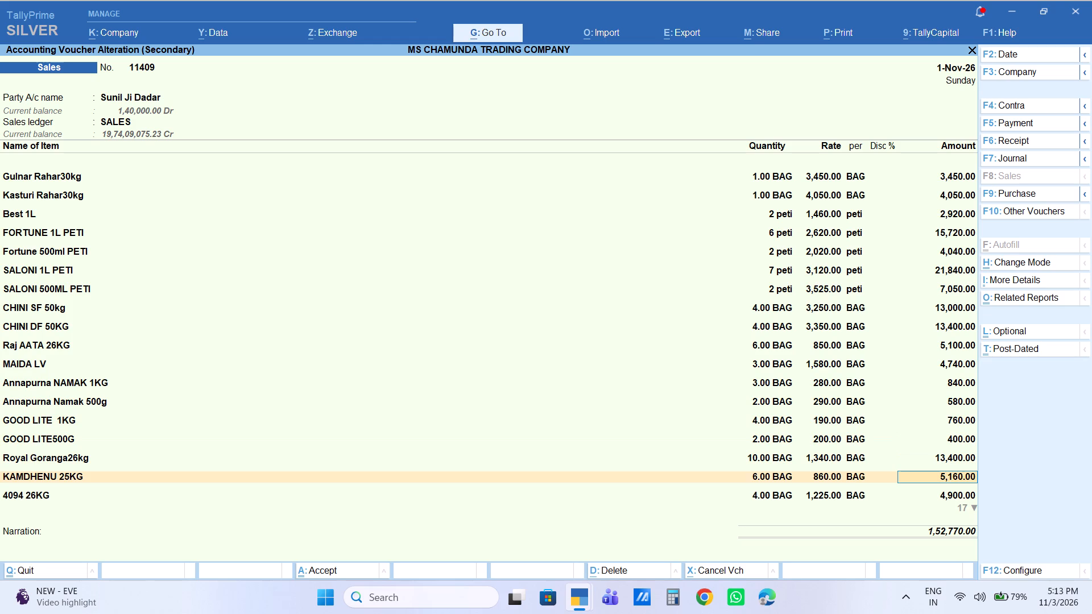
pyautogui.press('Down')
pyautogui.press('Down')
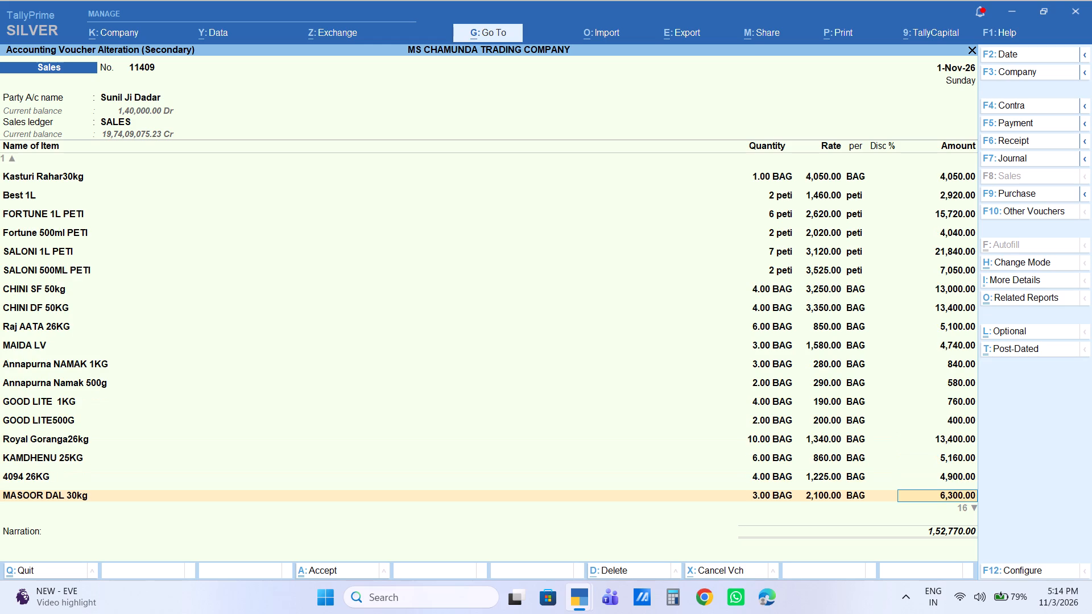
pyautogui.press('Down')
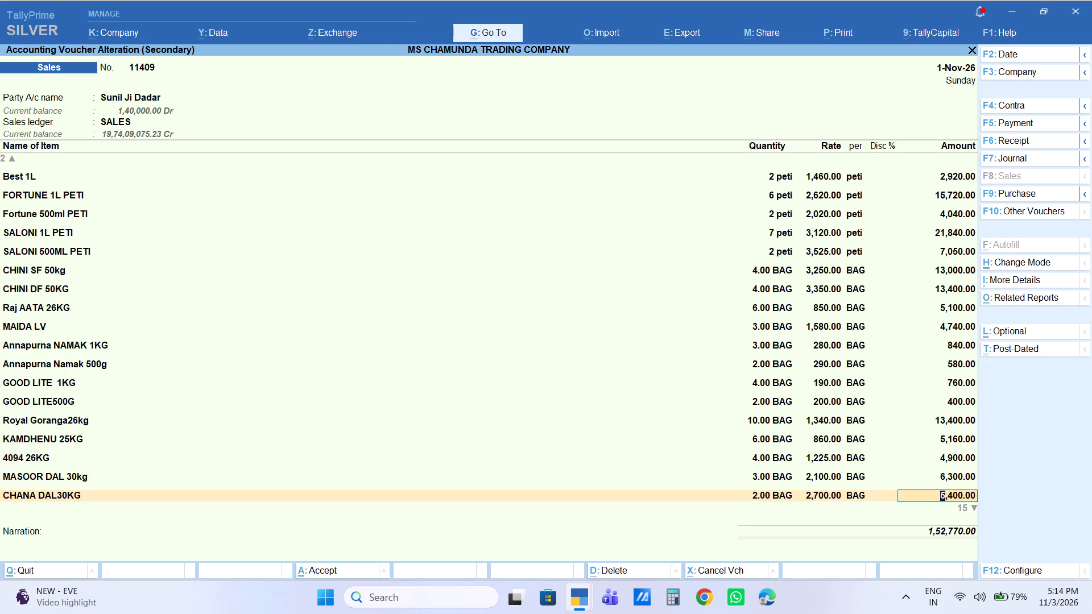
pyautogui.press('Down')
pyautogui.press('Down')
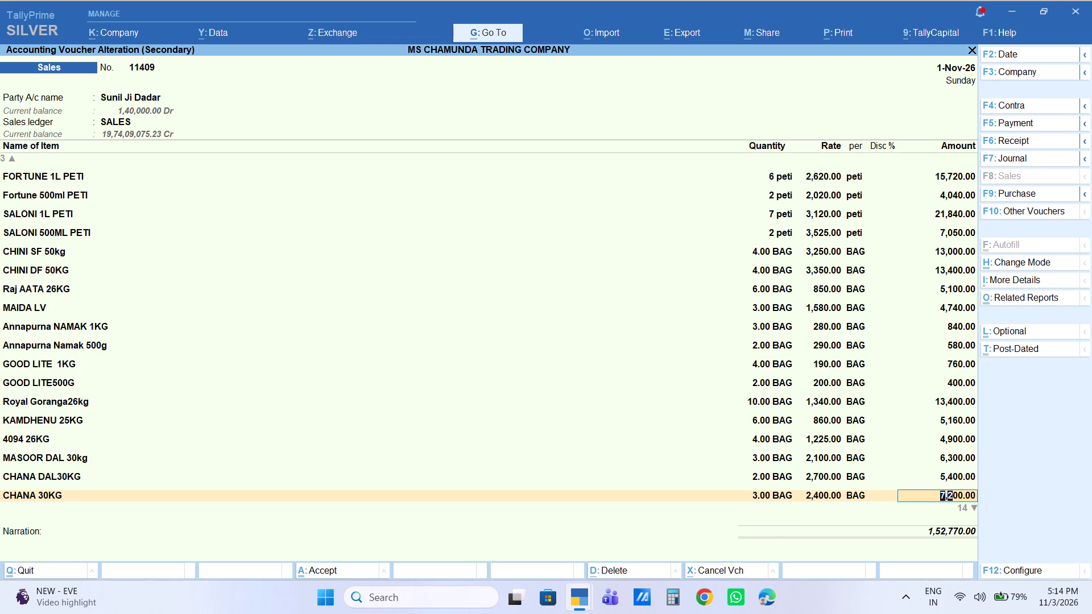
pyautogui.press('Down')
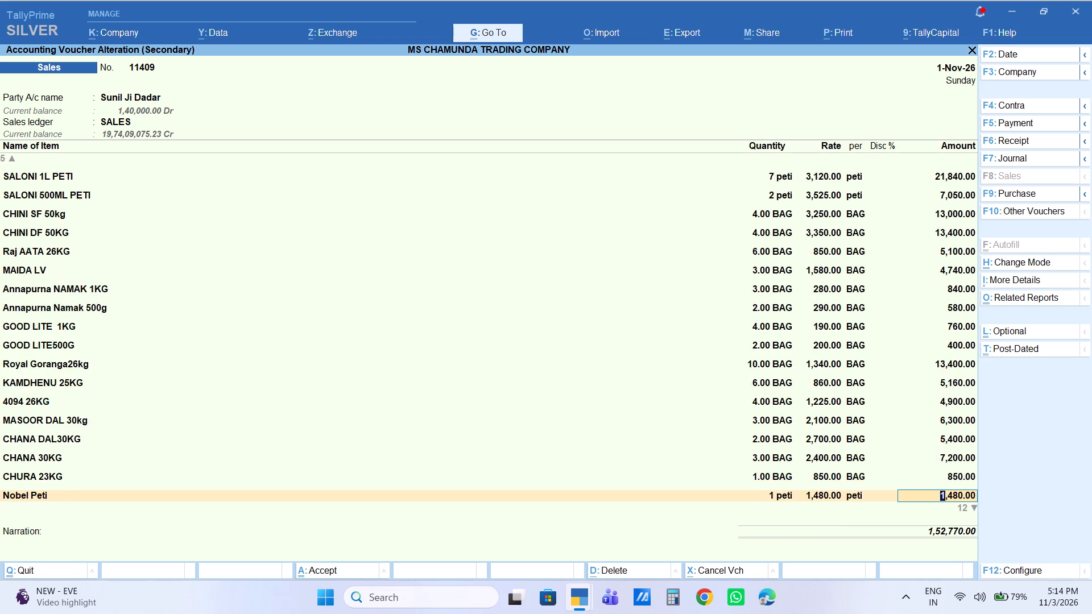
pyautogui.press('Down')
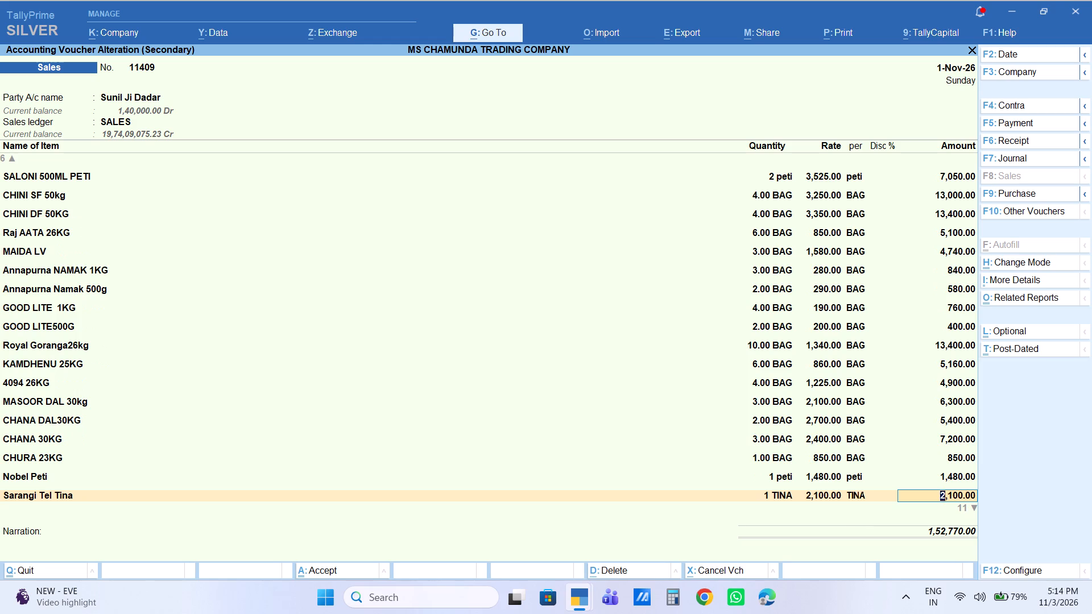
# Set the amount of the SAFED MATAR30KG item to 1,650.
pyautogui.press('Down')
pyautogui.write('1650')
pyautogui.press('Return')
# Check the rates and amounts of the item lines from Khesari Dal 30kg onward, through Kesariya Rang100g.
pyautogui.press('Return')
pyautogui.press('Return')
pyautogui.press('Return')
pyautogui.press('Return')
pyautogui.press('Return')
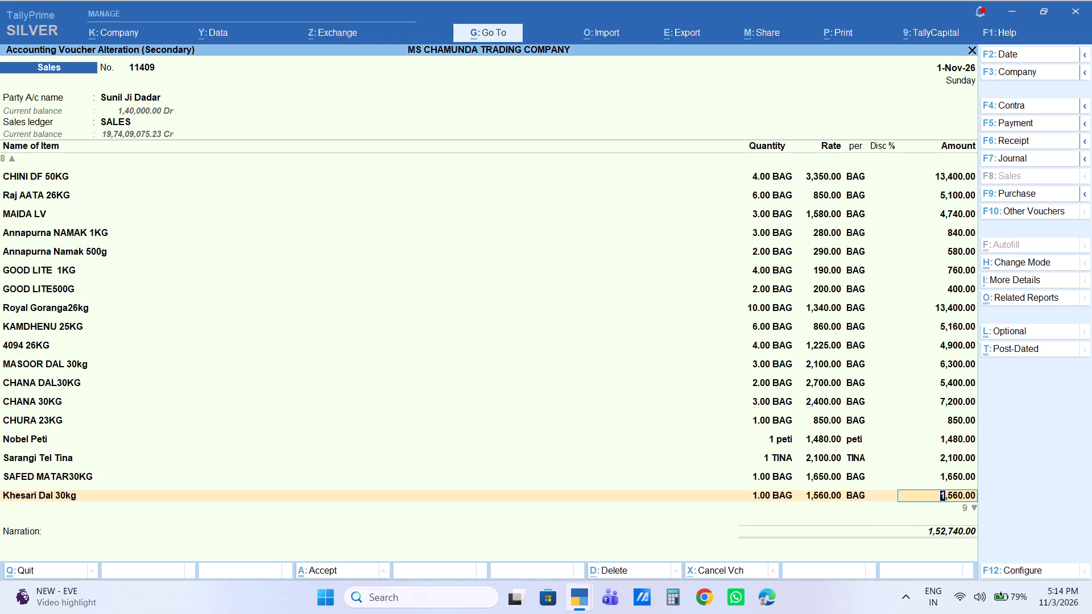
pyautogui.press('Down')
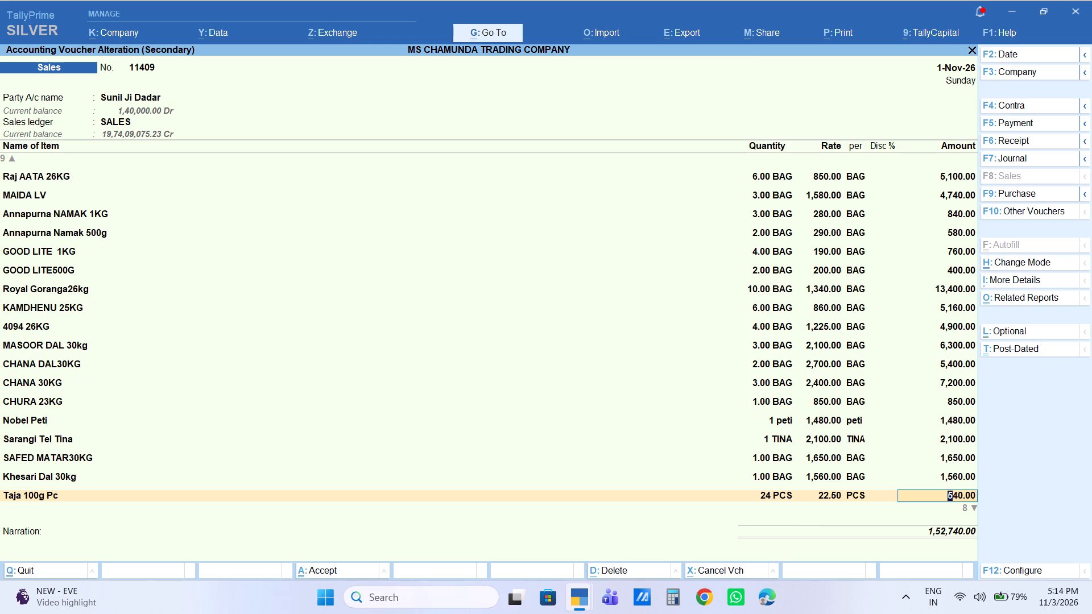
pyautogui.press('Down')
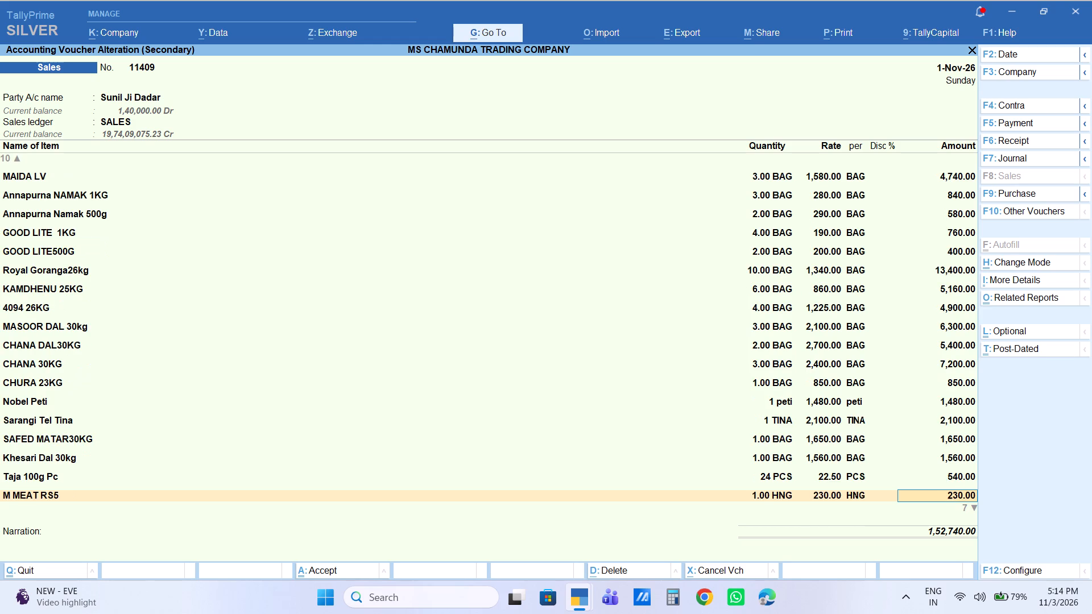
pyautogui.press('Down')
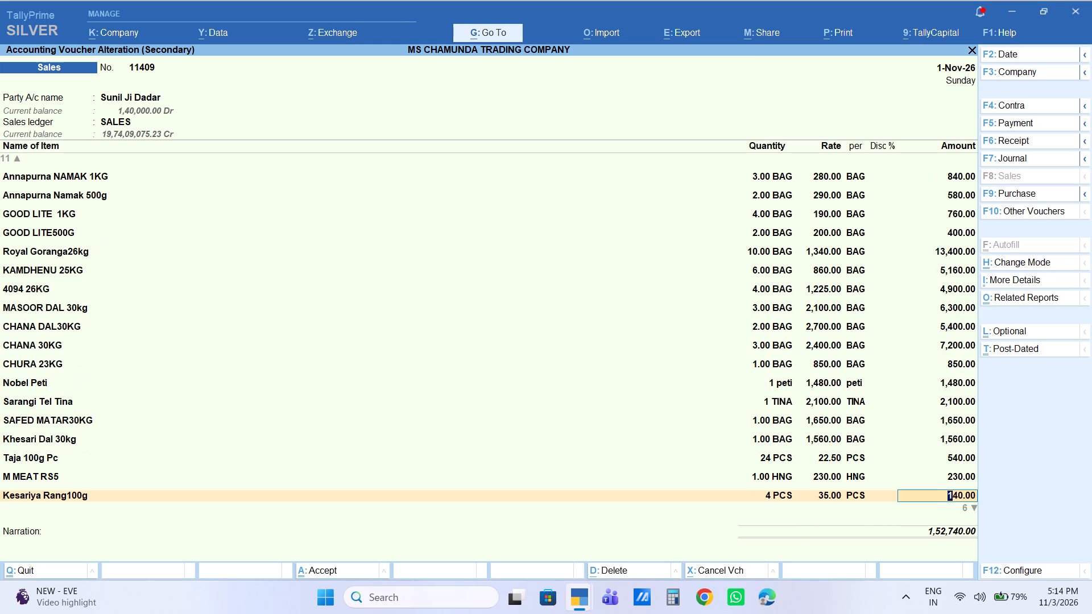
pyautogui.press('Down')
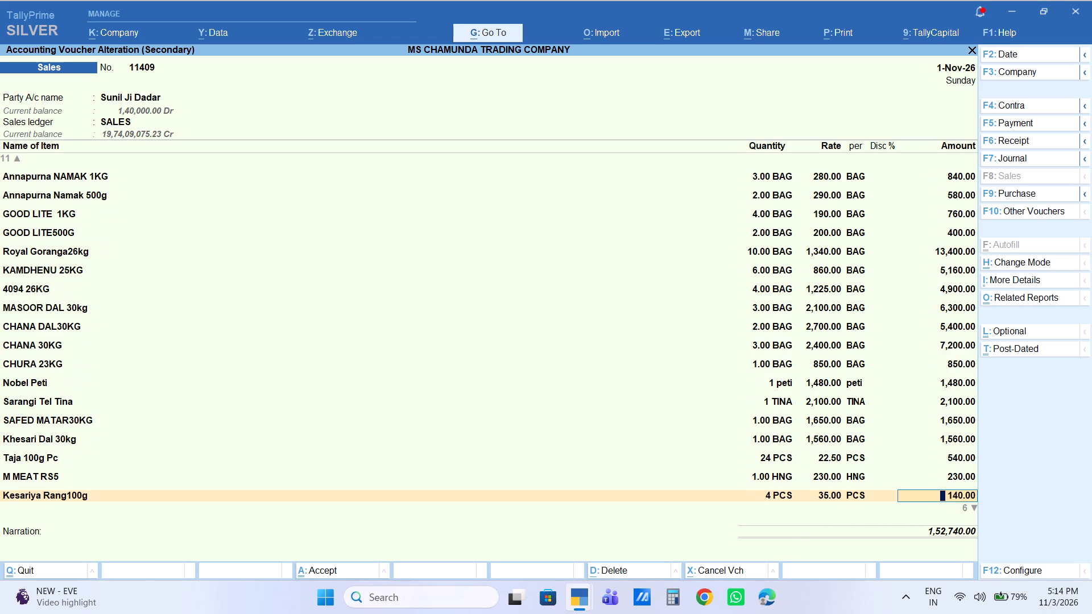
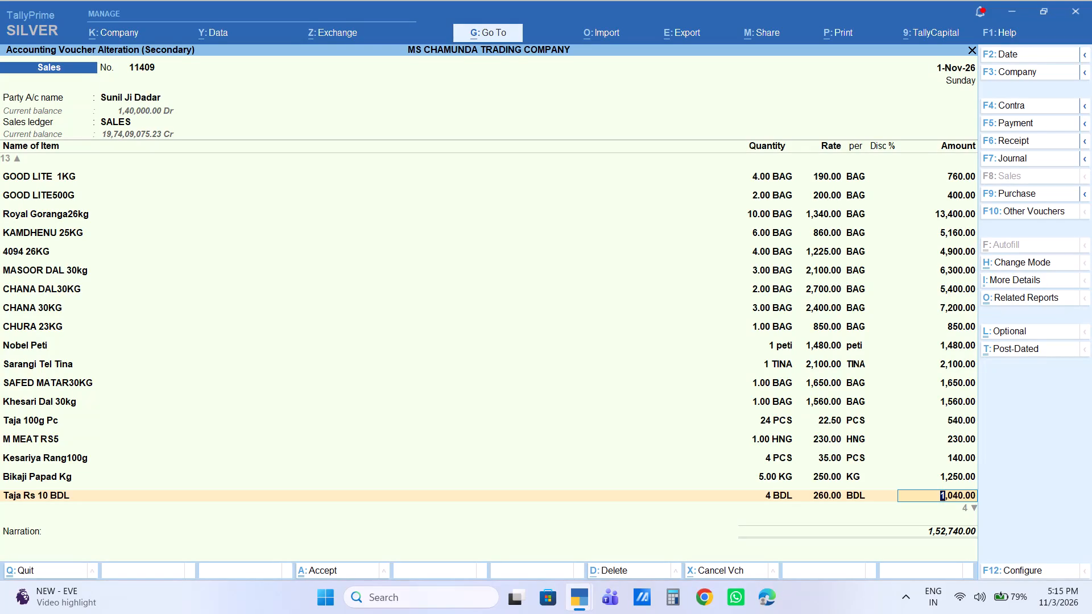
# Check the remaining item lines, CHAI CUP Peti and Kala Namak 500g Bag, through to the end of the item list.
pyautogui.press('Down')
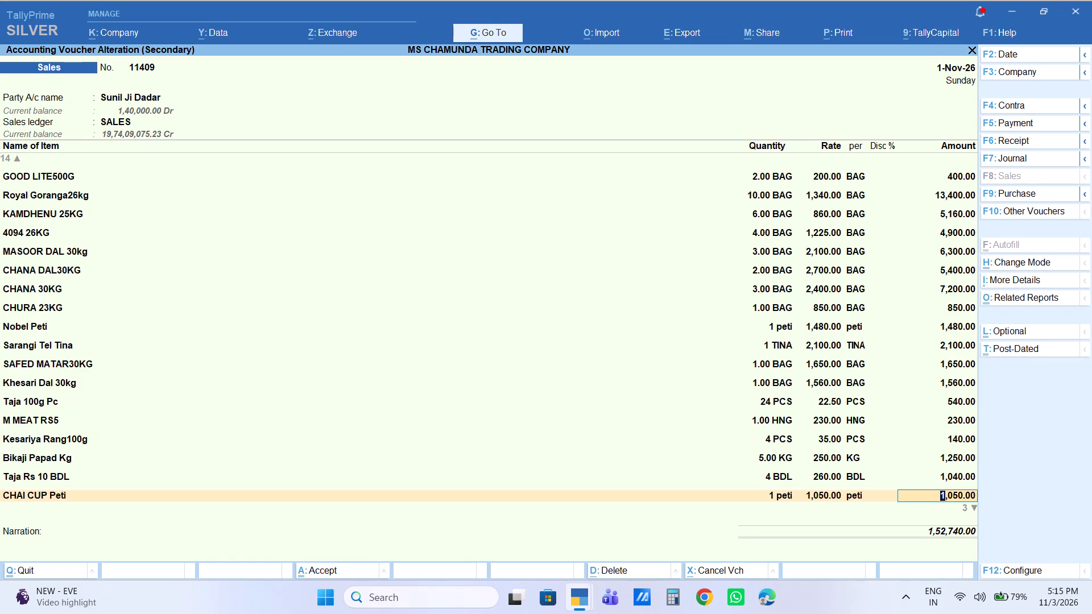
pyautogui.press('Down')
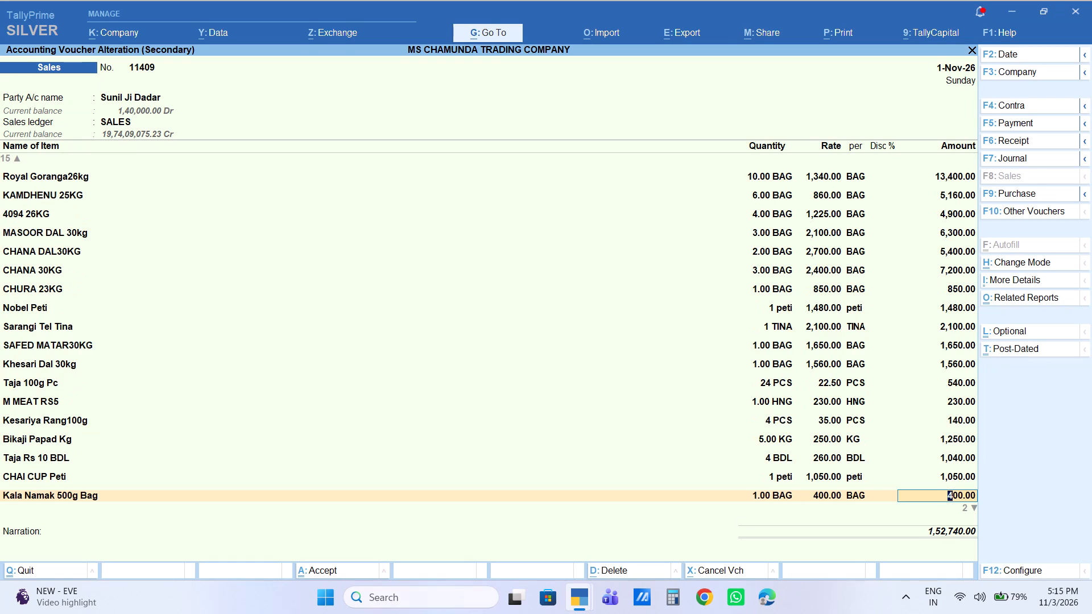
pyautogui.press('Down')
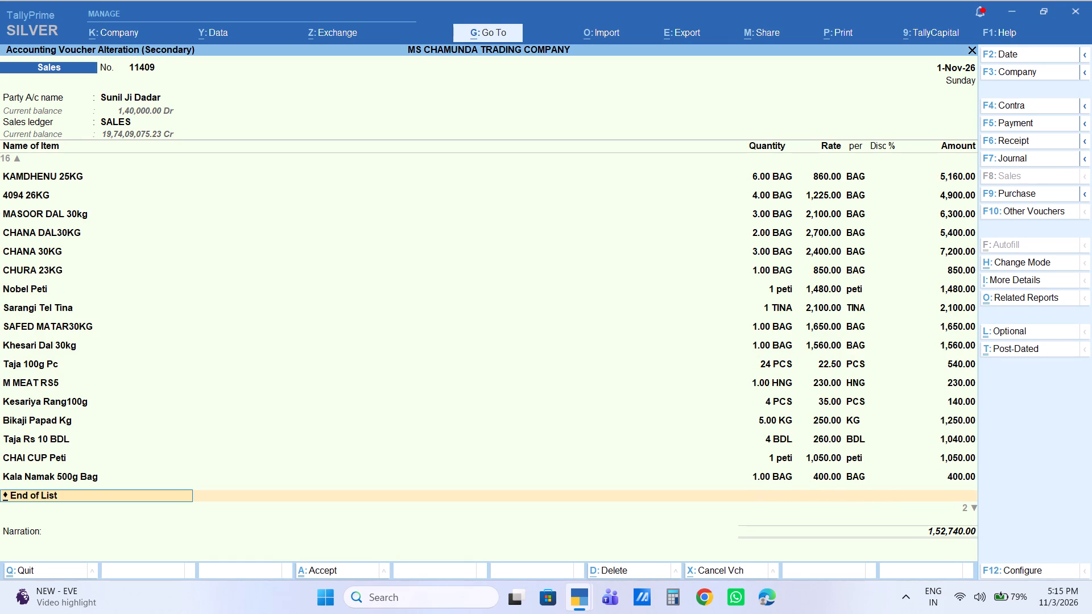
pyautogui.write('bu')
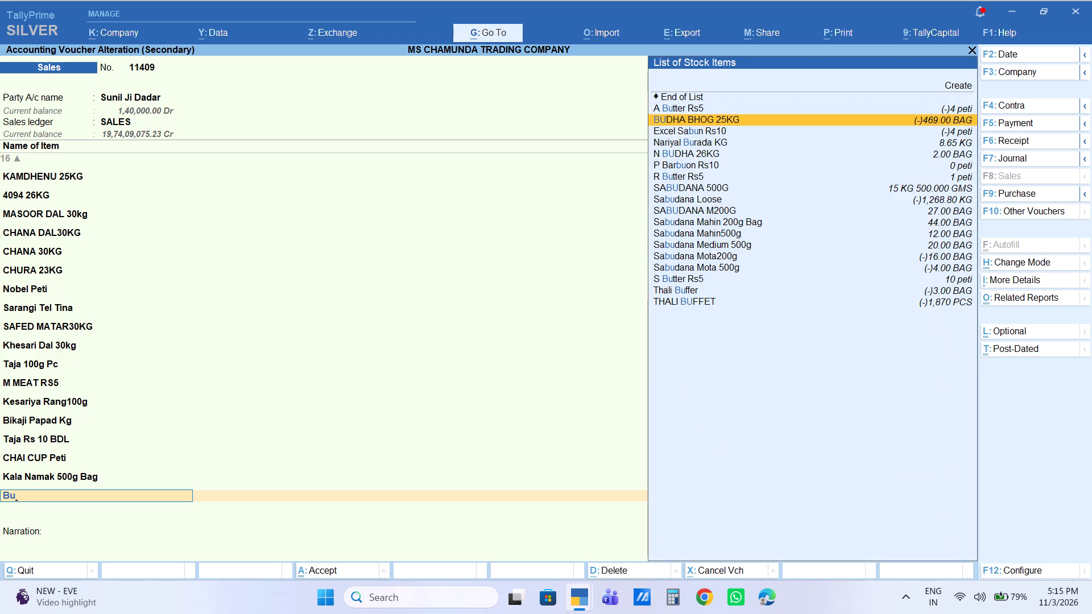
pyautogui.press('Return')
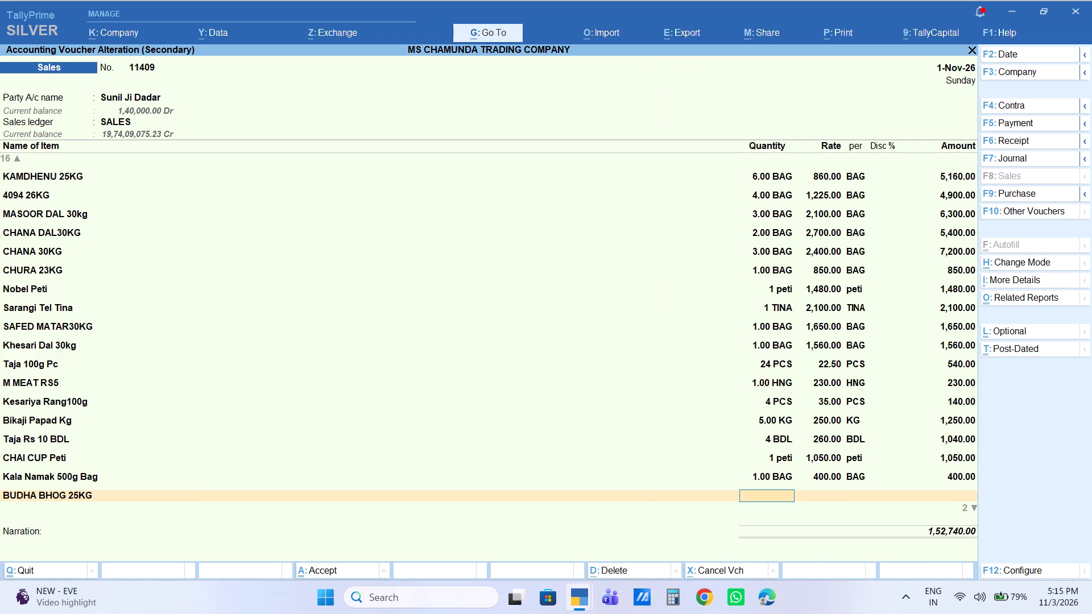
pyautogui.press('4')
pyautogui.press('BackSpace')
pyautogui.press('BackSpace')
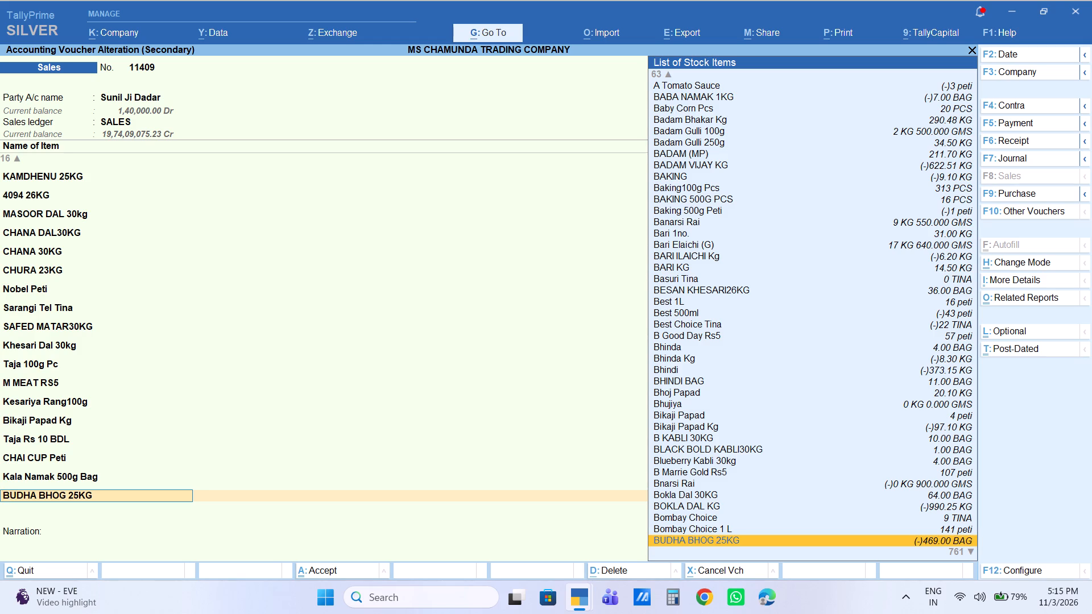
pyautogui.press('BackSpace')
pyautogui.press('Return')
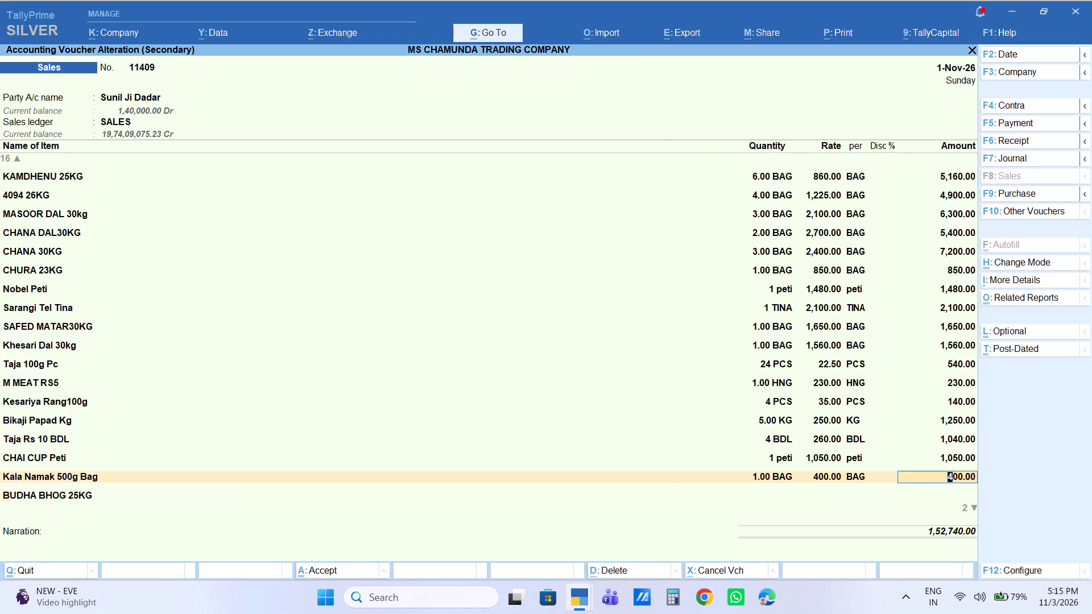
# Add an Aata 25kg line after Kala Namak 500g Bag with a quantity of 4 bags at a rate of 800.
pyautogui.write('aata')
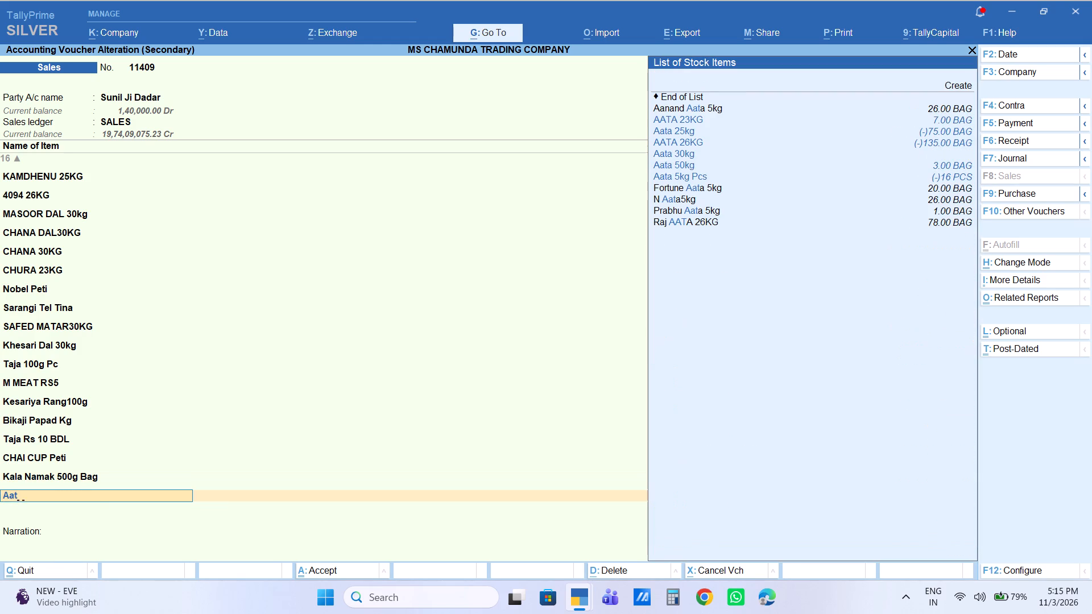
pyautogui.write('25')
pyautogui.press('Return')
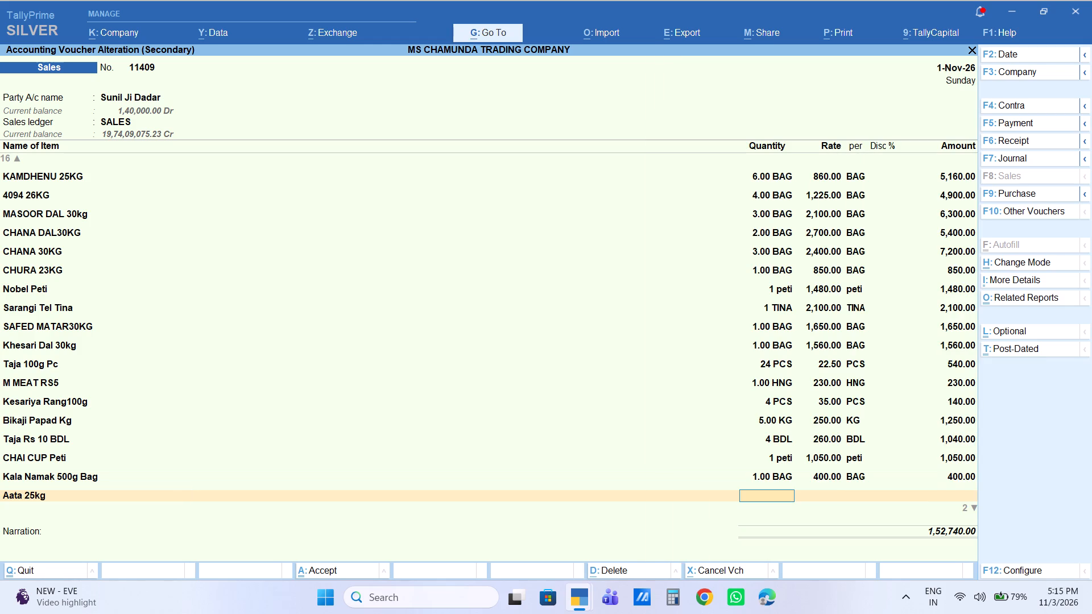
pyautogui.press('4')
pyautogui.press('Return')
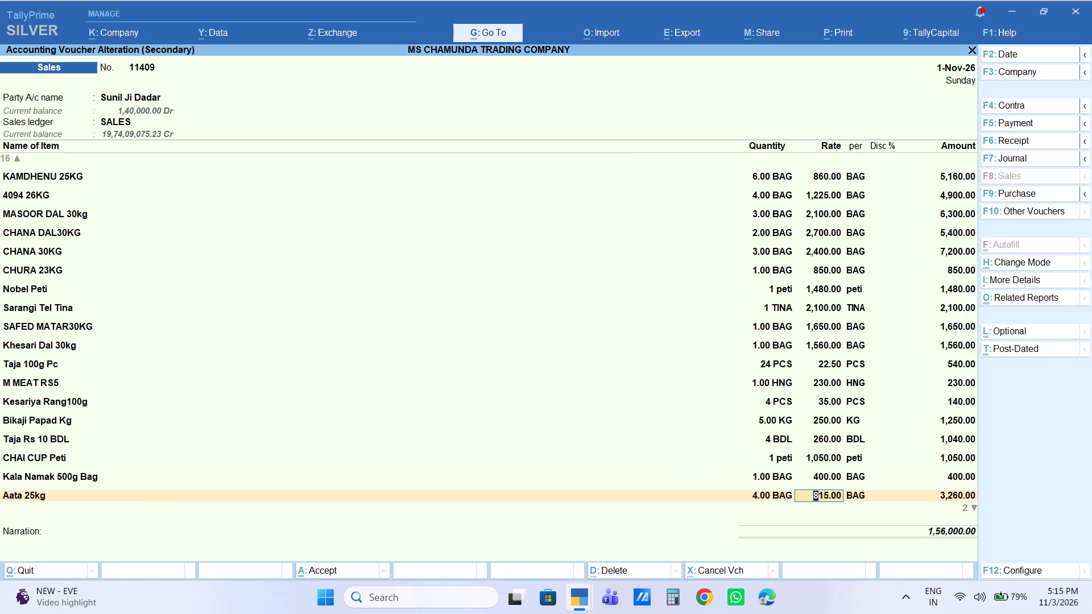
pyautogui.write('800')
pyautogui.press('Return')
pyautogui.press('Return')
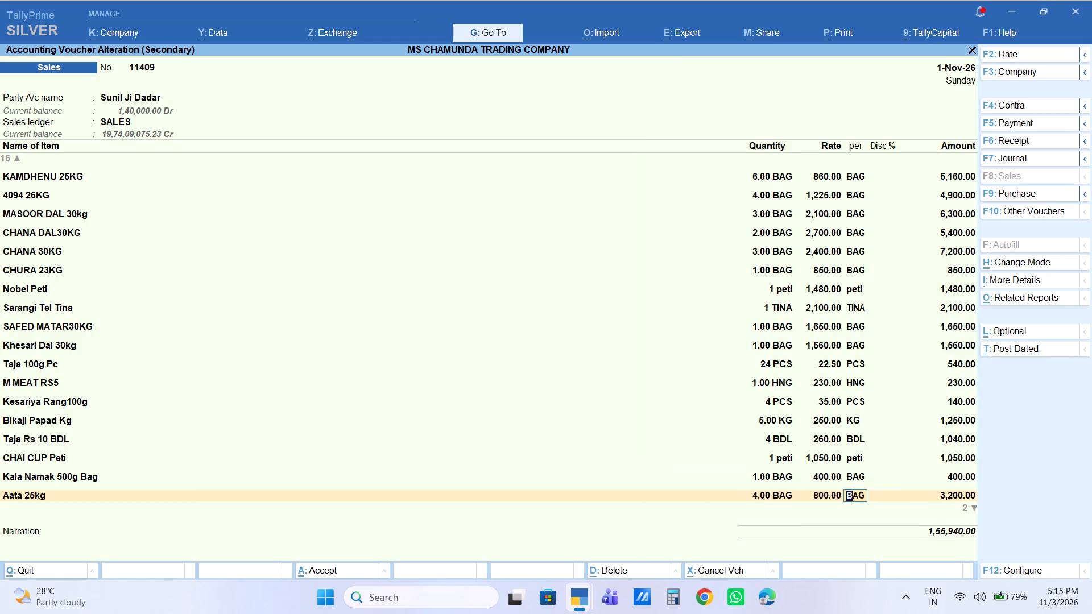
pyautogui.press('Return')
pyautogui.press('Return')
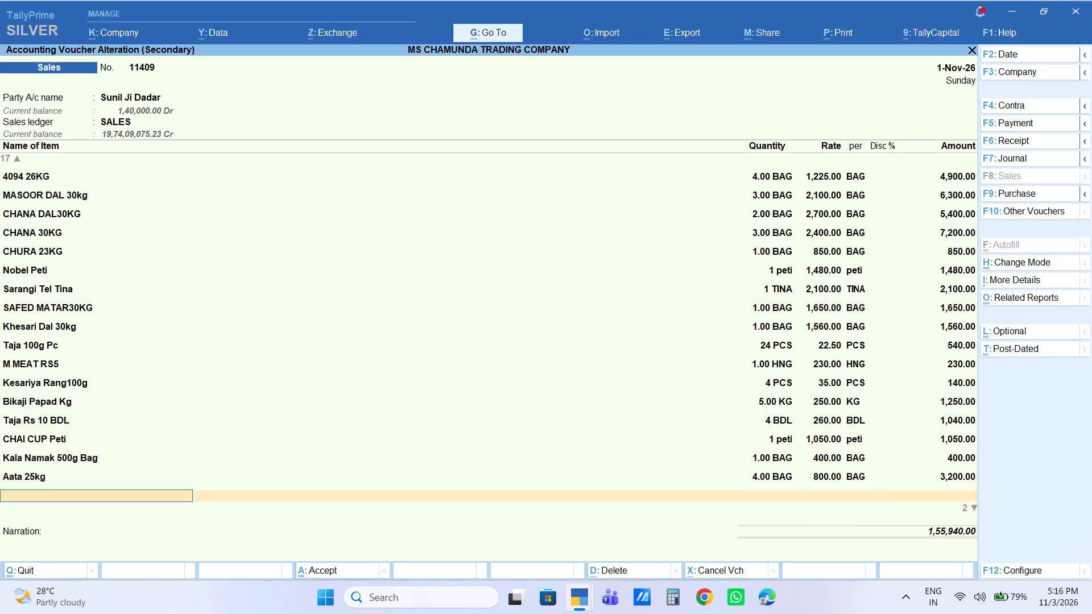
# Add a Rajkanya 25kg line below Aata 25kg with a quantity of 4 bags at a rate of 1,100.
pyautogui.write('rajk')
pyautogui.press('Return')
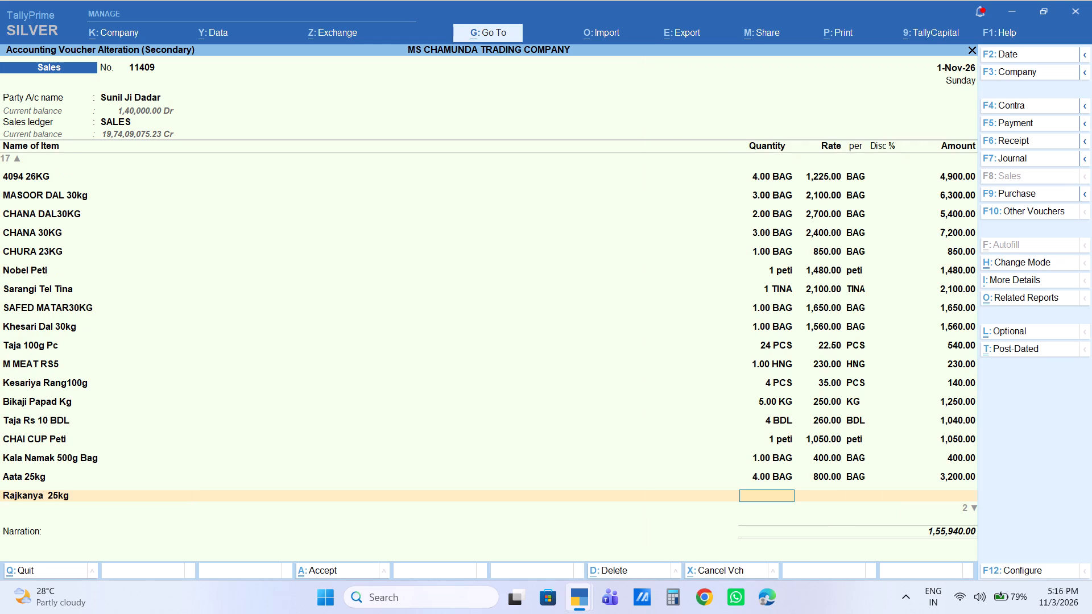
pyautogui.press('4')
pyautogui.press('Return')
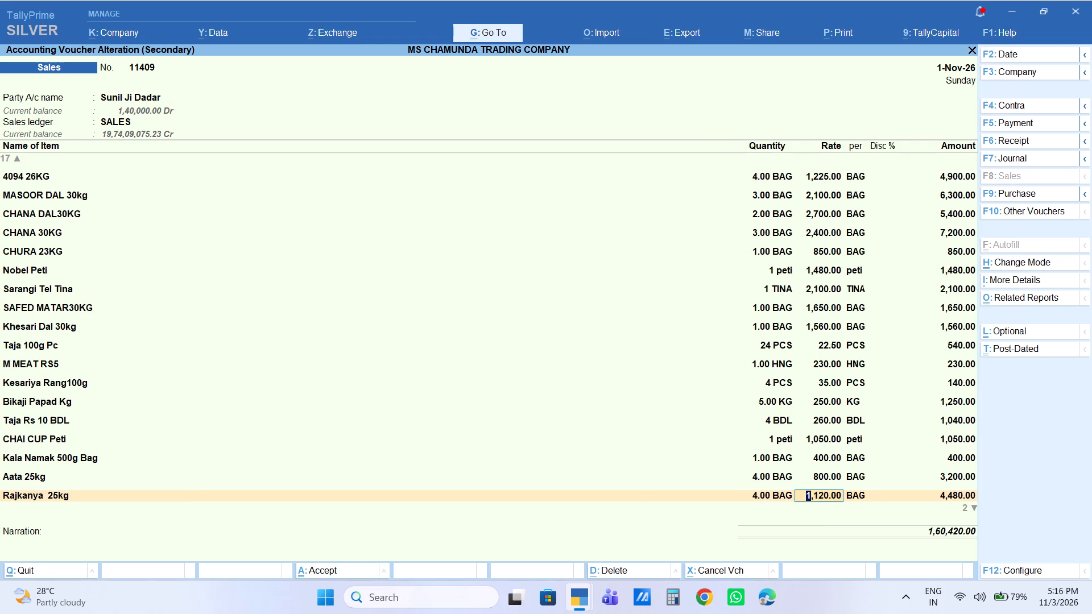
pyautogui.write('1100')
pyautogui.press('Return')
pyautogui.press('Return')
pyautogui.press('Return')
pyautogui.press('Return')
pyautogui.press('Return')
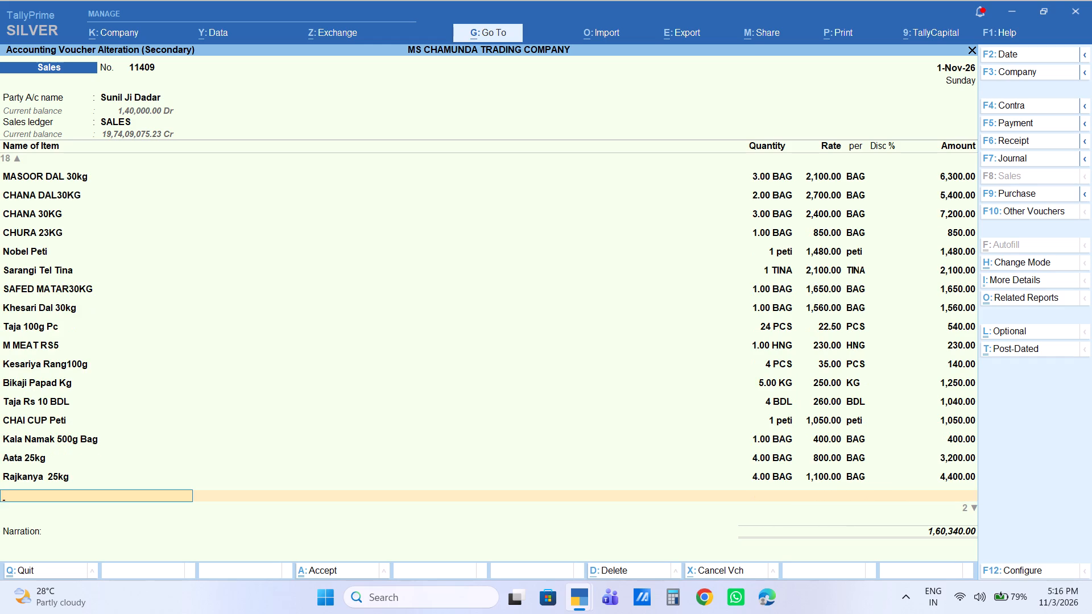
# Add a BUDHA BHOG 25KG line below Rajkanya 25kg with 4 bags, accepting the offered rate of 860.
pyautogui.press('BackSpace')
pyautogui.press('Return')
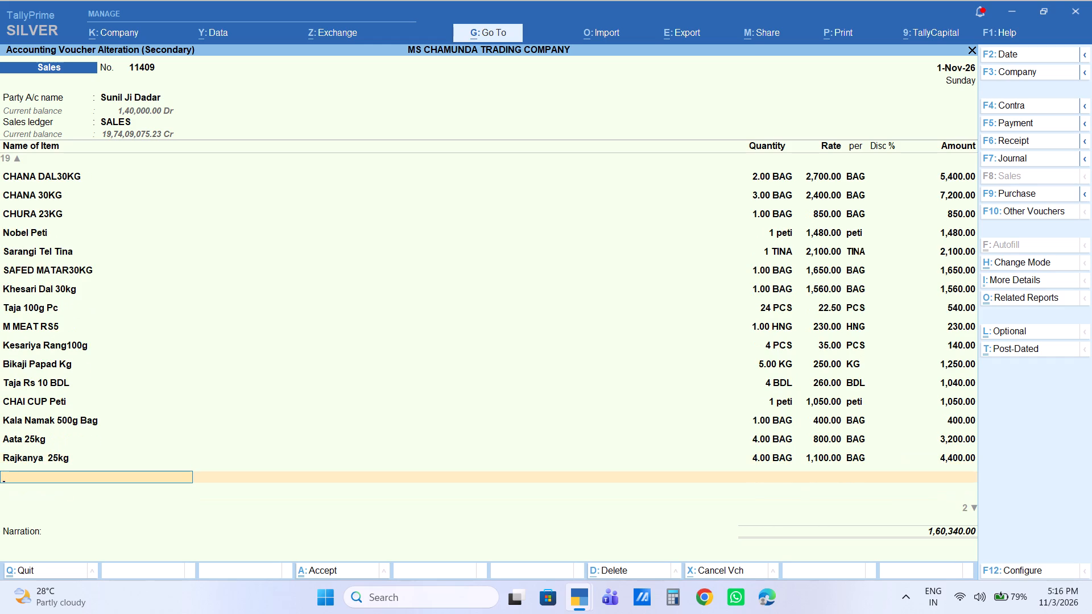
pyautogui.write('budha')
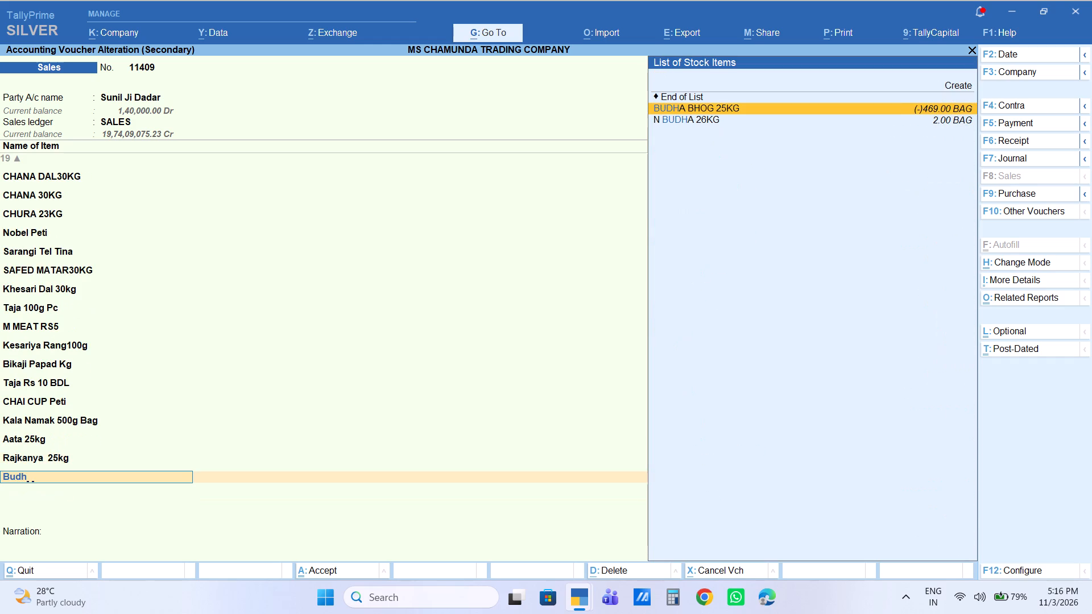
pyautogui.press('Return')
pyautogui.press('4')
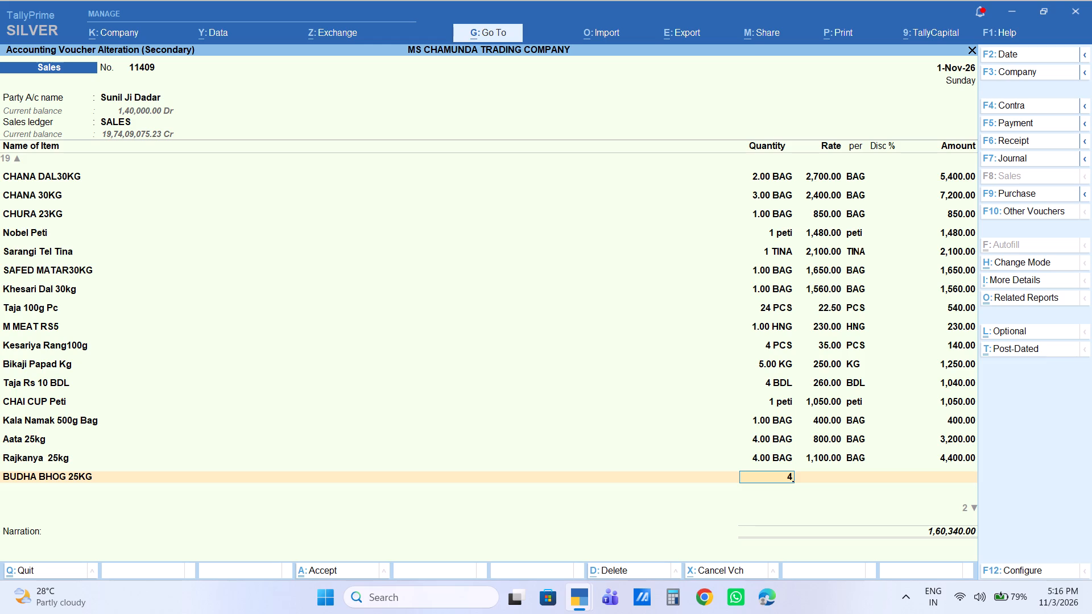
pyautogui.press('Return')
pyautogui.press('Return')
pyautogui.press('Return')
pyautogui.press('Return')
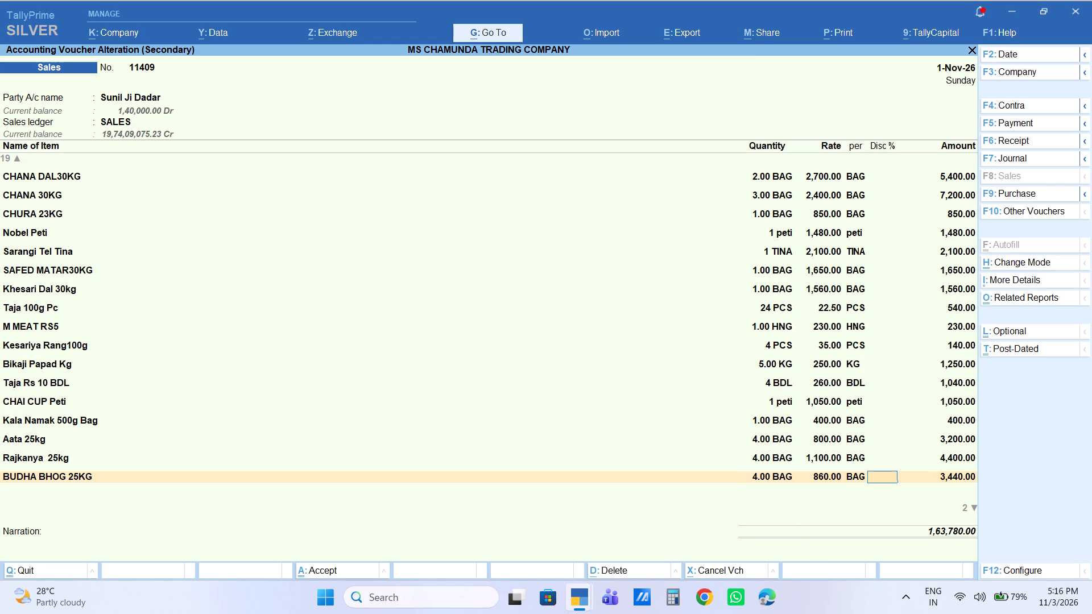
pyautogui.press('Return')
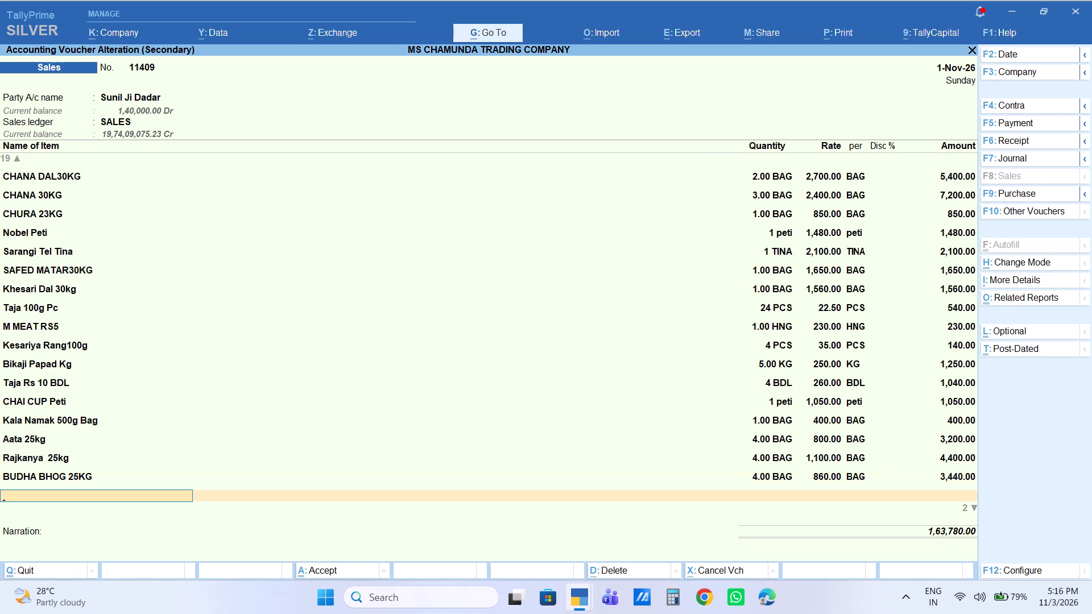
# Add a line for the plain Chokar item below BUDHA BHOG 25KG with 1 bag, accepting the offered rate of 1,025.
pyautogui.write('chokar')
pyautogui.press('Down')
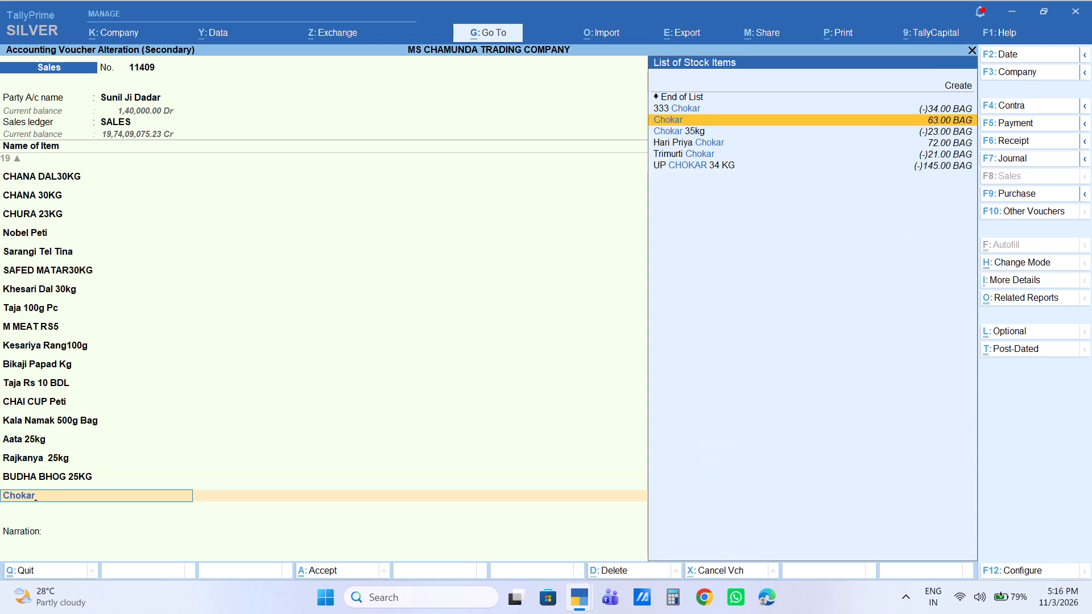
pyautogui.press('Return')
pyautogui.press('1')
pyautogui.press('Return')
pyautogui.press('Return')
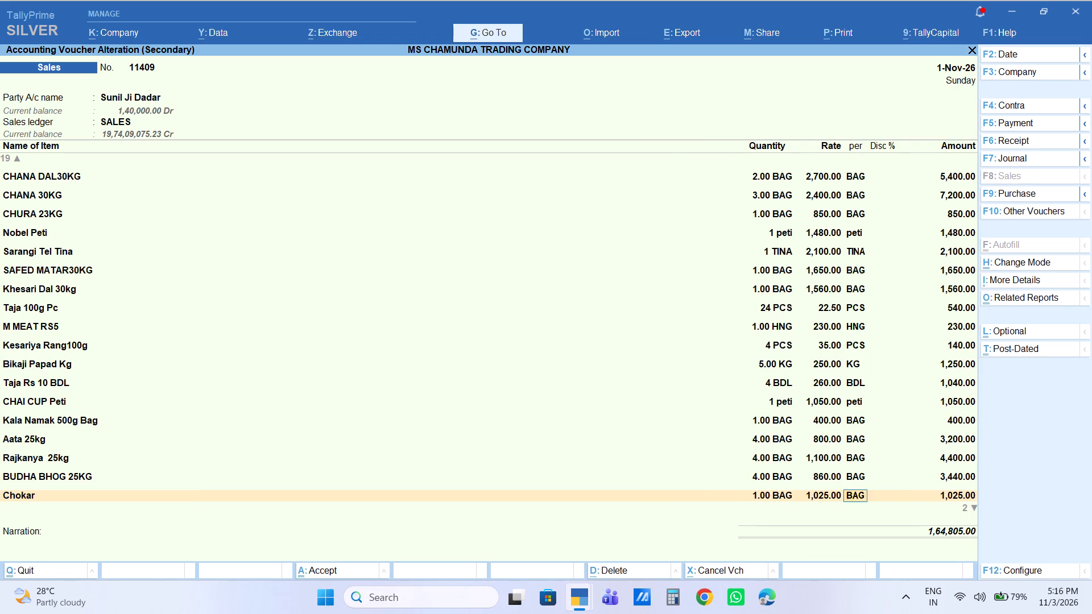
pyautogui.press('Return')
pyautogui.press('Return')
pyautogui.press('Return')
pyautogui.press('Return')
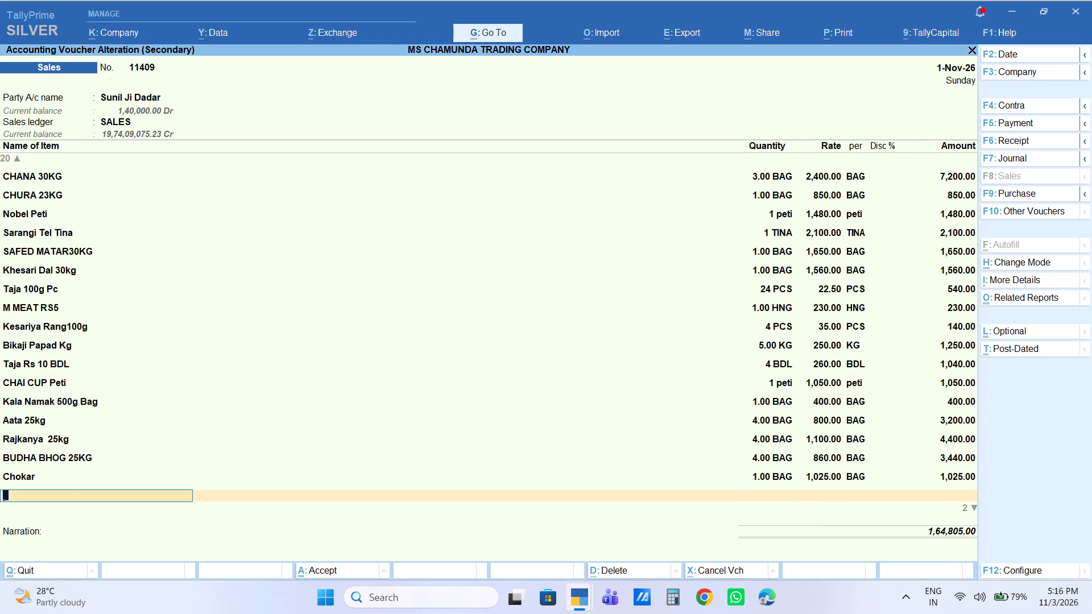
# Finish the item list and set the Labour Charge amount to 225.
pyautogui.press('Return')
pyautogui.press('Return')
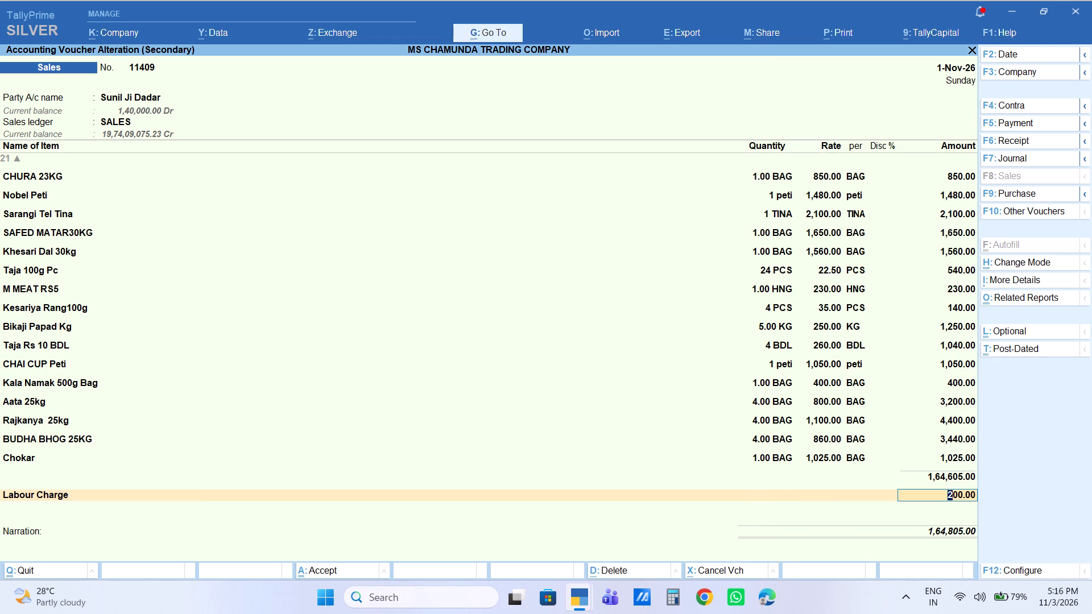
pyautogui.write('225')
pyautogui.press('Return')
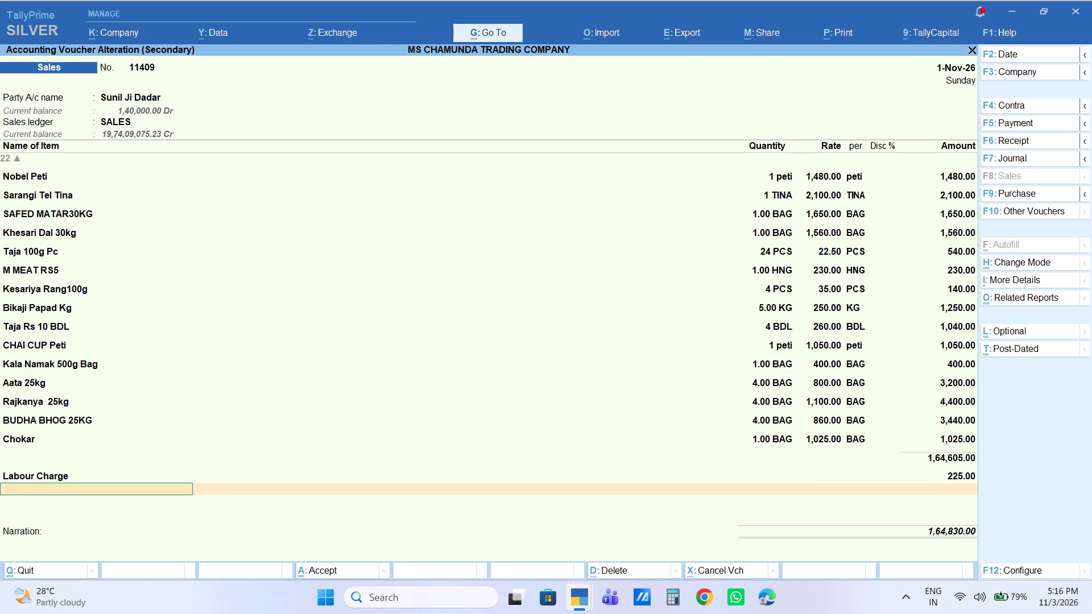
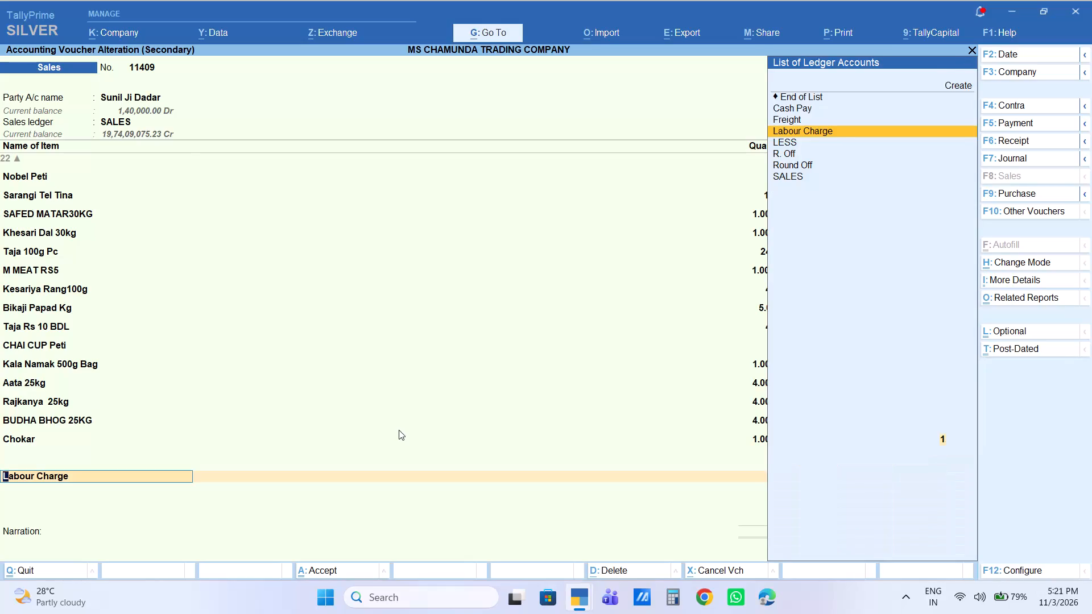
# Review the voucher's item lines from the labour charge back up to the first item and the sales ledger.
pyautogui.press('BackSpace')
pyautogui.press('BackSpace')
pyautogui.press('Up')
pyautogui.press('Up')
pyautogui.press('Up')
pyautogui.press('Up')
pyautogui.press('Up')
pyautogui.press('Up')
pyautogui.press('Up')
pyautogui.press('Up')
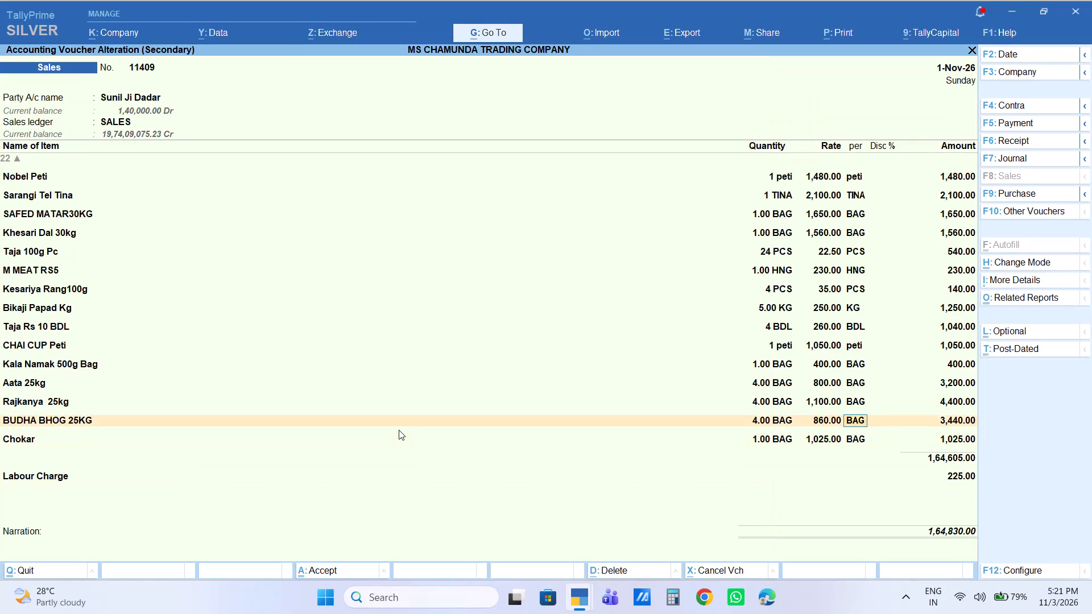
pyautogui.press('Up')
pyautogui.press('Up')
pyautogui.press('Up')
pyautogui.press('Up')
pyautogui.press('Up')
pyautogui.press('Up')
pyautogui.press('Up')
pyautogui.press('Up')
pyautogui.press('Up')
pyautogui.press('Up')
pyautogui.press('Up')
pyautogui.press('Up')
pyautogui.press('Up')
pyautogui.press('Up')
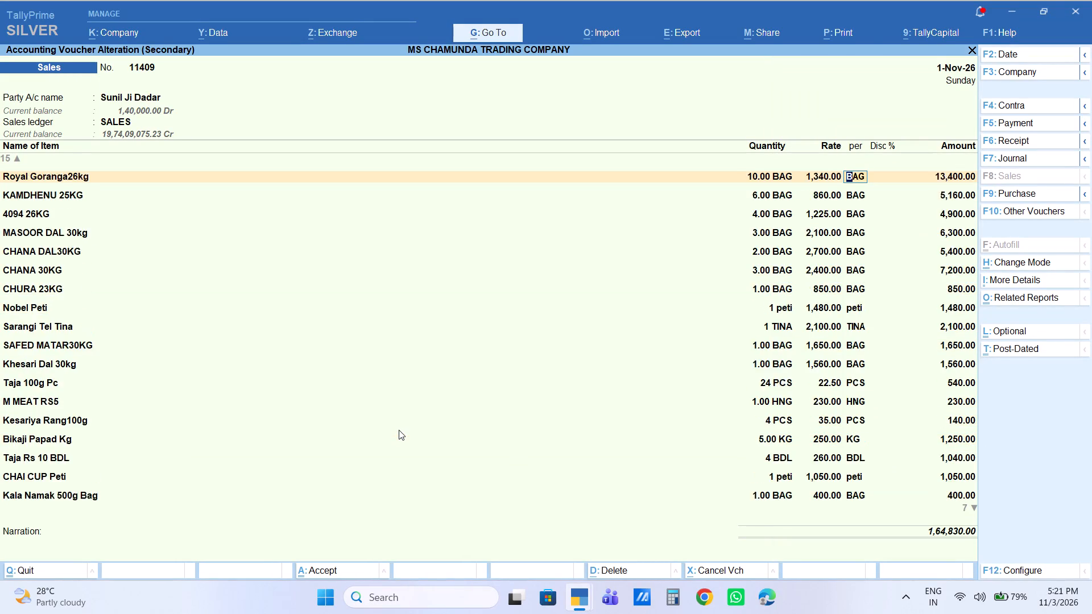
pyautogui.press('Up')
pyautogui.press('Up')
pyautogui.press('Up')
pyautogui.press('Up')
pyautogui.press('Up')
pyautogui.press('Up')
pyautogui.press('Up')
pyautogui.press('Up')
pyautogui.press('Up')
pyautogui.press('Up')
pyautogui.press('Up')
pyautogui.press('Up')
pyautogui.press('Up')
pyautogui.press('Up')
pyautogui.press('Up')
pyautogui.press('Up')
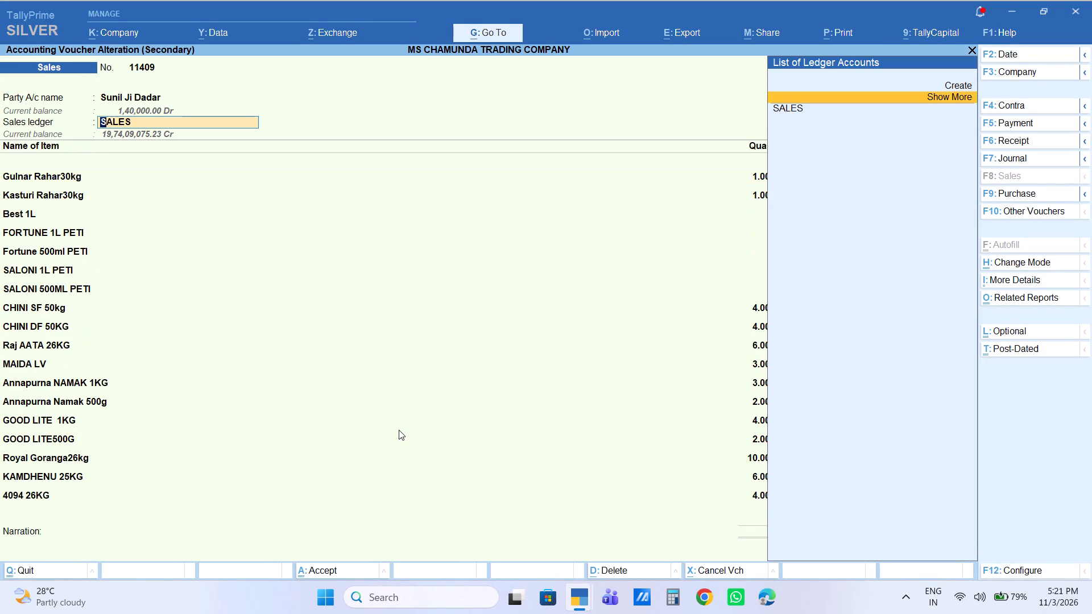
# Select SALES again as the voucher's sales ledger and go on to the Gulnar Rahar30kg line.
pyautogui.press('Return')
pyautogui.press('Return')
pyautogui.press('Return')
pyautogui.press('Return')
pyautogui.press('Return')
pyautogui.press('Return')
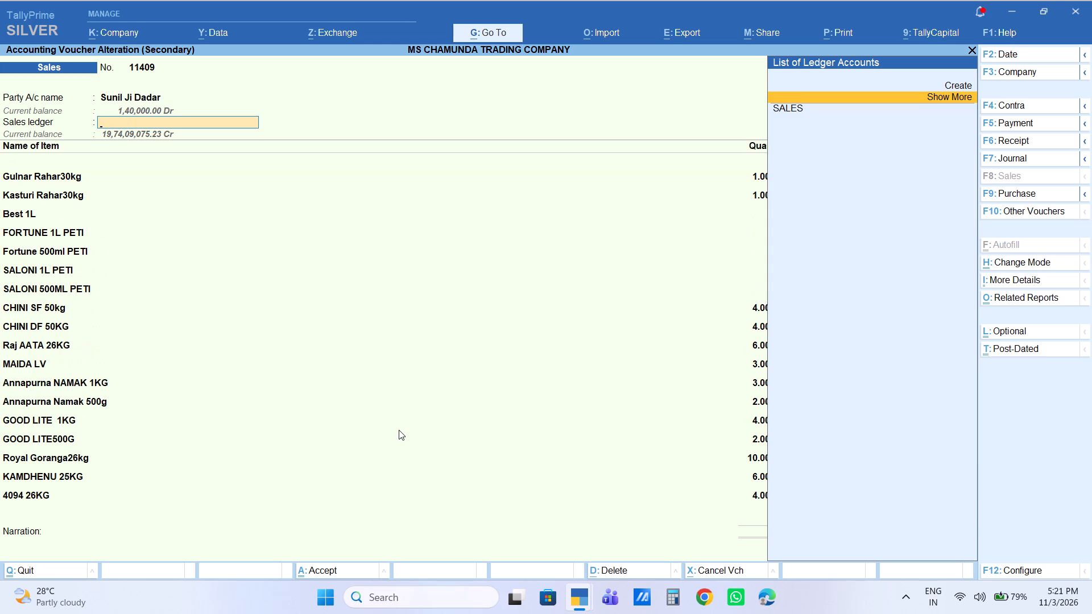
pyautogui.press('Down')
pyautogui.press('Return')
pyautogui.press('Return')
pyautogui.press('Return')
pyautogui.press('Return')
pyautogui.press('Return')
pyautogui.press('BackSpace')
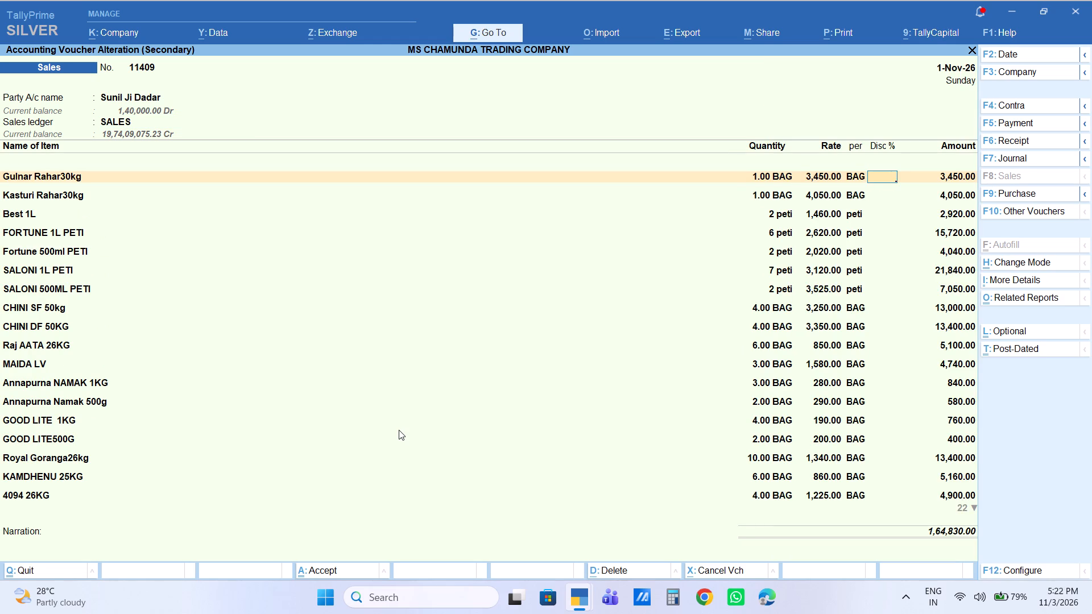
pyautogui.press('BackSpace')
# Check the quantities, rates and amounts of the item lines from Gulnar Rahar30kg down past Taja 100g Pc.
pyautogui.press('Down')
pyautogui.press('Down')
pyautogui.press('Down')
pyautogui.press('Down')
pyautogui.press('Down')
pyautogui.press('Down')
pyautogui.press('Down')
pyautogui.press('Down')
pyautogui.press('Down')
pyautogui.press('Down')
pyautogui.press('Down')
pyautogui.press('Down')
pyautogui.press('Down')
pyautogui.press('Down')
pyautogui.press('Down')
pyautogui.press('Down')
pyautogui.press('Down')
pyautogui.press('Down')
pyautogui.press('Down')
pyautogui.press('Down')
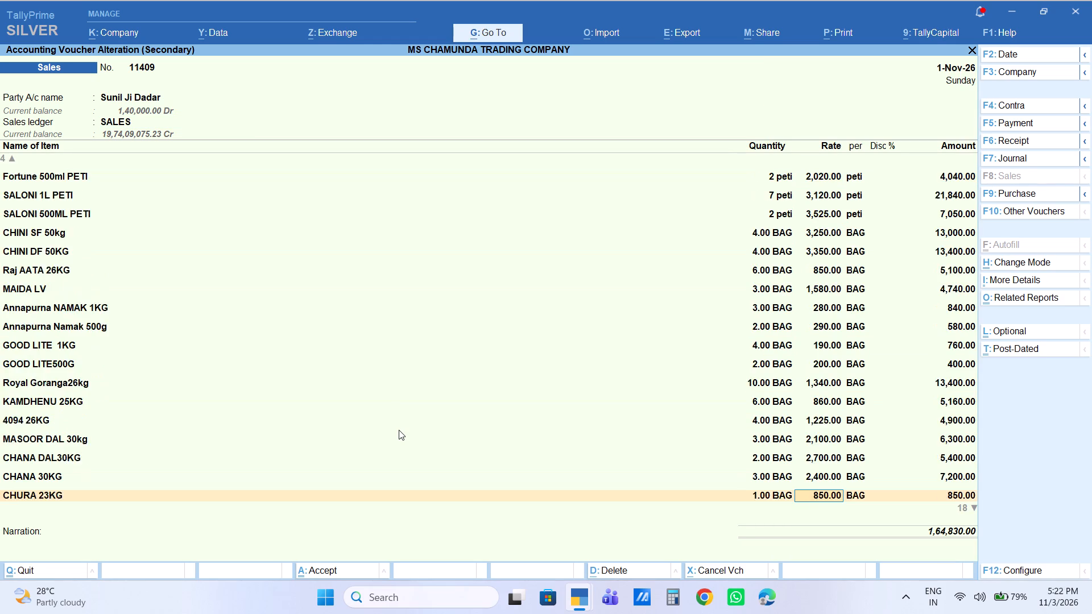
pyautogui.press('Down')
pyautogui.press('Down')
pyautogui.press('Down')
pyautogui.press('Down')
pyautogui.press('Down')
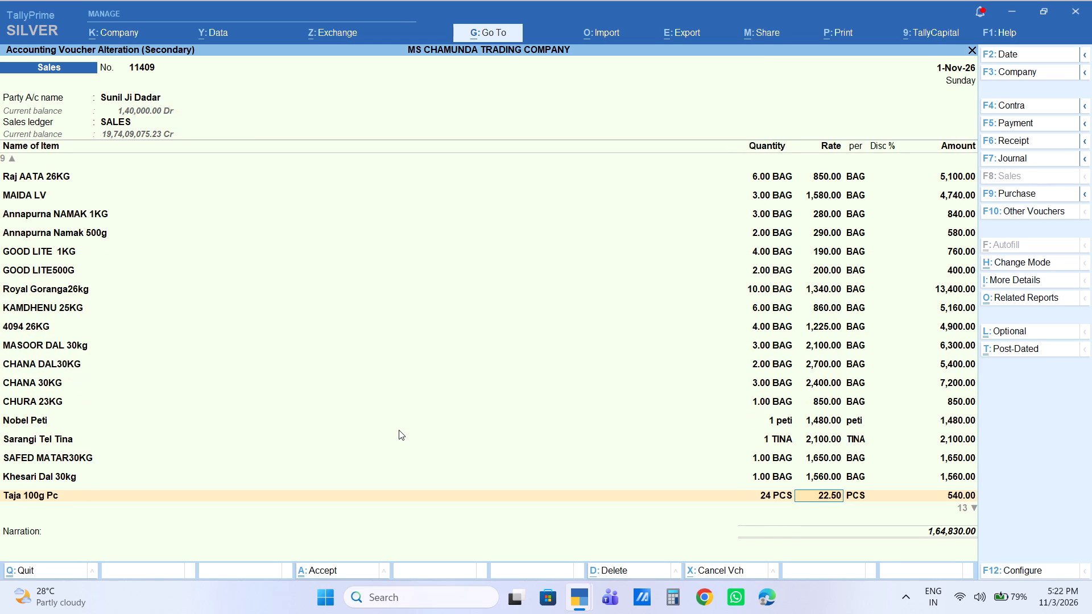
pyautogui.press('Down')
pyautogui.press('Down')
pyautogui.press('Down')
# Remove the 4094 26KG line from the voucher by replacing its item name with End of List.
pyautogui.press('Up')
pyautogui.press('Up')
pyautogui.press('Up')
pyautogui.press('Up')
pyautogui.press('Up')
pyautogui.press('Up')
pyautogui.press('Up')
pyautogui.press('Up')
pyautogui.press('Up')
pyautogui.press('Up')
pyautogui.press('Up')
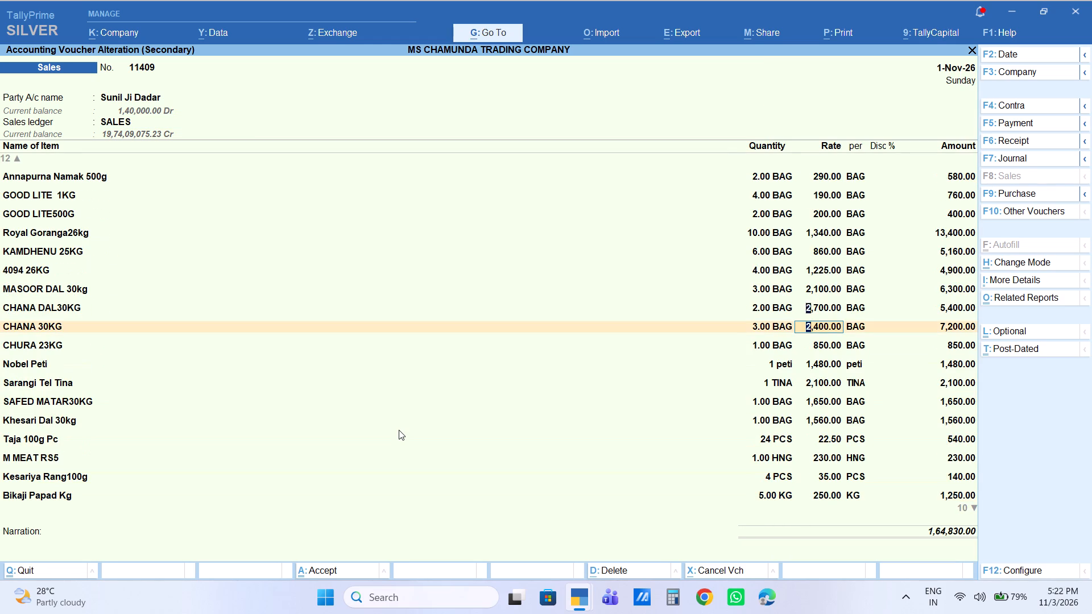
pyautogui.press('Up')
pyautogui.press('BackSpace')
pyautogui.press('BackSpace')
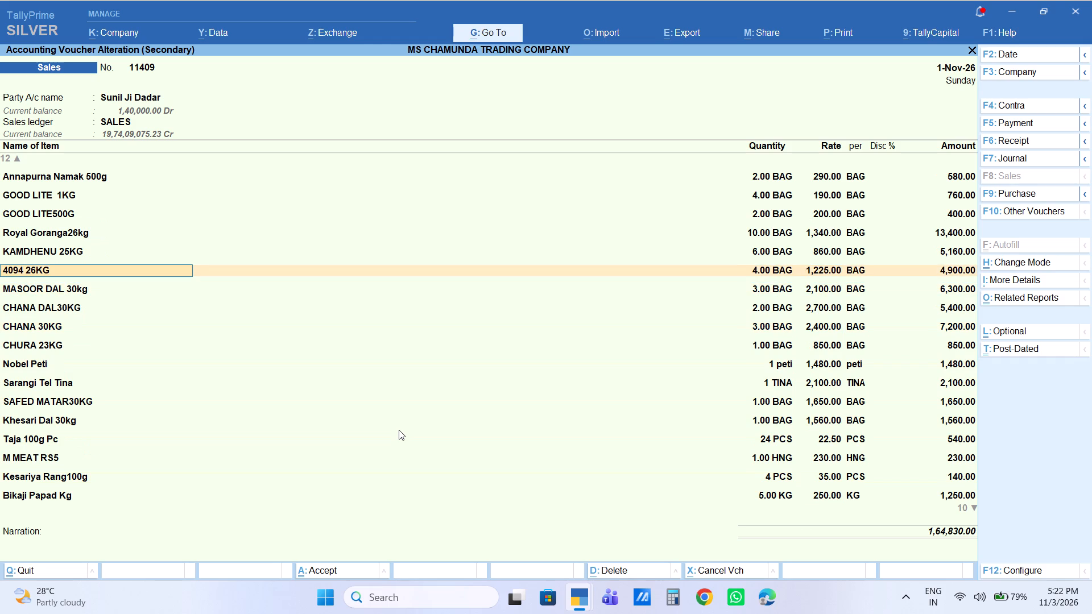
pyautogui.write('end')
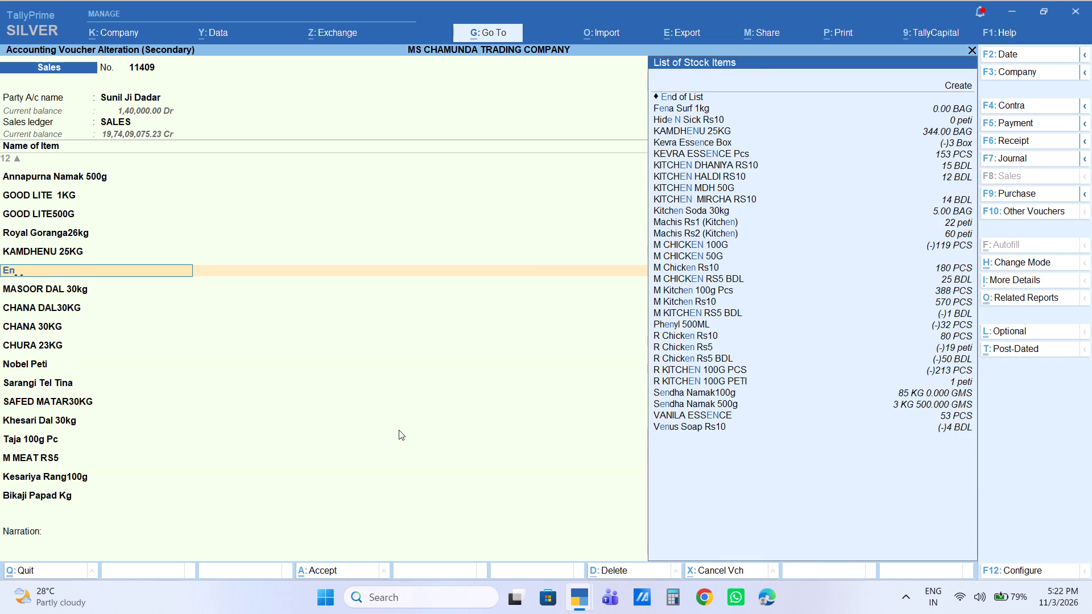
pyautogui.press('Down')
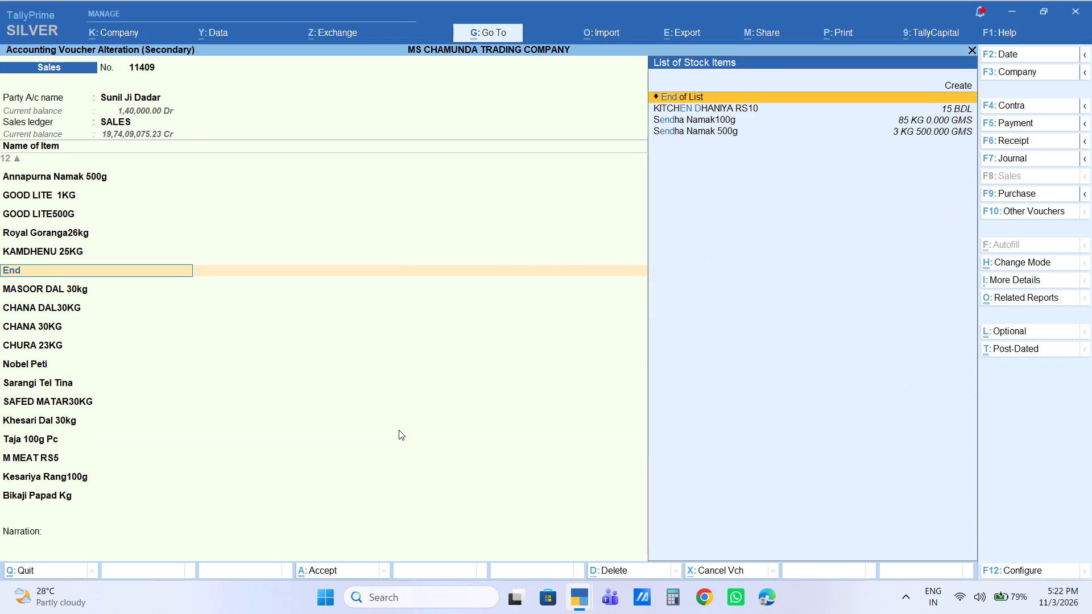
pyautogui.press('Return')
# Go through the remaining item lines and the labour charge without changing them, and save voucher 11409.
pyautogui.press('Return')
pyautogui.press('Return')
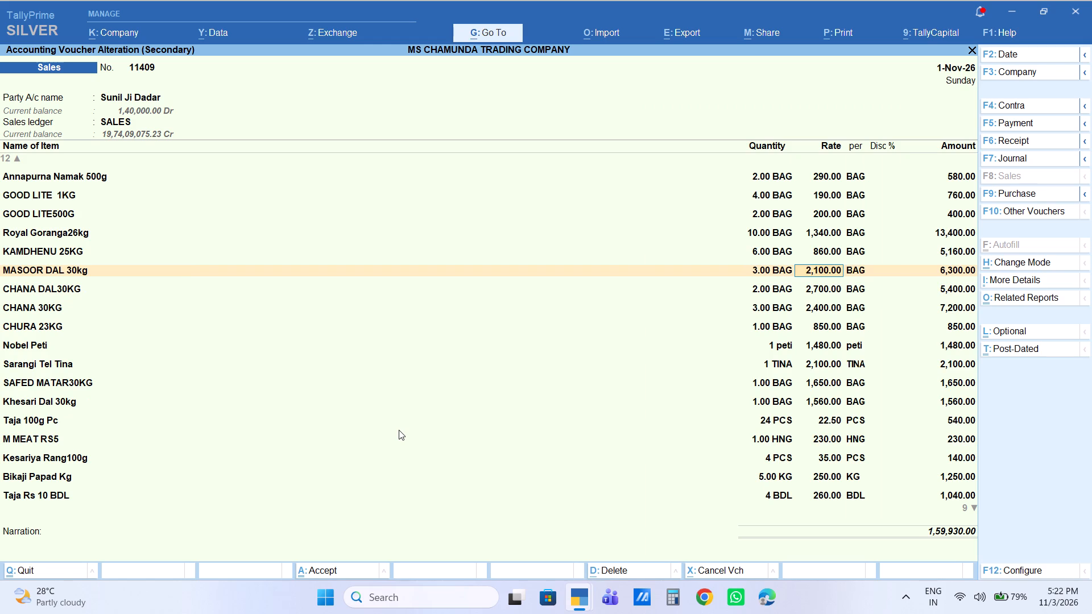
pyautogui.press('Return')
pyautogui.press('Return')
pyautogui.press('Return')
pyautogui.press('Return')
pyautogui.press('Return')
pyautogui.press('Return')
pyautogui.press('Return')
pyautogui.press('Return')
pyautogui.press('Return')
pyautogui.press('Return')
pyautogui.press('Return')
pyautogui.press('Return')
pyautogui.press('Return')
pyautogui.press('Return')
pyautogui.press('Return')
pyautogui.press('Return')
pyautogui.press('Return')
pyautogui.press('Return')
pyautogui.press('Return')
pyautogui.press('Return')
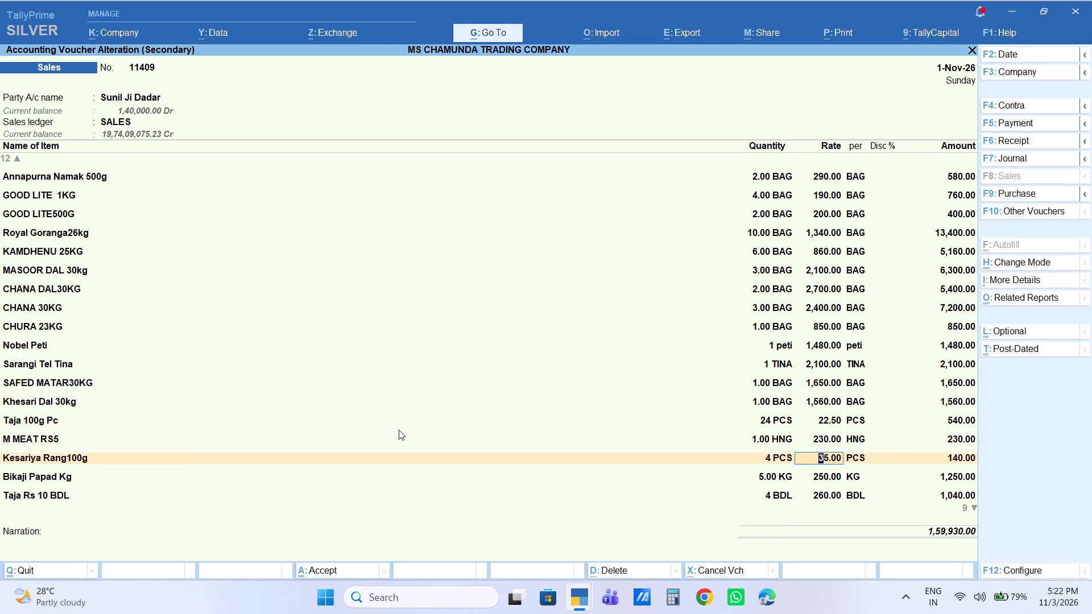
pyautogui.press('Return')
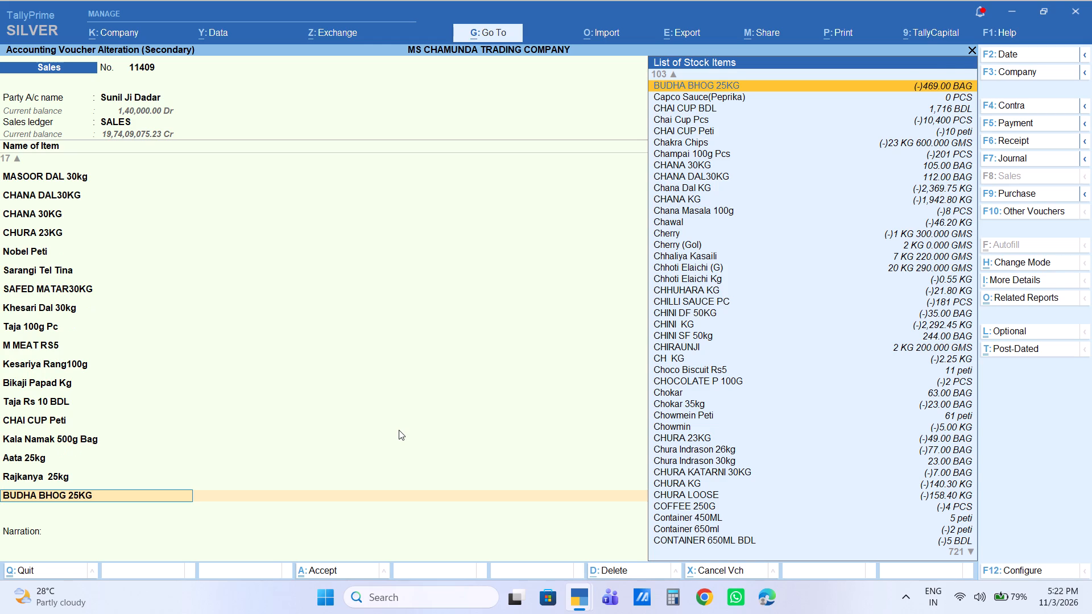
pyautogui.press('Return')
pyautogui.press('Return')
pyautogui.press('Return')
pyautogui.press('Return')
pyautogui.press('Return')
pyautogui.press('Return')
pyautogui.press('Return')
pyautogui.press('Return')
pyautogui.press('Return')
pyautogui.press('Return')
pyautogui.press('Return')
pyautogui.press('Return')
pyautogui.press('Return')
pyautogui.press('Return')
pyautogui.press('Return')
pyautogui.press('Return')
pyautogui.press('Return')
pyautogui.press('Return')
pyautogui.press('Return')
pyautogui.press('Return')
pyautogui.press('Return')
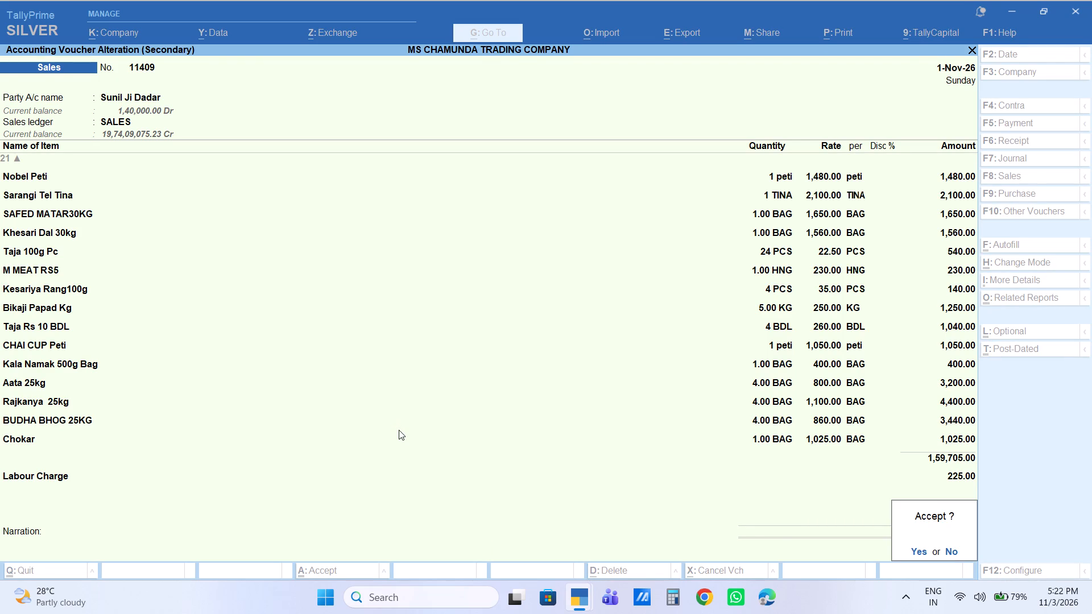
# Go back to the account books and reopen sales voucher 11409 from the Dadar customer's ledger.
pyautogui.press('Escape')
pyautogui.press('Escape')
pyautogui.press('Escape')
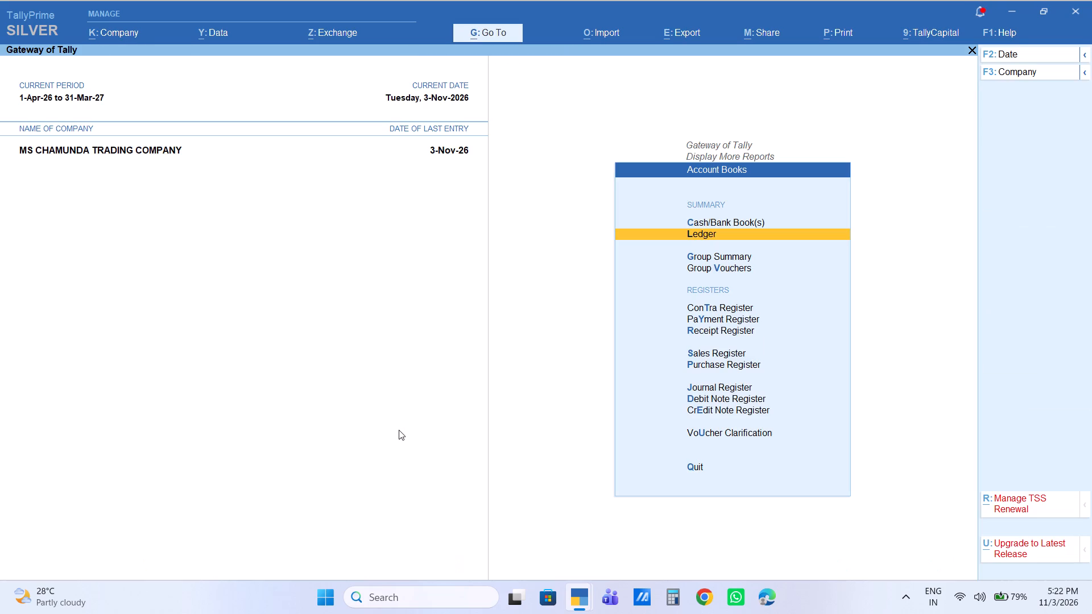
pyautogui.press('Escape')
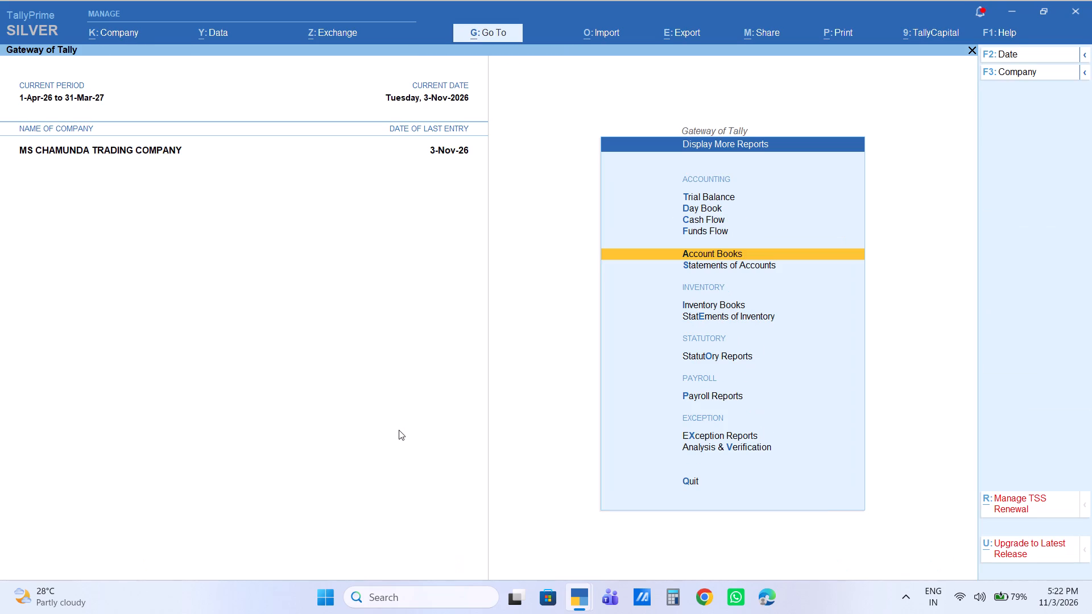
pyautogui.press('Return')
pyautogui.press('l')
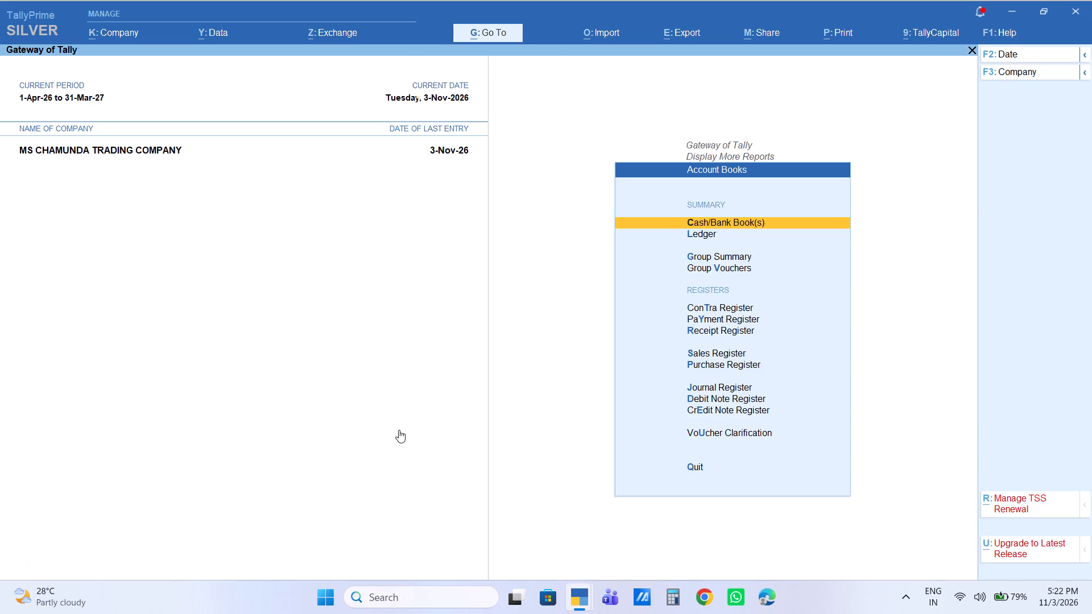
pyautogui.write('suni')
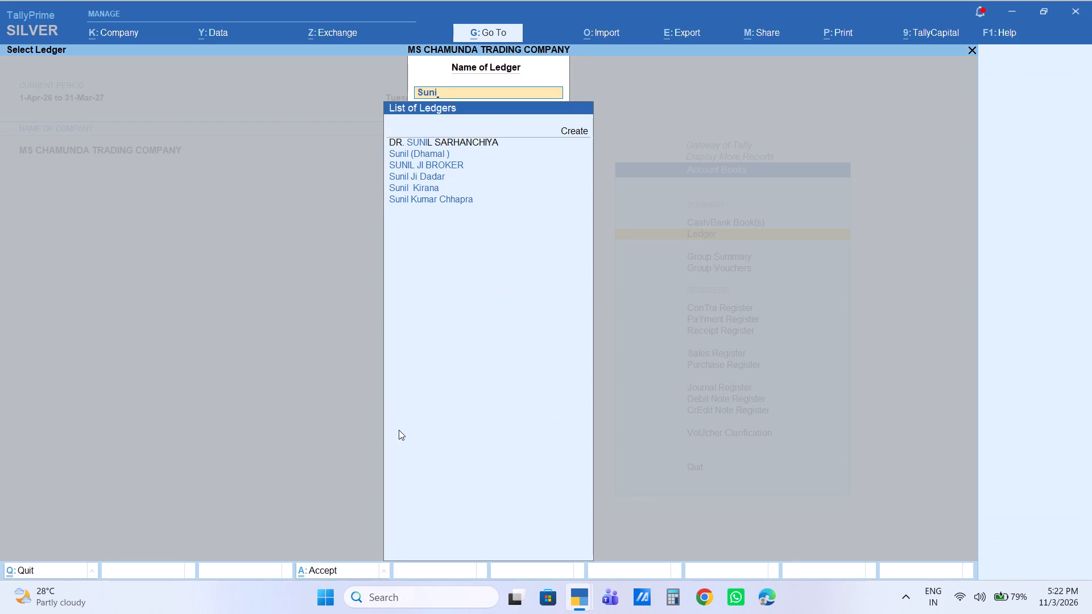
pyautogui.press('Down')
pyautogui.press('Down')
pyautogui.press('Down')
pyautogui.press('Return')
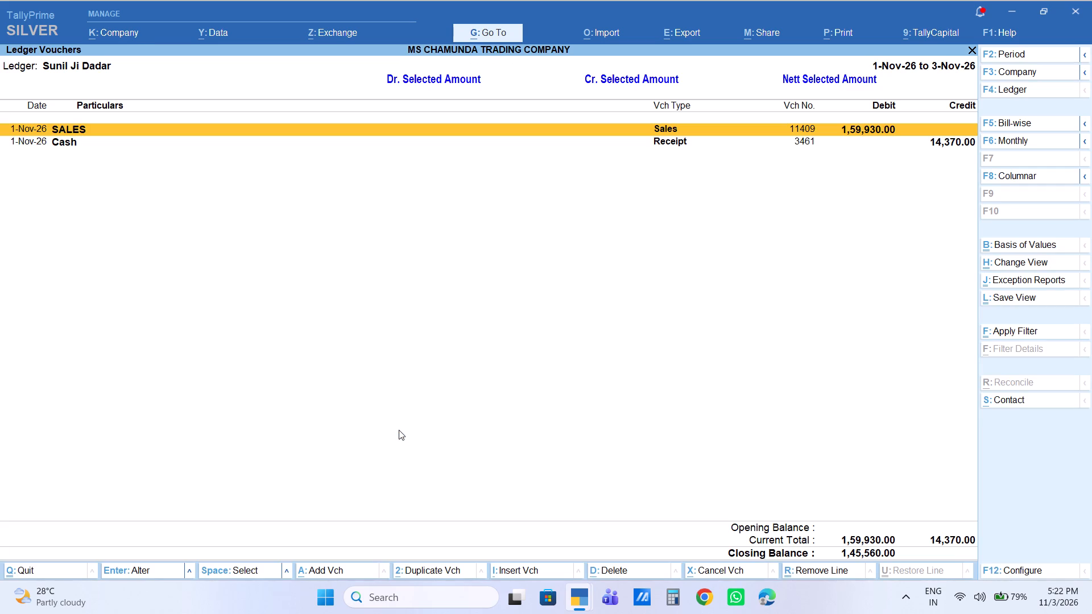
pyautogui.press('Return')
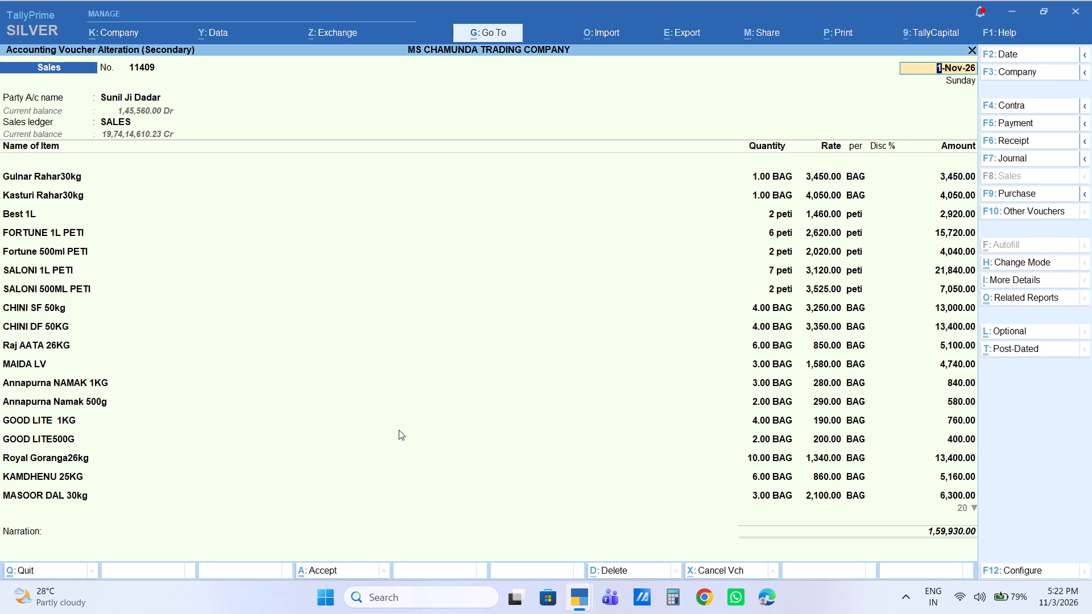
# Print the invoice for sales voucher 11409.
pyautogui.hotkey('ctrl', 'p')
pyautogui.press('Right')
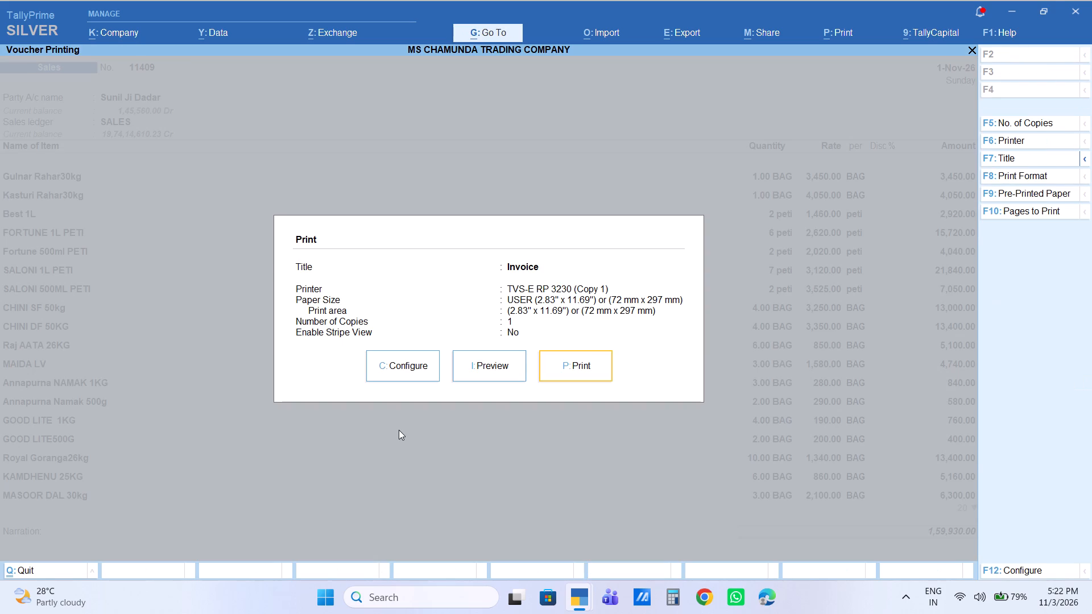
pyautogui.press('Return')
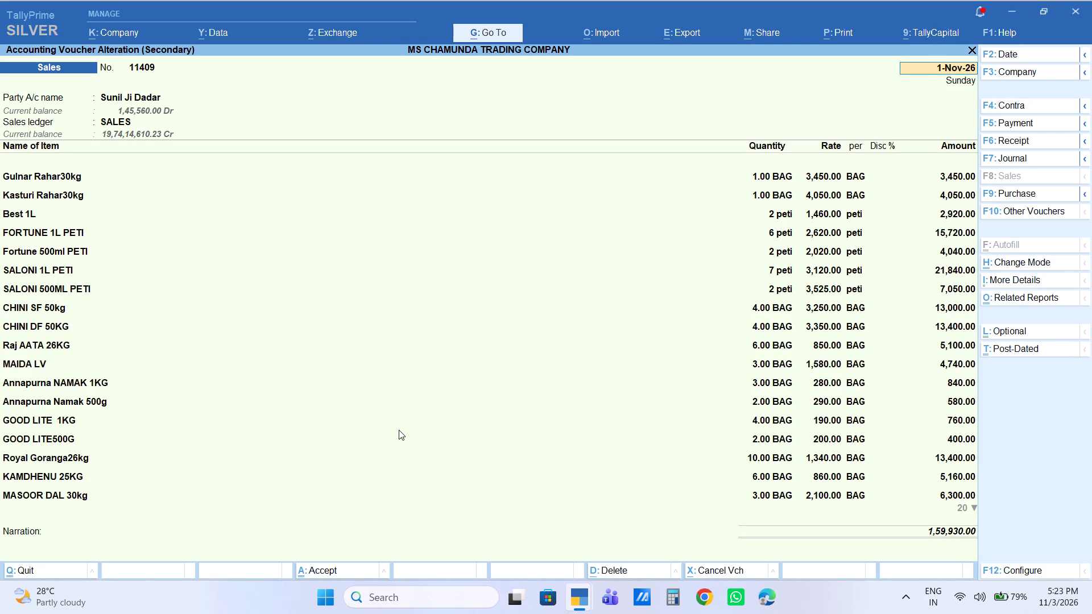
# Close sales voucher 11409 without further changes and go back to the Dadar customer's ledger vouchers.
pyautogui.press('Escape')
pyautogui.press('Escape')
pyautogui.press('Escape')
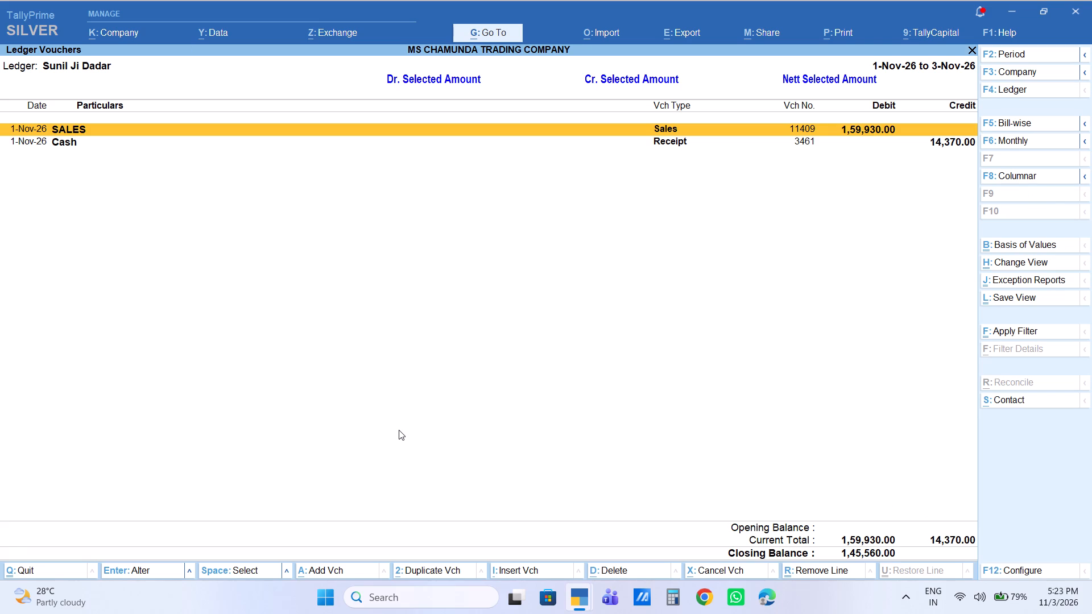
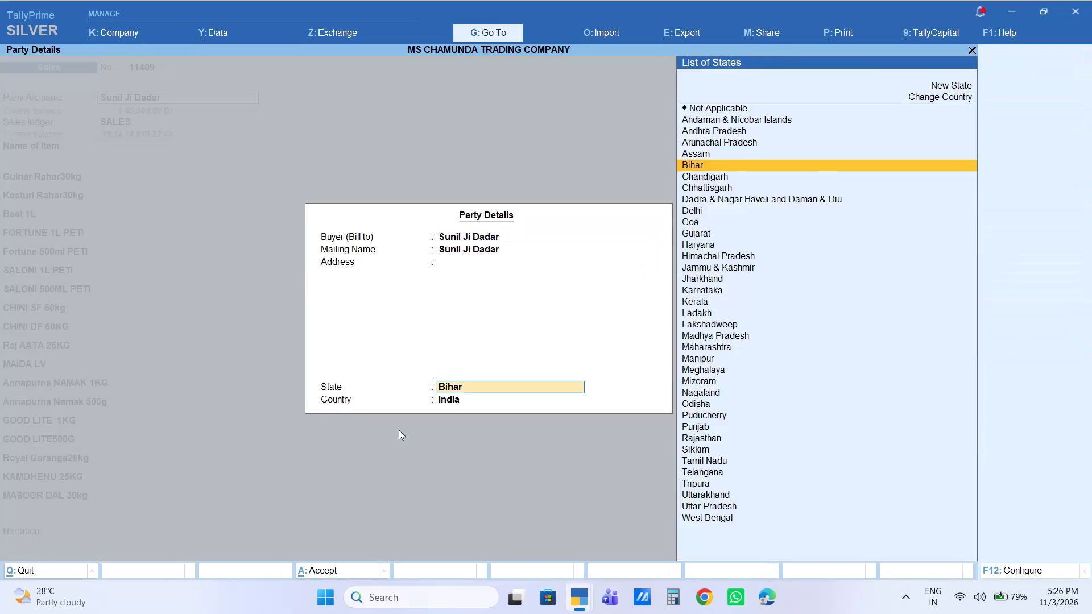
# Reopen the Dadar customer's sales voucher 11409 with its party details as they are, and set the Gulnar Rahar30kg rate to 3,600.
pyautogui.press('Return')
pyautogui.press('Return')
pyautogui.press('Return')
pyautogui.press('Return')
pyautogui.press('Return')
pyautogui.press('Return')
pyautogui.press('Return')
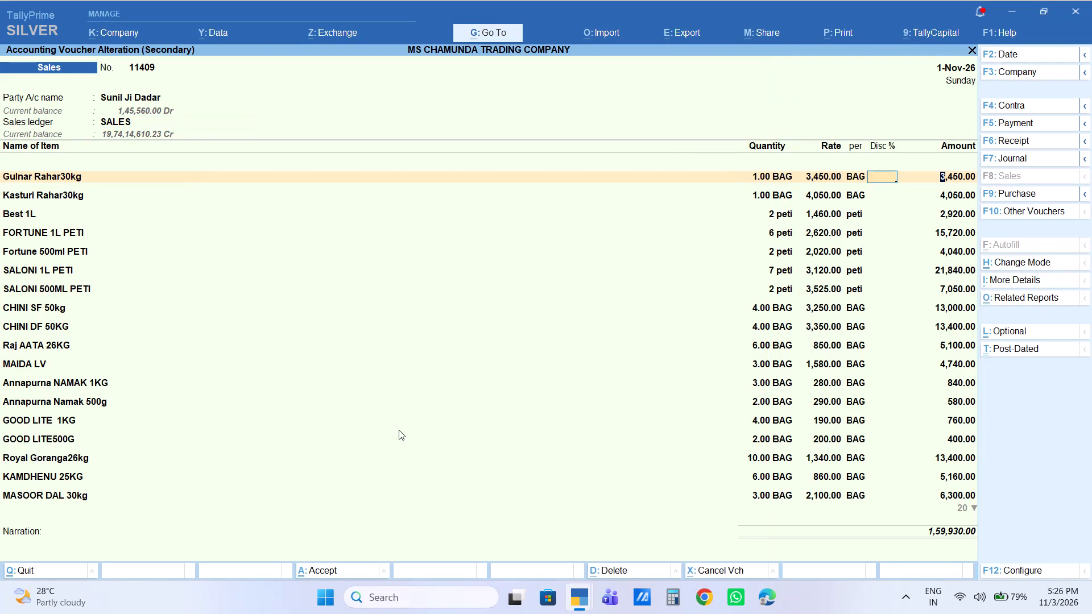
pyautogui.press('Return')
pyautogui.press('Return')
pyautogui.press('Return')
pyautogui.press('Return')
pyautogui.press('Return')
pyautogui.press('Return')
pyautogui.press('BackSpace')
pyautogui.press('BackSpace')
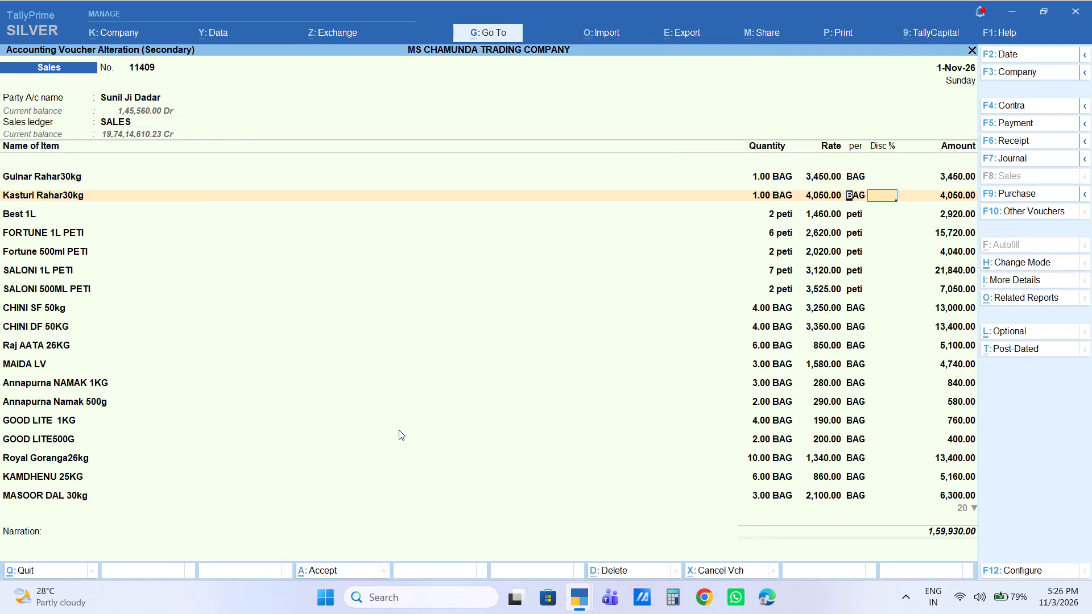
pyautogui.press('BackSpace')
pyautogui.press('Up')
pyautogui.write('3600')
pyautogui.press('Return')
pyautogui.press('Return')
pyautogui.press('Return')
pyautogui.press('Return')
# Replace the item Best 1L with Best 500ml in voucher 11409, keeping the line's quantity and rate.
pyautogui.press('Return')
pyautogui.press('Return')
pyautogui.press('Return')
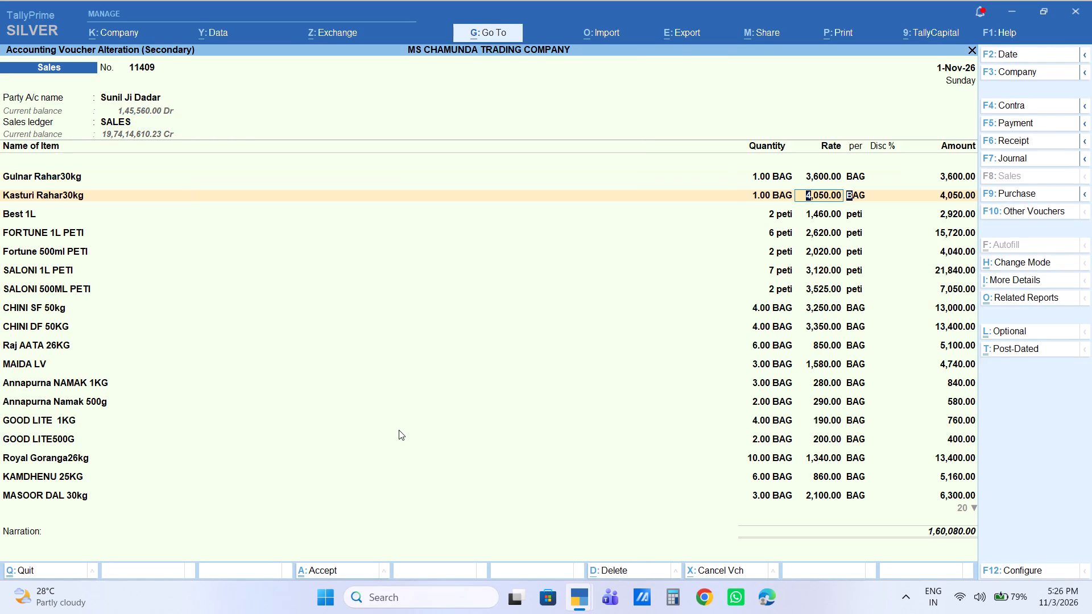
pyautogui.press('BackSpace')
pyautogui.press('Return')
pyautogui.press('Return')
pyautogui.press('Return')
pyautogui.press('Return')
pyautogui.press('Return')
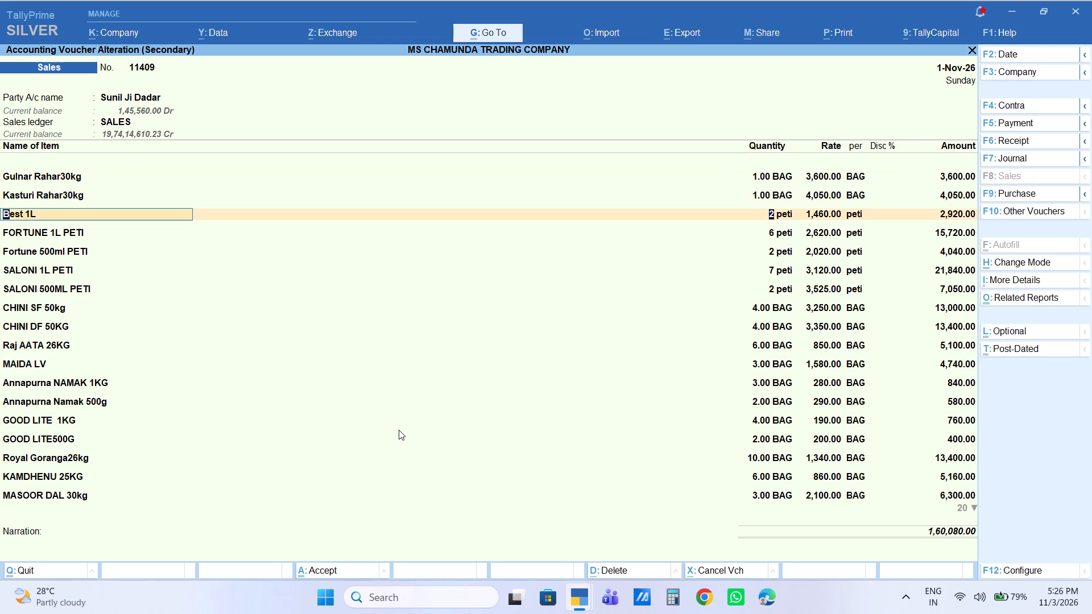
pyautogui.press('BackSpace')
pyautogui.write('bet')
pyautogui.write('st')
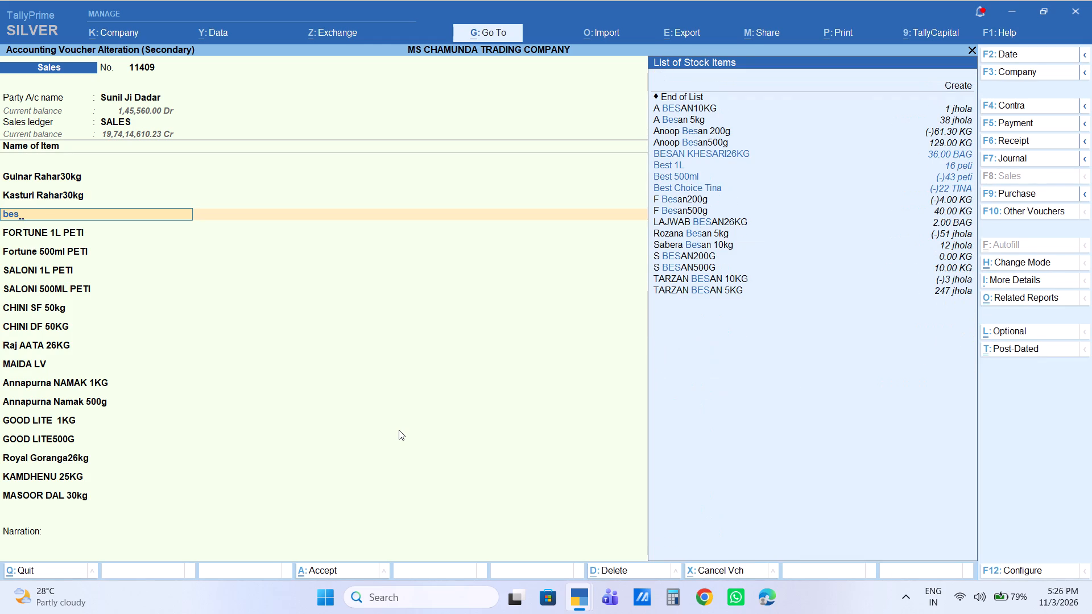
pyautogui.press('Down')
pyautogui.press('Down')
pyautogui.press('Return')
pyautogui.press('Return')
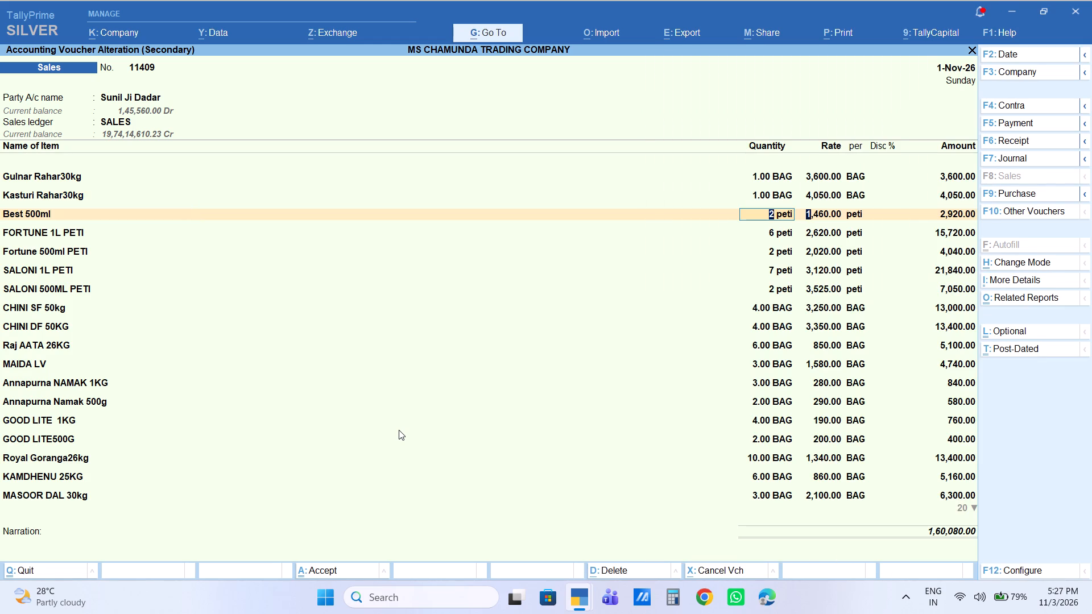
pyautogui.press('Return')
pyautogui.press('Return')
pyautogui.press('Return')
pyautogui.press('Return')
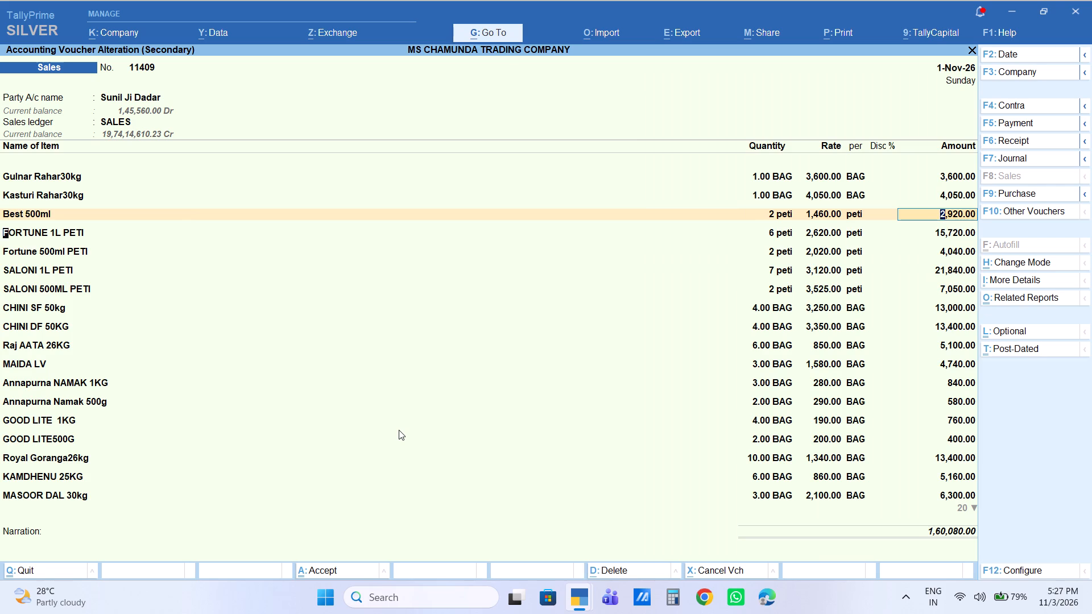
# Go through the remaining item lines and the labour charge without changing them, and save voucher 11409.
pyautogui.press('Return')
pyautogui.press('Return')
pyautogui.press('Return')
pyautogui.press('Return')
pyautogui.press('Return')
pyautogui.press('Return')
pyautogui.press('Return')
pyautogui.press('Return')
pyautogui.press('Return')
pyautogui.press('Return')
pyautogui.press('Return')
pyautogui.press('Return')
pyautogui.press('Return')
pyautogui.press('Return')
pyautogui.press('Return')
pyautogui.press('Return')
pyautogui.press('Return')
pyautogui.press('Return')
pyautogui.press('Return')
pyautogui.press('Return')
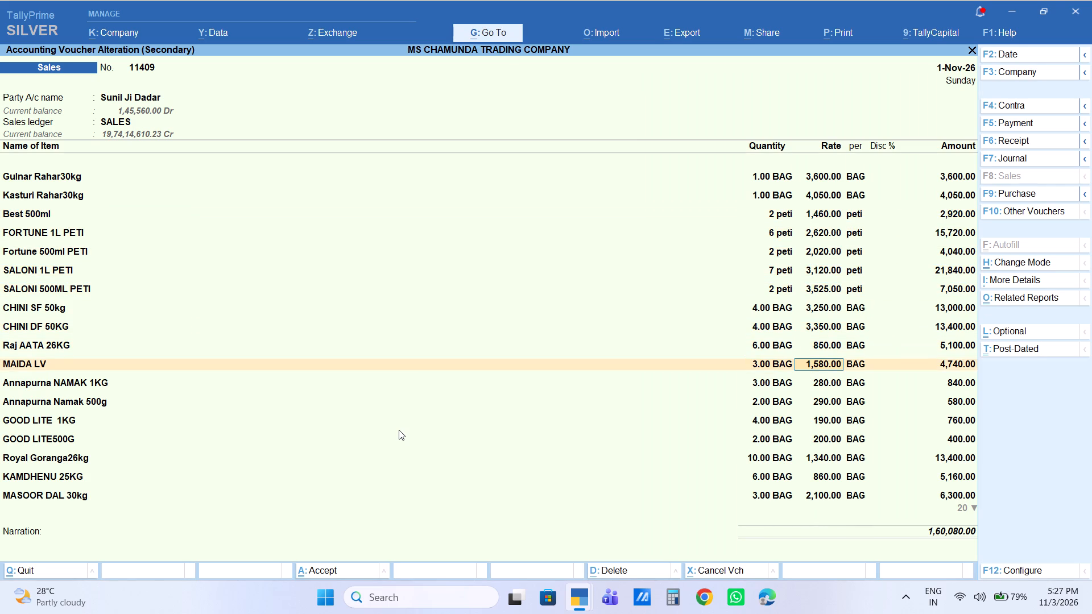
pyautogui.press('Return')
pyautogui.press('Return')
pyautogui.press('Return')
pyautogui.press('Return')
pyautogui.press('Return')
pyautogui.press('Return')
pyautogui.press('Return')
pyautogui.press('Return')
pyautogui.press('Return')
pyautogui.press('Return')
pyautogui.press('Return')
pyautogui.press('Return')
pyautogui.press('Return')
pyautogui.press('Return')
pyautogui.press('Return')
pyautogui.press('Return')
pyautogui.press('Return')
pyautogui.press('Return')
pyautogui.press('Return')
pyautogui.press('Return')
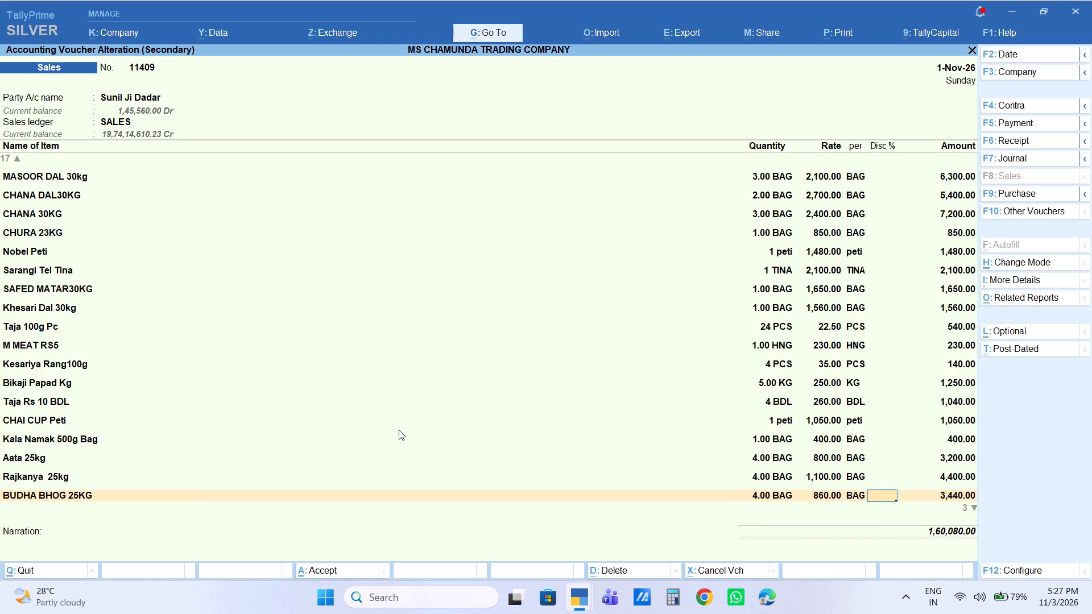
pyautogui.press('Return')
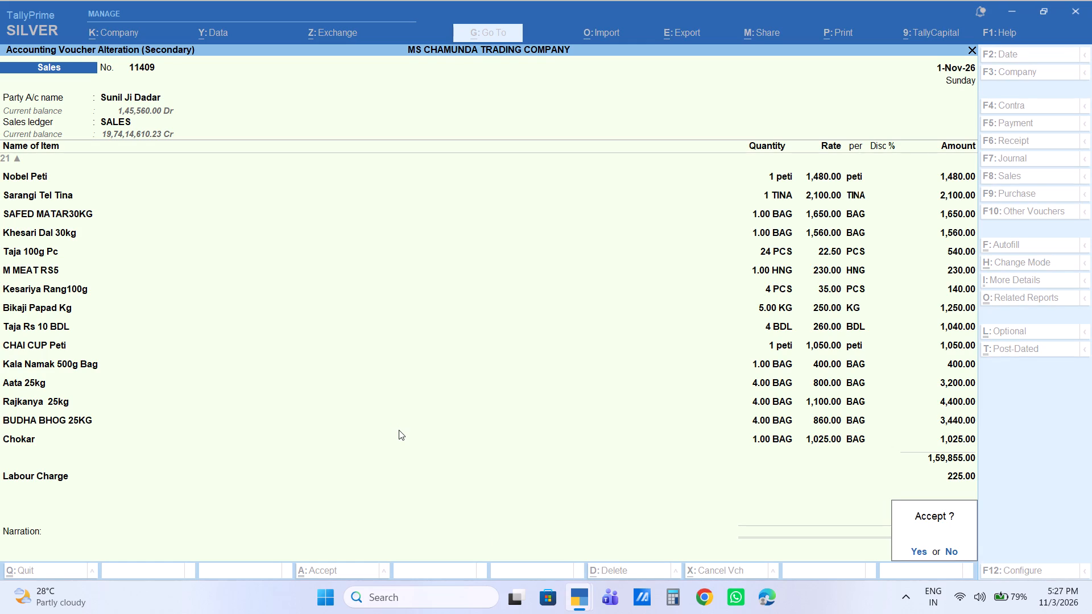
pyautogui.press('Escape')
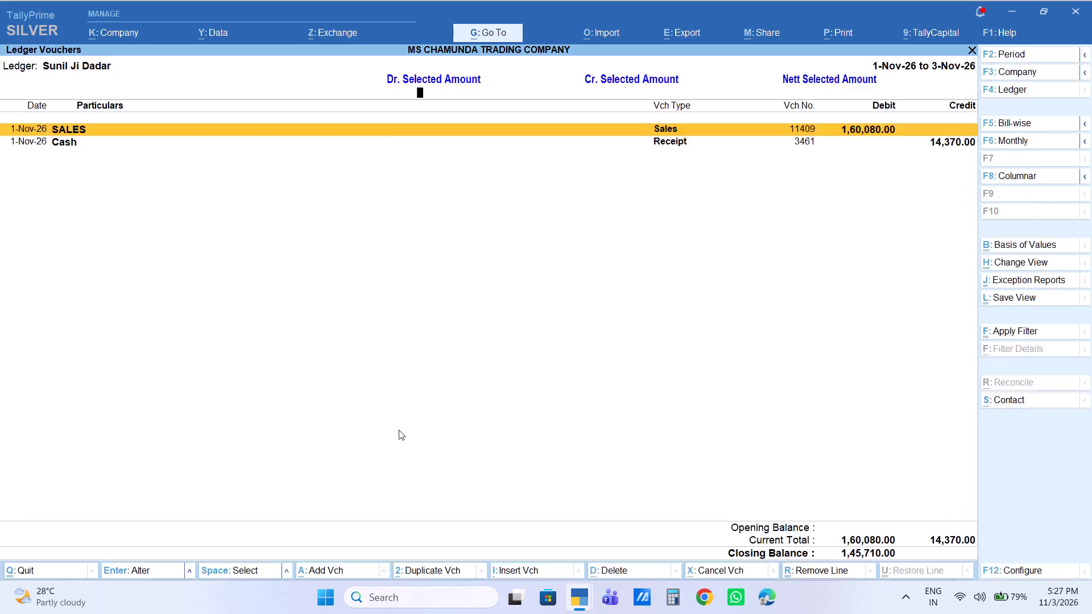
# Leave the customer's ledger, go back to the Gateway of Tally, and open a new receipt voucher.
pyautogui.press('Escape')
pyautogui.press('Escape')
pyautogui.press('Escape')
pyautogui.press('Escape')
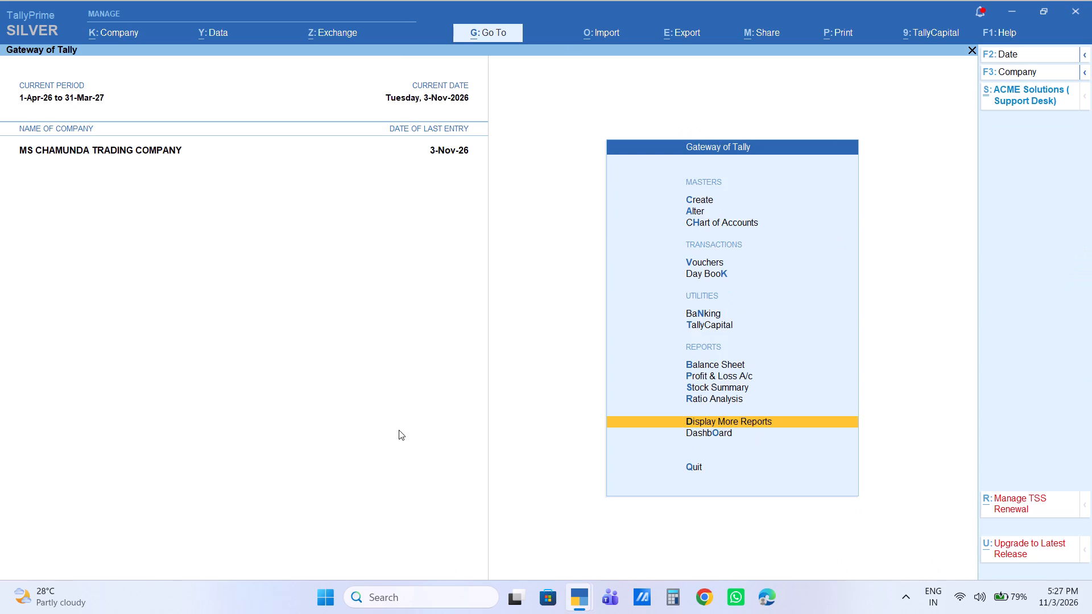
pyautogui.press('Up')
pyautogui.press('Up')
pyautogui.press('Up')
pyautogui.press('Up')
pyautogui.press('Up')
pyautogui.press('Up')
pyautogui.press('Up')
pyautogui.press('Up')
pyautogui.press('Return')
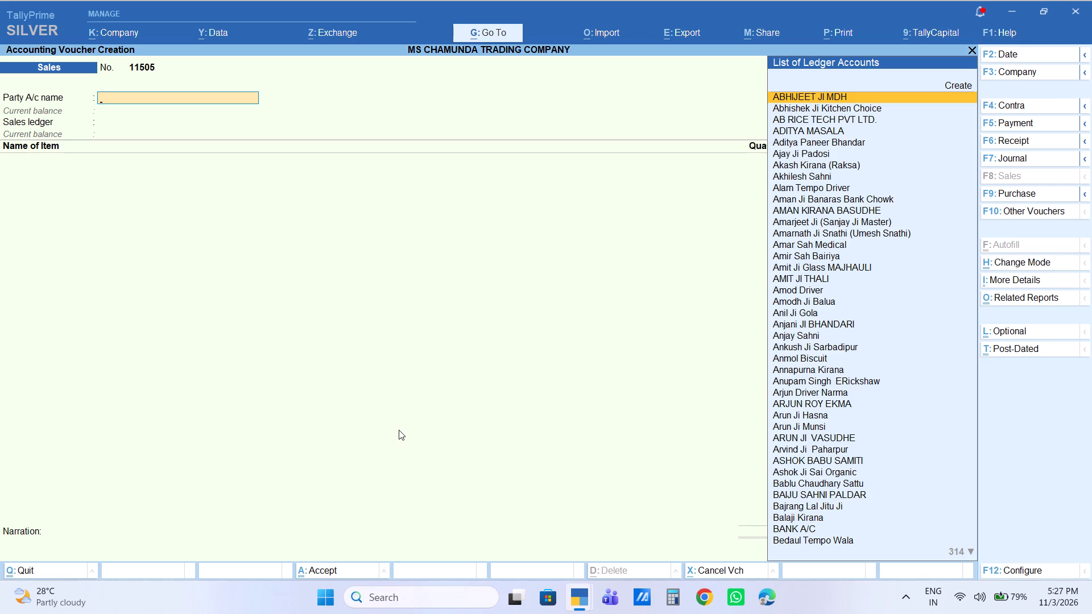
pyautogui.press('F6')
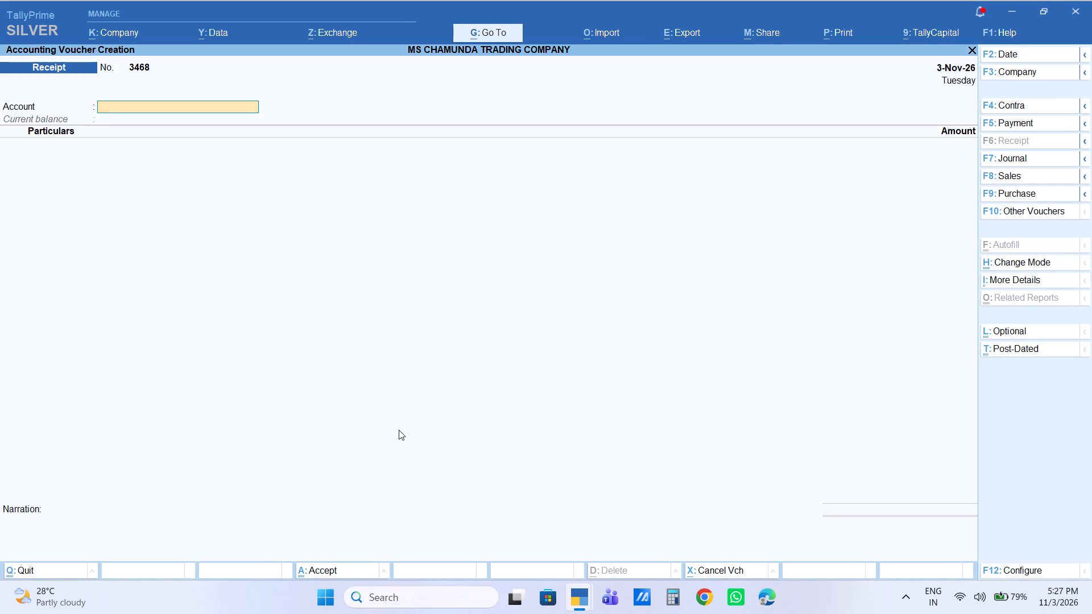
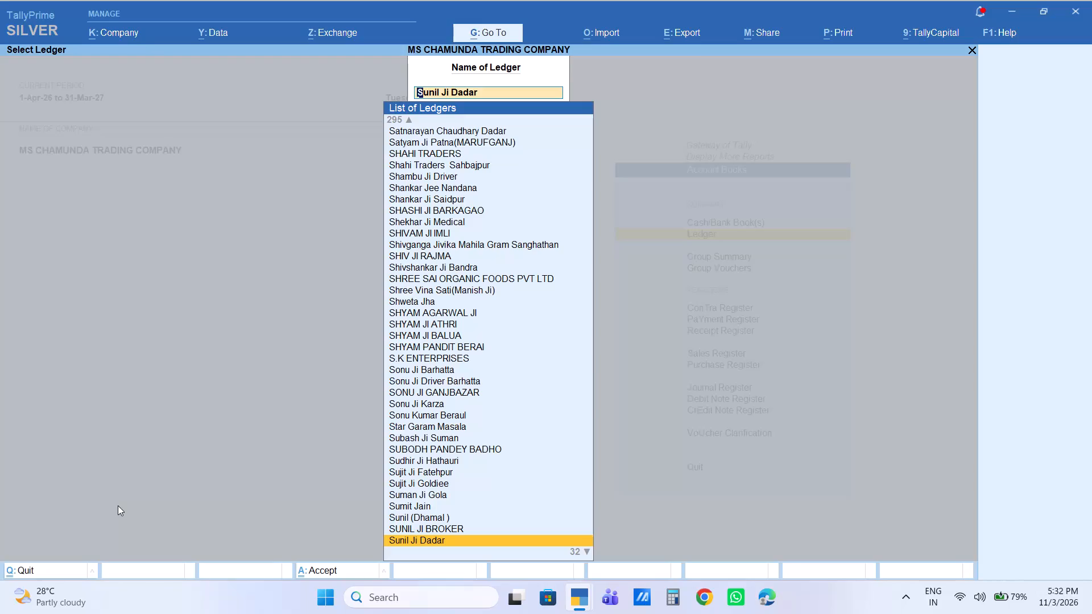
# Leave the ledger selection and return to the Gateway of Tally.
pyautogui.press('Escape')
pyautogui.press('Escape')
pyautogui.press('Escape')
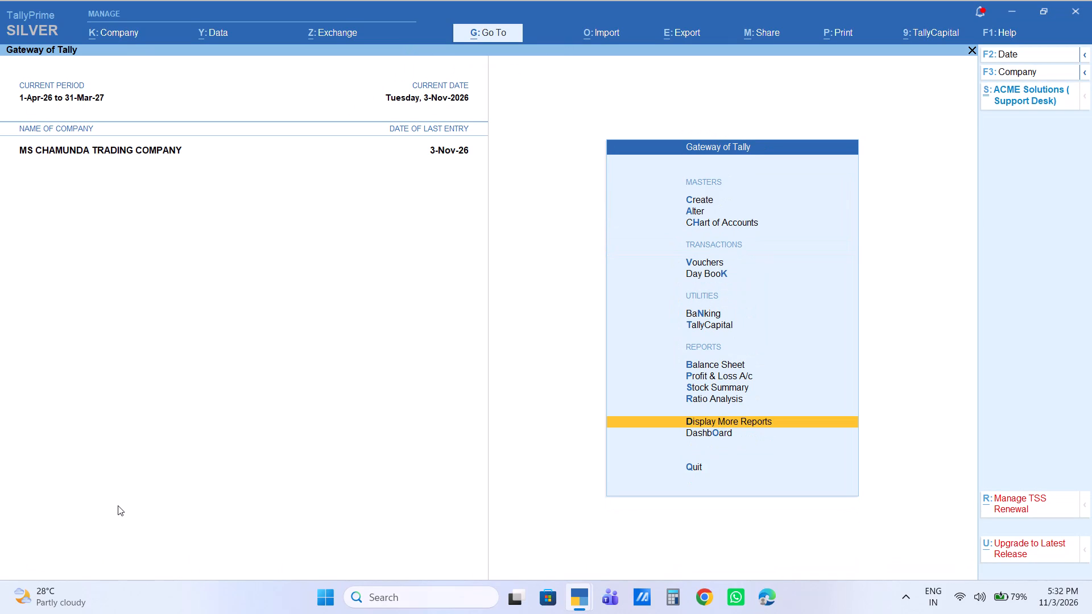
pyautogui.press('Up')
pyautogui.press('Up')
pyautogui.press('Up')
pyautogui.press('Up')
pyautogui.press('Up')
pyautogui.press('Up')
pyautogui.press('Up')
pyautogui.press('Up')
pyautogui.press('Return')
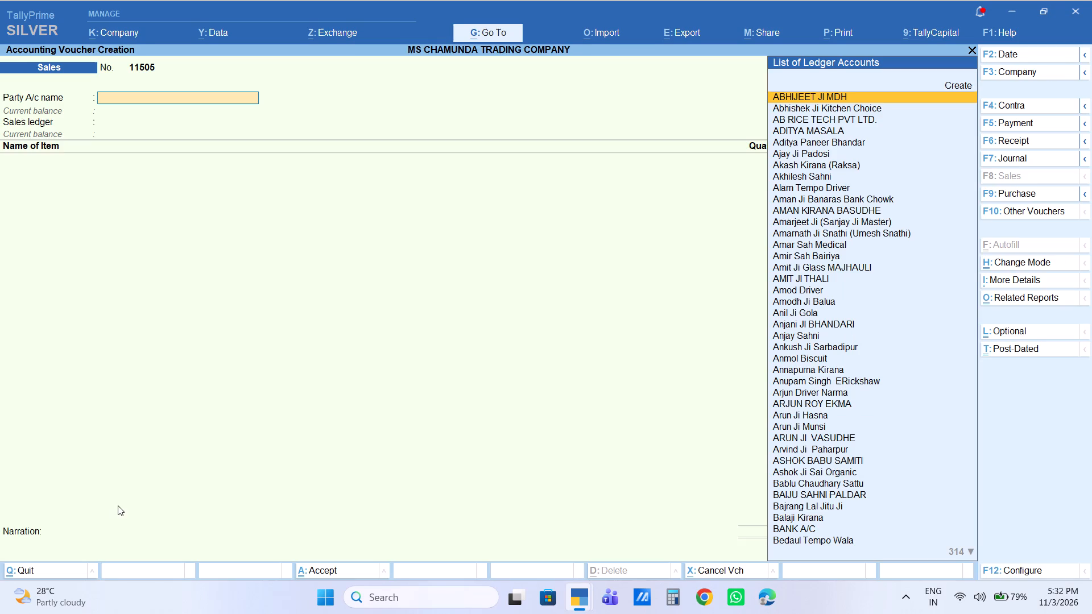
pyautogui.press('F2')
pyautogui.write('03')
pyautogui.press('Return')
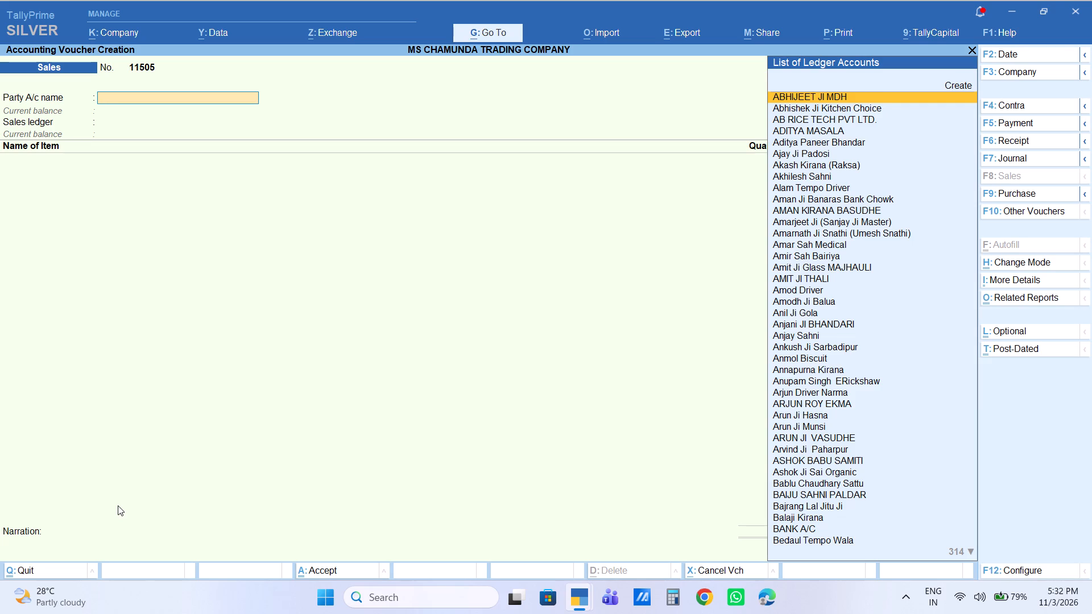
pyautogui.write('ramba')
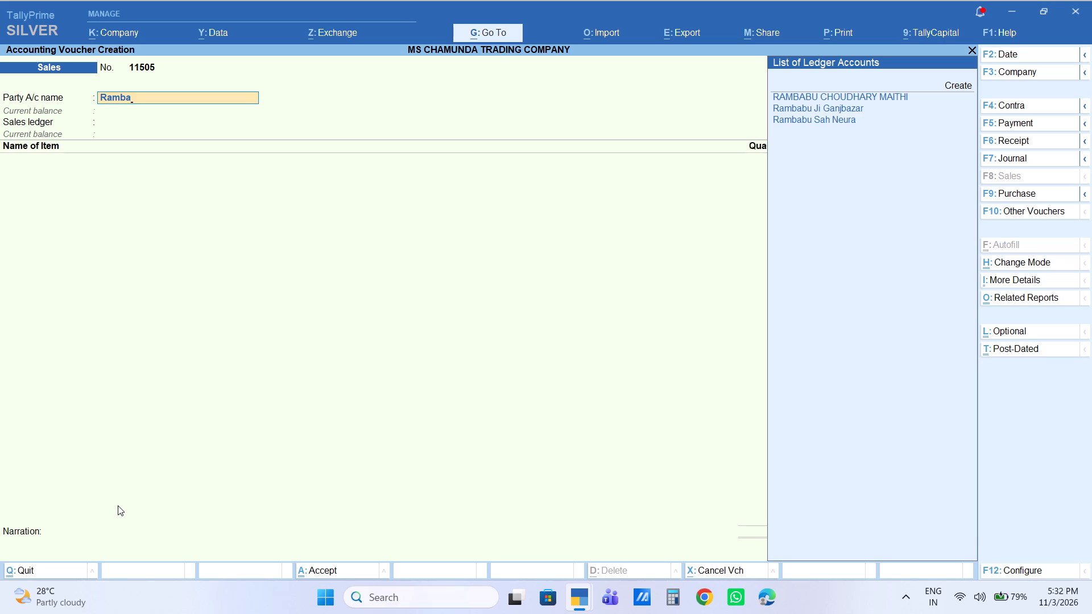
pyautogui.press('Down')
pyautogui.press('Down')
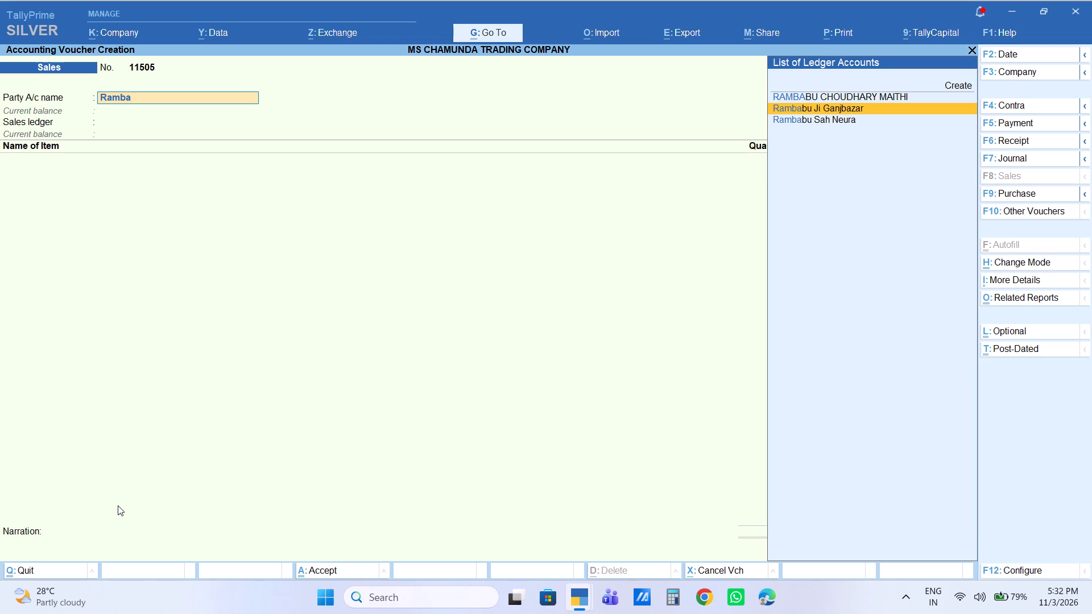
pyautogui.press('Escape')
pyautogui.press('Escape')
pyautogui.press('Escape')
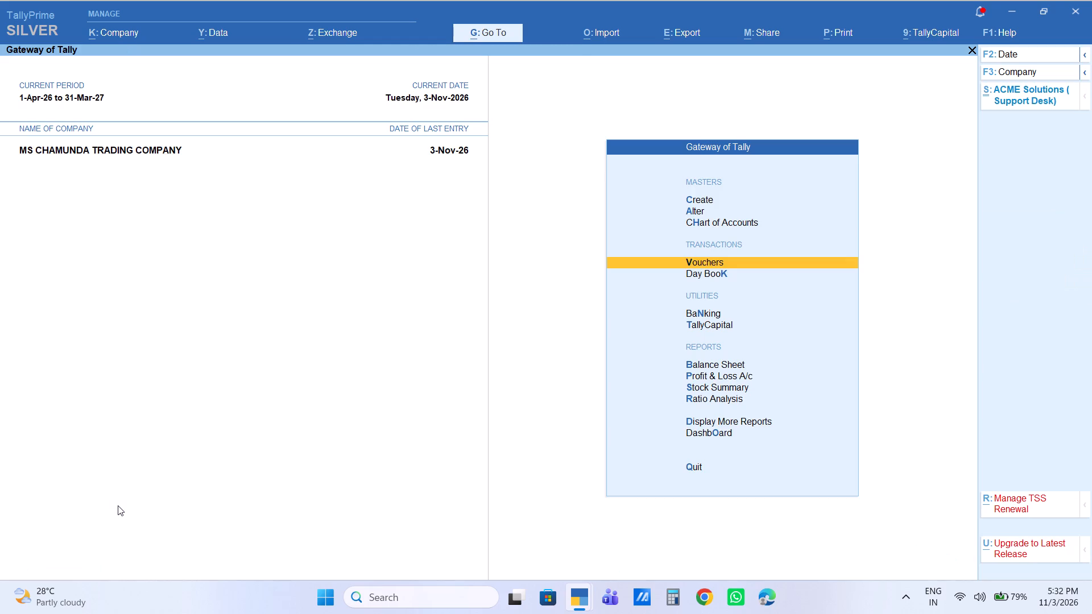
# Open the Day Book for 3-Nov-26 and look through the day's receipt and sales entries.
pyautogui.press('Down')
pyautogui.press('Return')
pyautogui.press('Down')
pyautogui.press('Down')
pyautogui.press('Down')
pyautogui.press('Down')
pyautogui.press('Down')
pyautogui.press('Down')
pyautogui.press('Down')
pyautogui.press('Down')
pyautogui.press('Down')
pyautogui.press('Down')
pyautogui.press('Down')
pyautogui.press('Down')
pyautogui.press('Down')
pyautogui.press('Down')
pyautogui.press('Down')
pyautogui.press('Down')
pyautogui.press('Down')
pyautogui.press('Down')
pyautogui.press('Down')
pyautogui.press('Down')
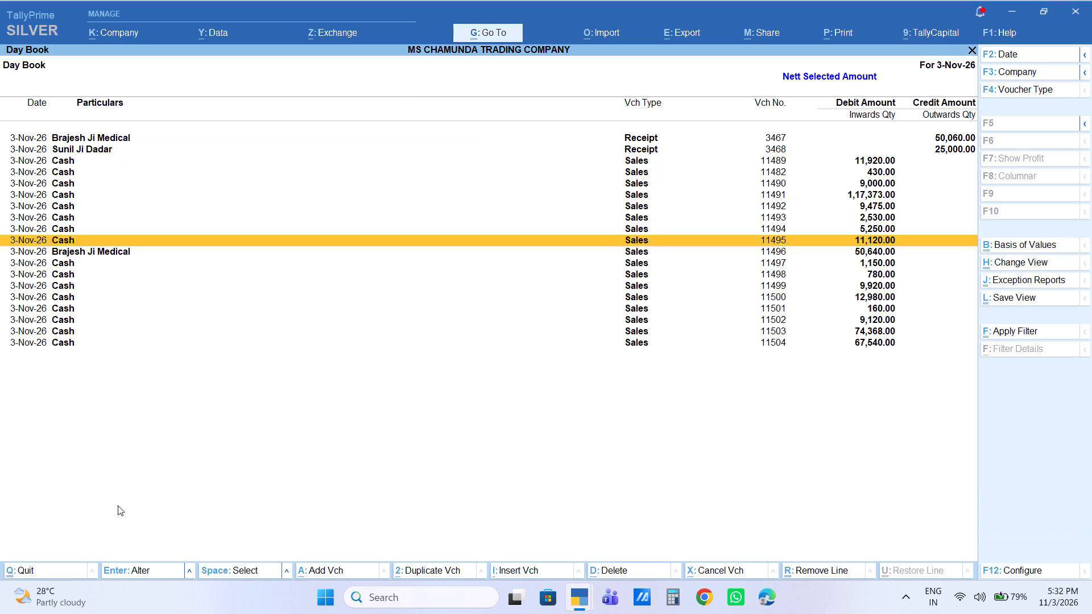
pyautogui.press('Up')
pyautogui.press('Up')
pyautogui.press('Up')
pyautogui.press('Up')
pyautogui.press('Up')
pyautogui.press('Up')
pyautogui.press('Up')
pyautogui.press('Up')
pyautogui.press('Up')
pyautogui.press('Up')
pyautogui.press('Up')
pyautogui.press('Up')
pyautogui.press('Up')
pyautogui.press('Up')
pyautogui.press('Up')
pyautogui.press('Up')
pyautogui.press('Up')
pyautogui.press('Up')
pyautogui.press('Up')
pyautogui.press('Up')
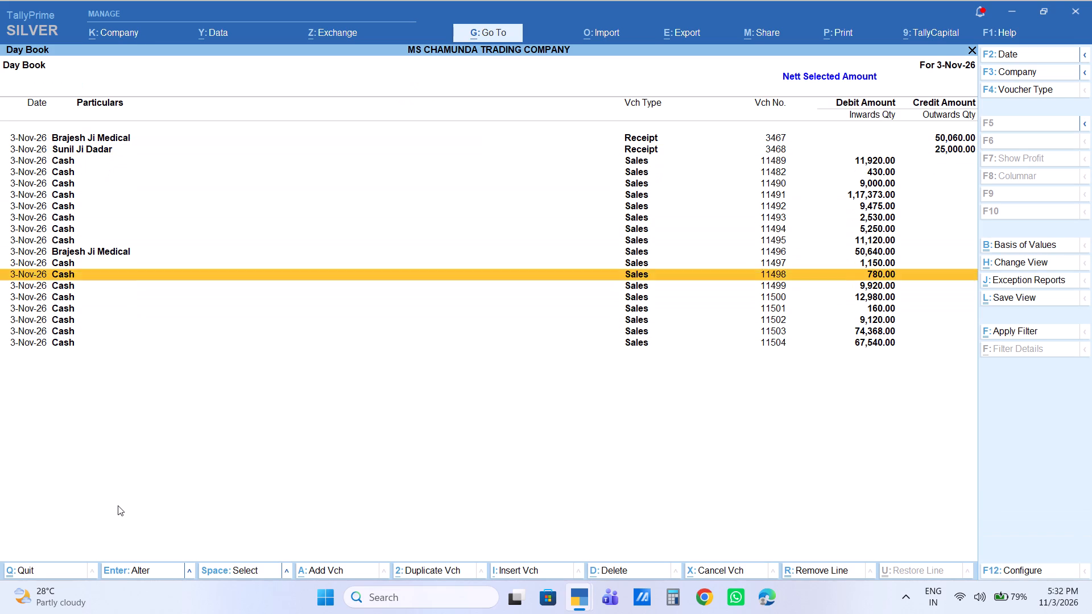
pyautogui.press('Down')
pyautogui.press('Down')
pyautogui.press('Down')
pyautogui.press('Down')
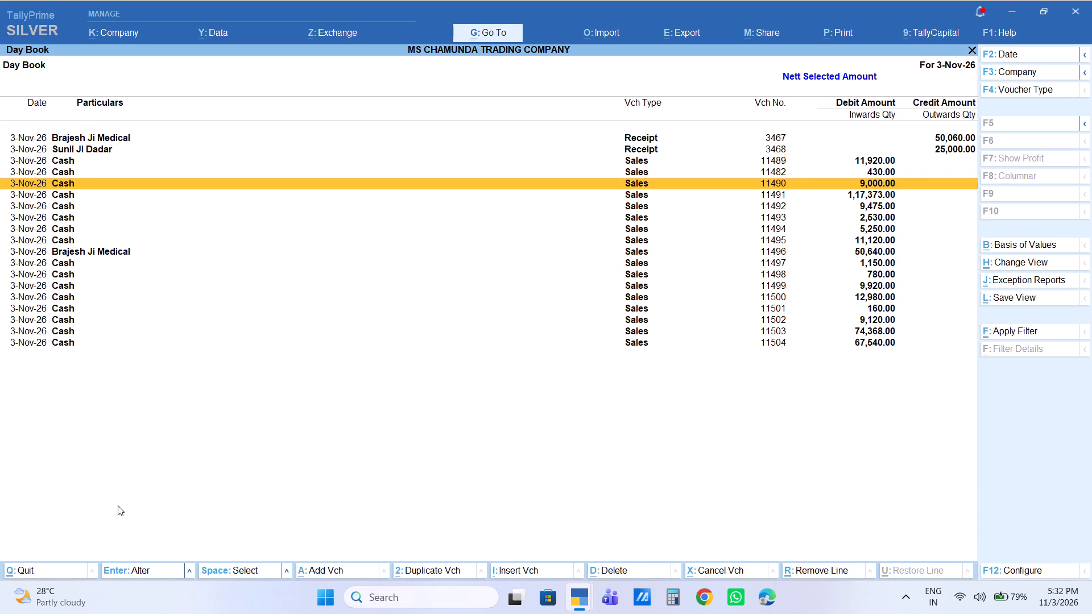
pyautogui.press('Down')
pyautogui.press('Down')
pyautogui.press('Down')
pyautogui.press('Down')
pyautogui.press('Down')
pyautogui.press('Down')
pyautogui.press('Down')
pyautogui.press('Down')
pyautogui.press('Down')
pyautogui.press('Down')
pyautogui.press('Down')
pyautogui.press('Down')
pyautogui.press('Down')
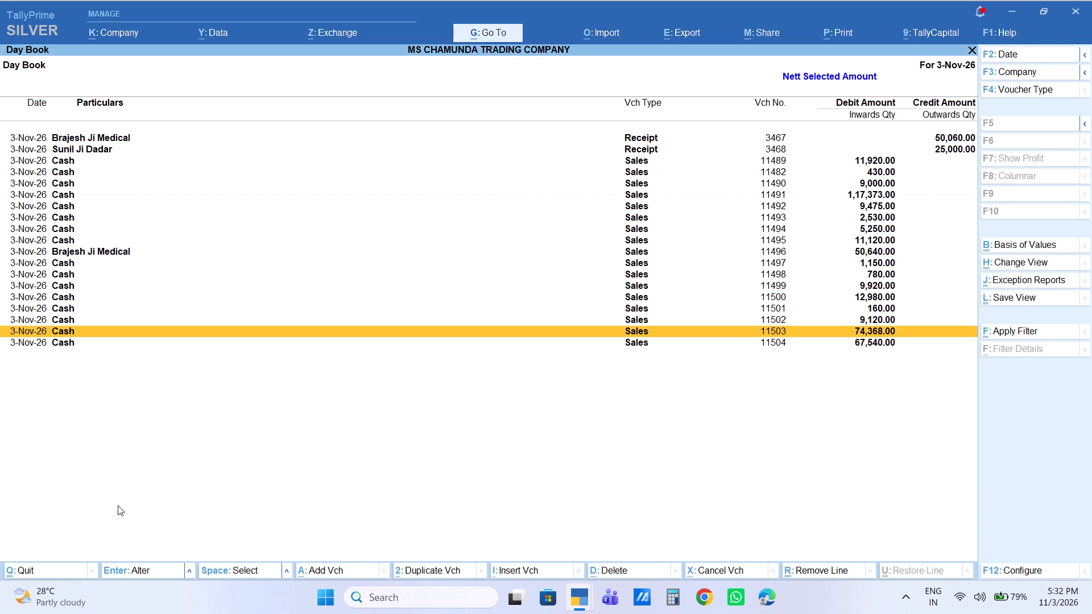
# Open cash sales voucher 11503, examine its item lines from SALONI 1L PETI to Gari Gola KG, and return to the Gateway of Tally unsaved.
pyautogui.press('Return')
pyautogui.press('Return')
pyautogui.press('Return')
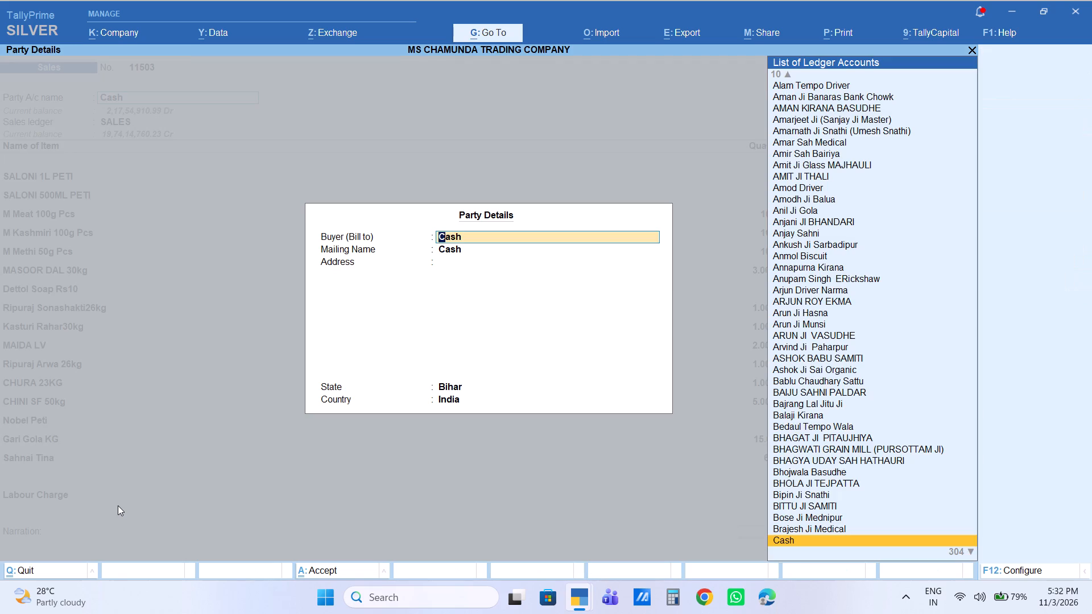
pyautogui.press('Return')
pyautogui.press('Return')
pyautogui.press('Return')
pyautogui.press('Return')
pyautogui.press('Return')
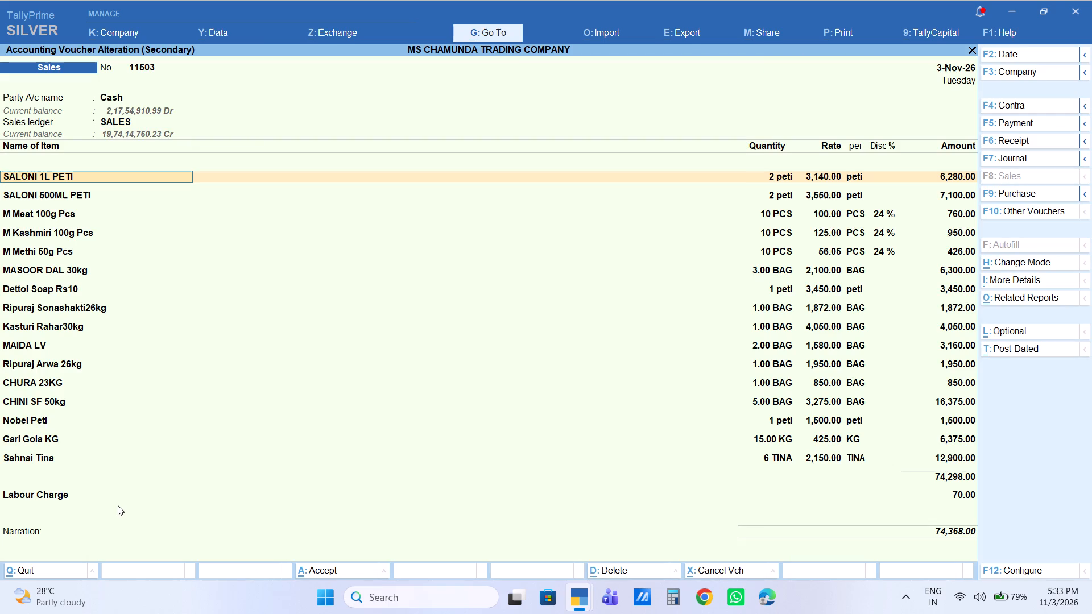
pyautogui.press('Return')
pyautogui.press('Down')
pyautogui.press('Down')
pyautogui.press('Down')
pyautogui.press('Down')
pyautogui.press('Down')
pyautogui.press('Down')
pyautogui.press('Down')
pyautogui.press('Down')
pyautogui.press('Down')
pyautogui.press('Down')
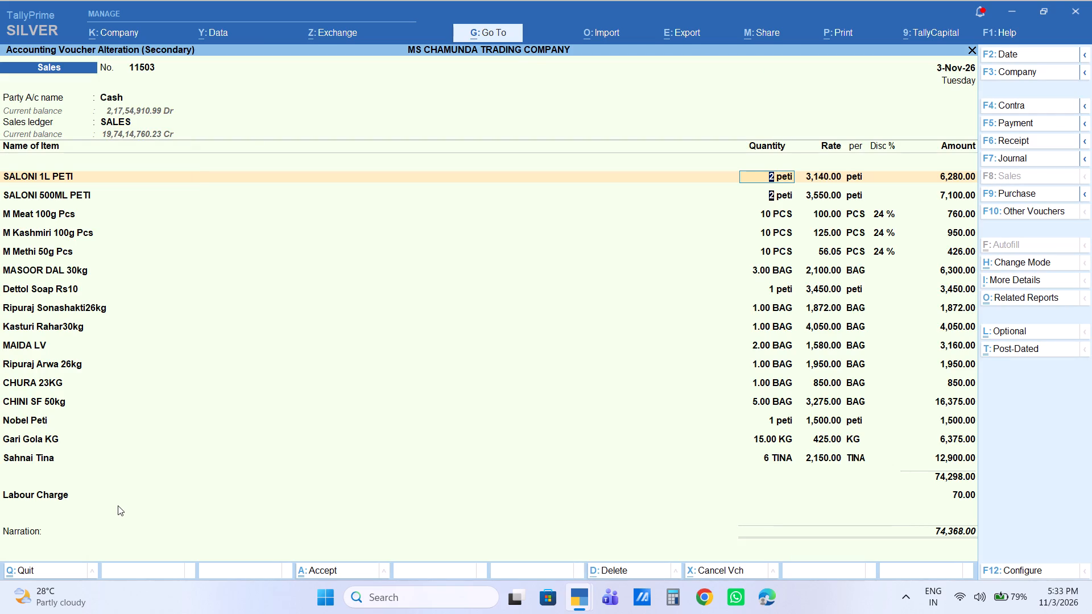
pyautogui.press('Down')
pyautogui.press('Down')
pyautogui.press('Down')
pyautogui.press('Down')
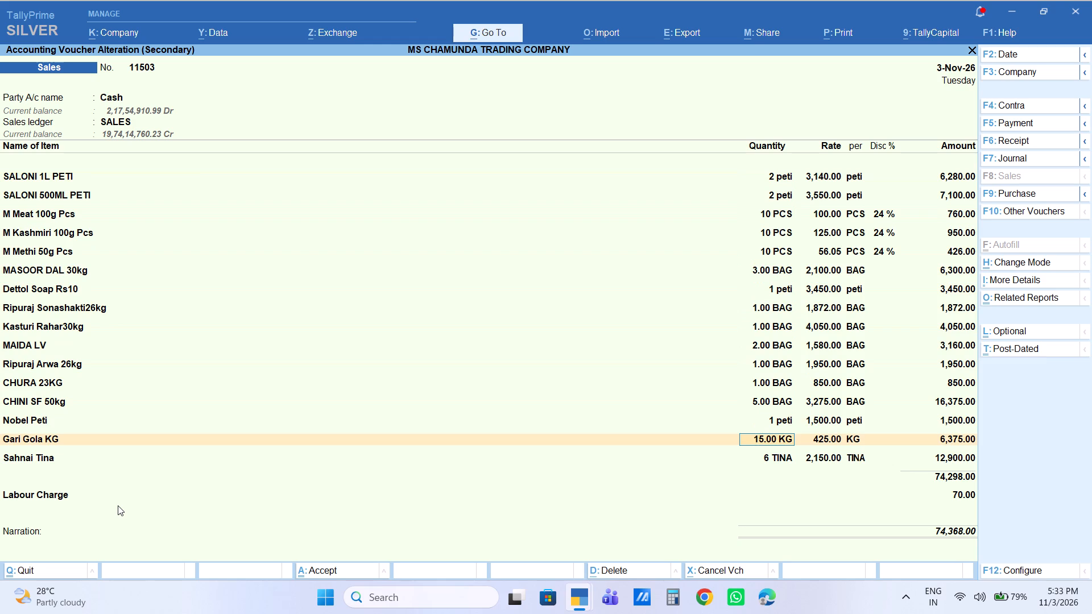
pyautogui.press('Up')
pyautogui.press('Up')
pyautogui.press('Up')
pyautogui.press('Up')
pyautogui.press('Up')
pyautogui.press('Up')
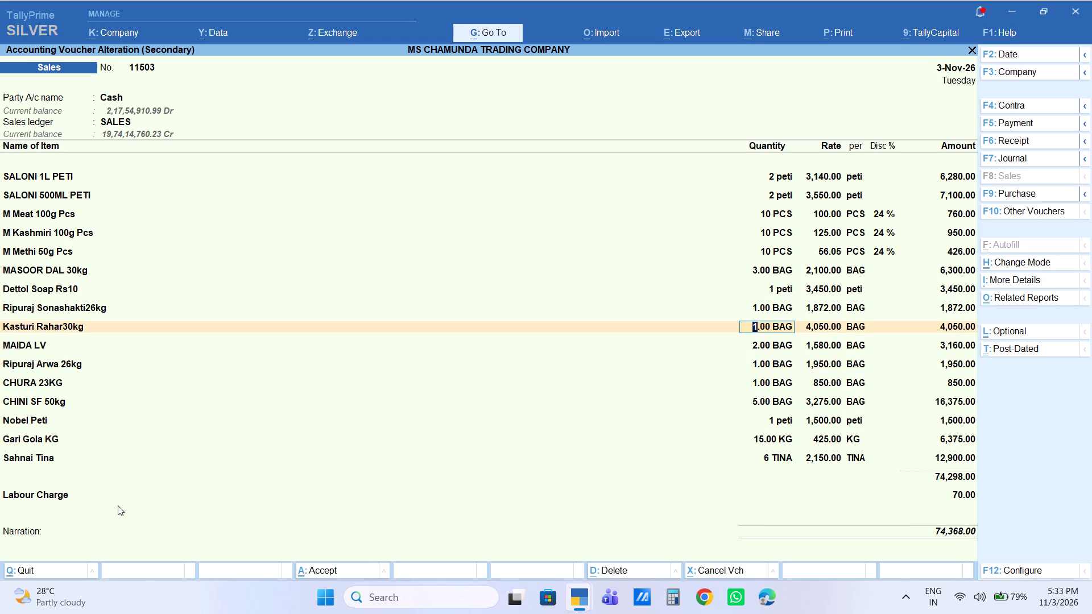
pyautogui.press('Up')
pyautogui.press('Up')
pyautogui.press('Up')
pyautogui.press('Up')
pyautogui.press('Up')
pyautogui.press('Up')
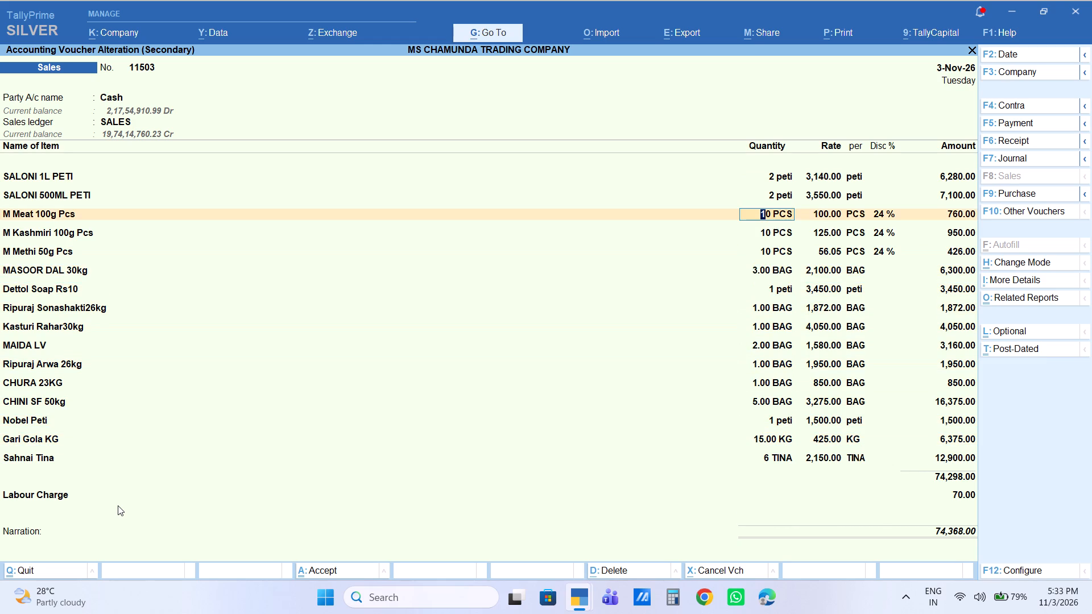
pyautogui.press('Down')
pyautogui.press('Down')
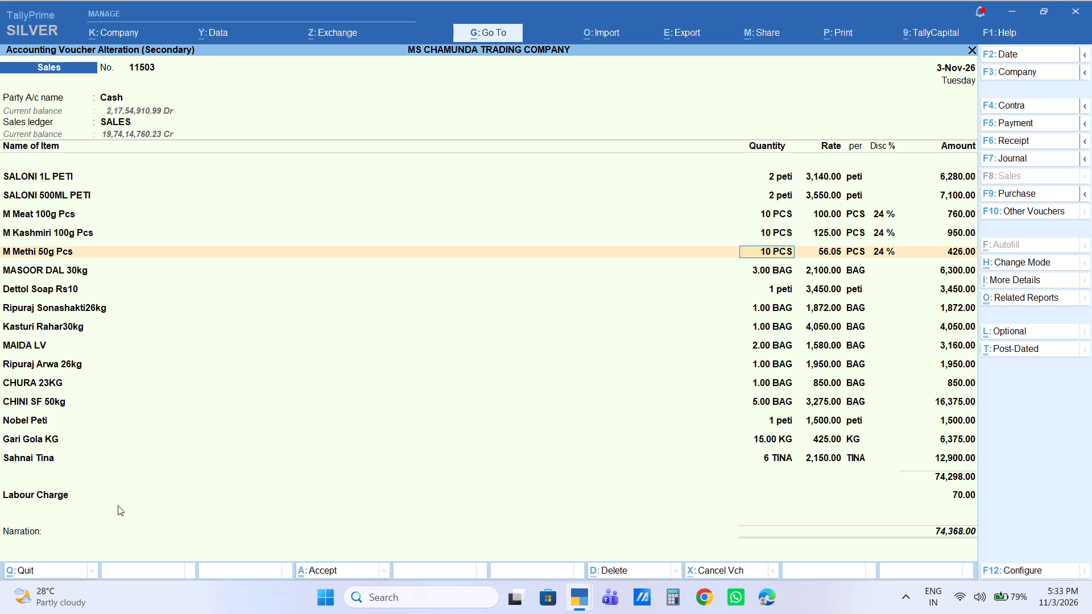
pyautogui.press('Escape')
pyautogui.press('Escape')
pyautogui.press('Escape')
pyautogui.press('Escape')
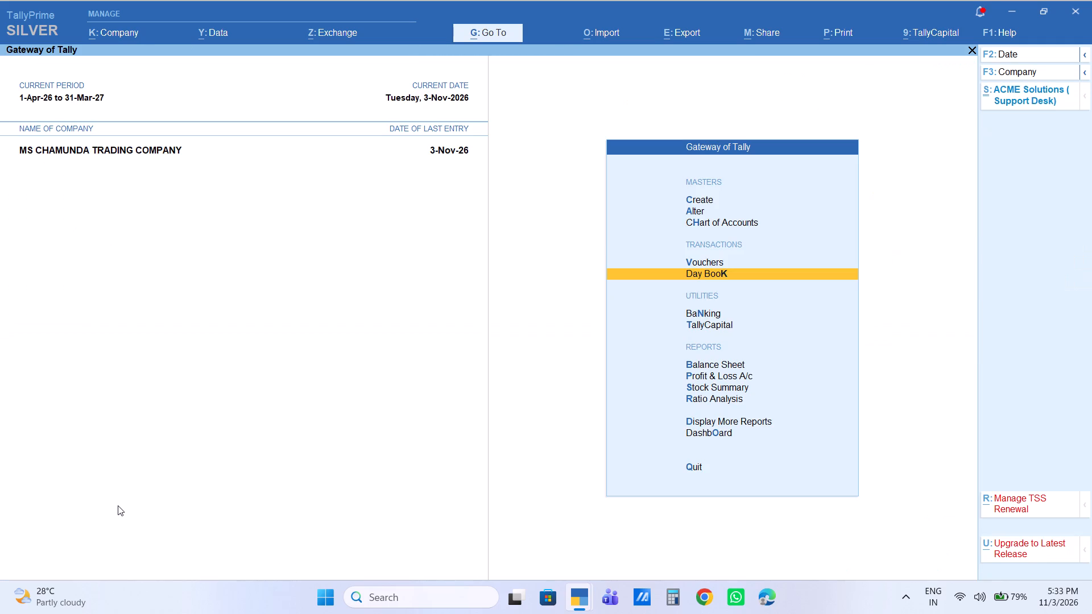
pyautogui.press('Escape')
pyautogui.press('Escape')
pyautogui.press('Down')
pyautogui.press('Down')
pyautogui.press('Down')
pyautogui.press('Down')
pyautogui.press('Up')
pyautogui.press('Return')
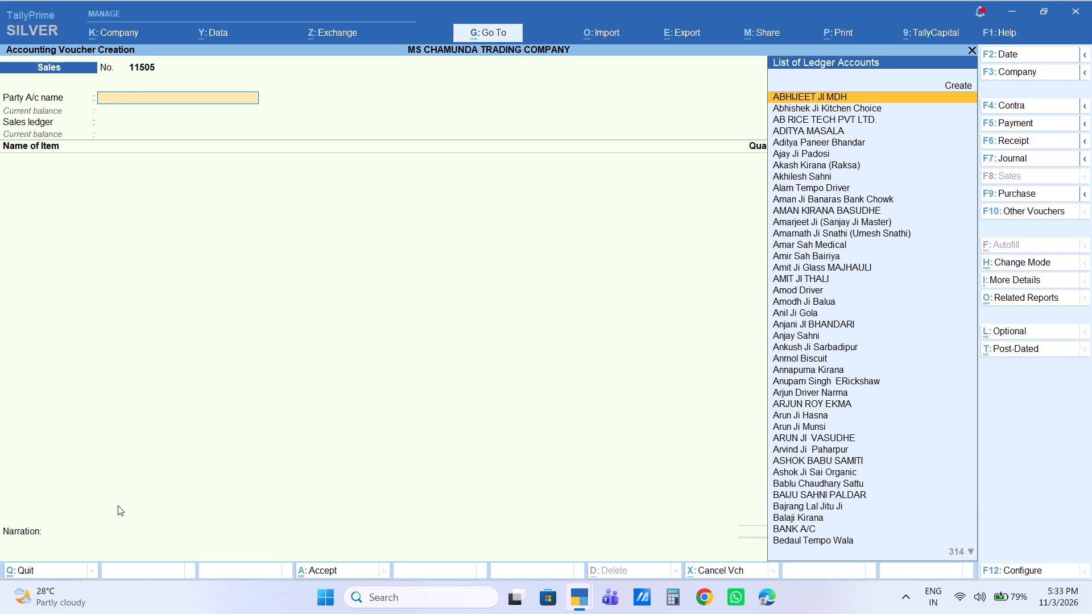
pyautogui.write('ra')
pyautogui.write('mbab')
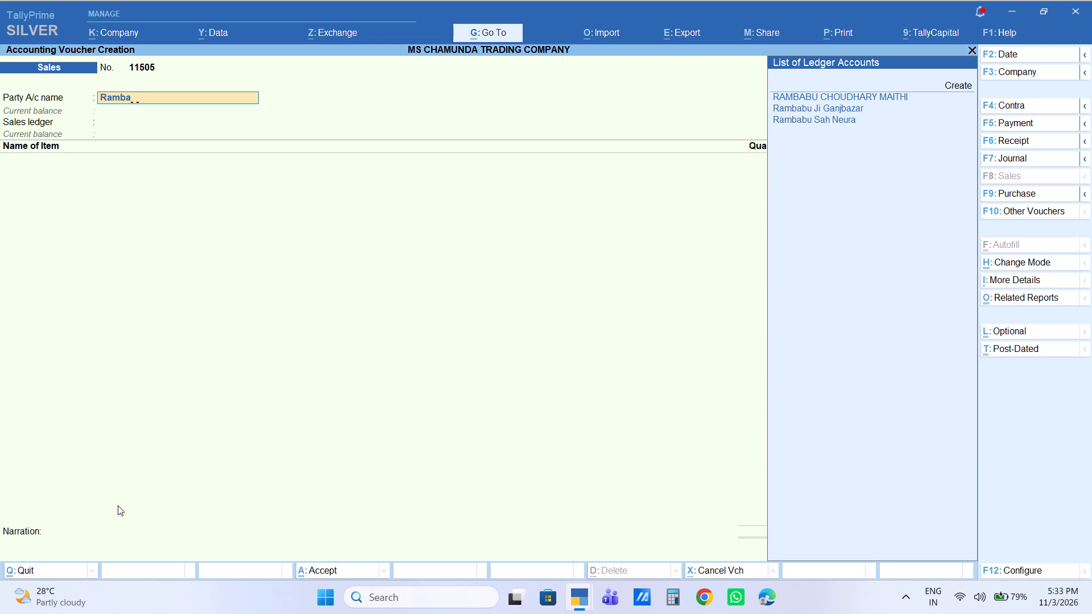
pyautogui.press('Down')
pyautogui.press('Down')
pyautogui.press('Return')
pyautogui.press('\\')
pyautogui.press('Return')
pyautogui.press('Return')
pyautogui.press('Return')
pyautogui.press('Return')
pyautogui.press('Return')
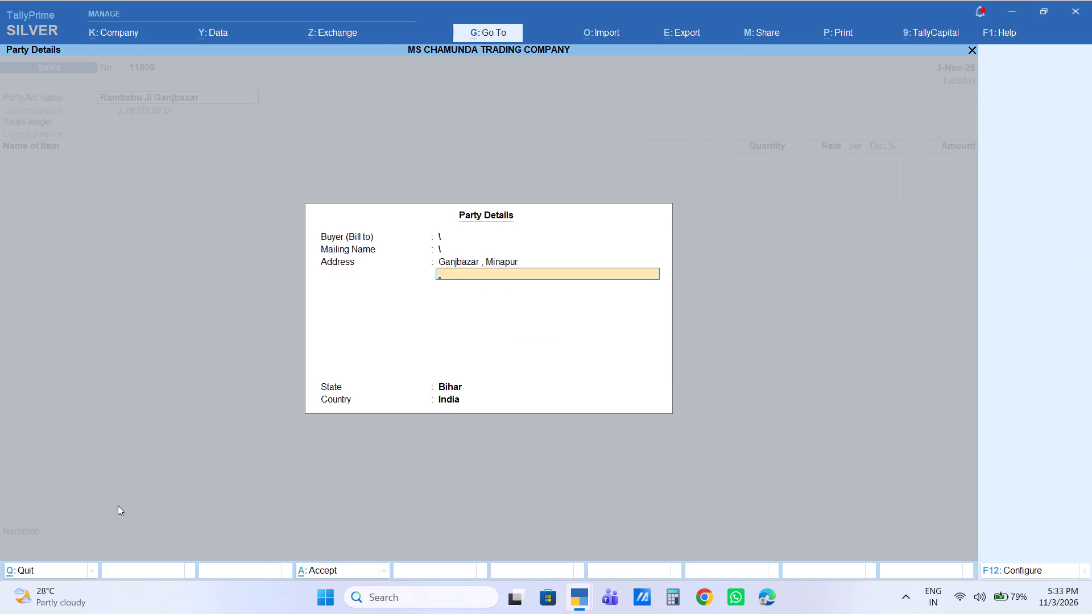
pyautogui.press('Return')
pyautogui.press('Return')
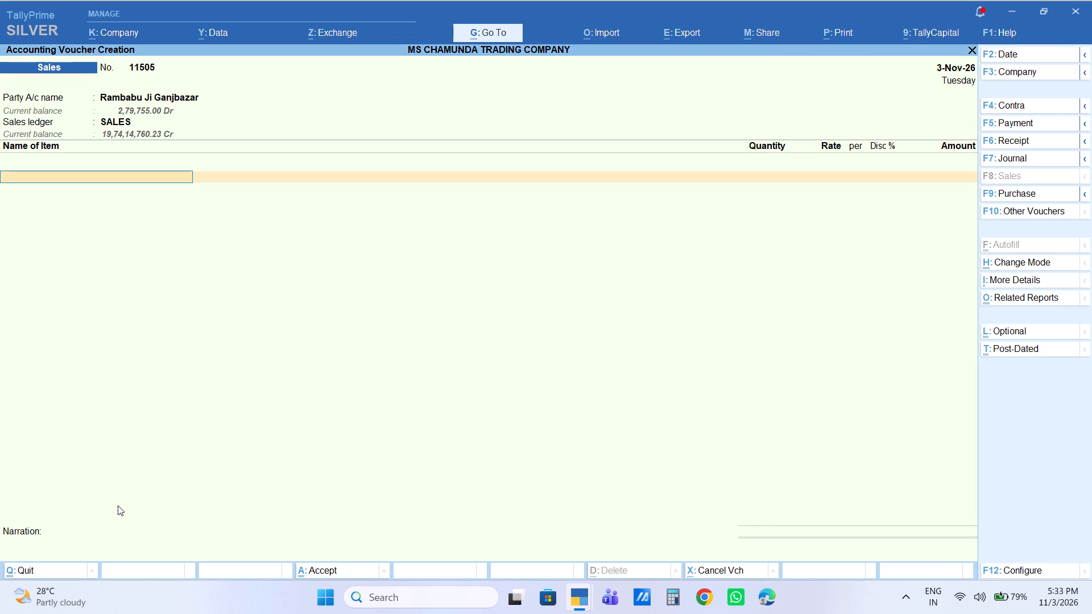
# Add the item TEJPATTA KG to the sales voucher with a quantity of 1 KG, keeping the rate of 80.
pyautogui.write('tejpa')
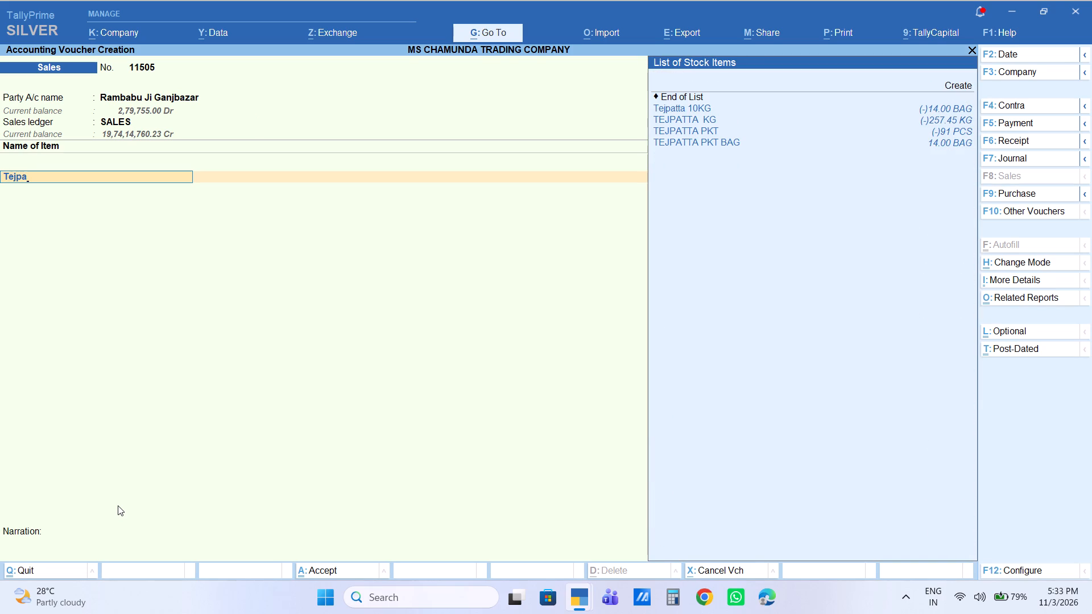
pyautogui.press('Down')
pyautogui.press('Down')
pyautogui.press('Return')
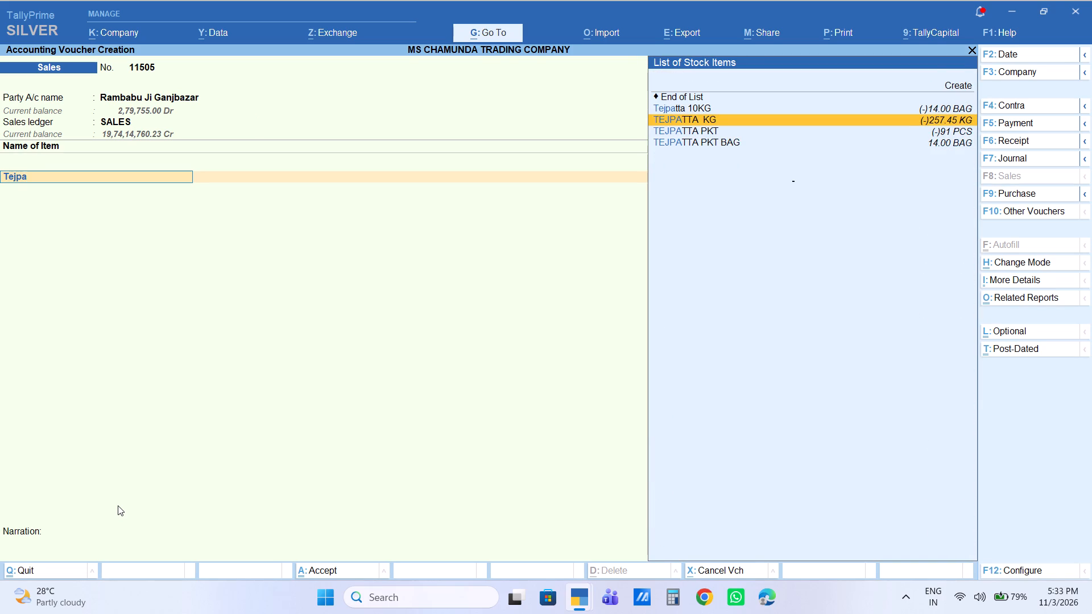
pyautogui.press('1')
pyautogui.press('Return')
pyautogui.press('Return')
pyautogui.press('Return')
pyautogui.press('Return')
pyautogui.press('Return')
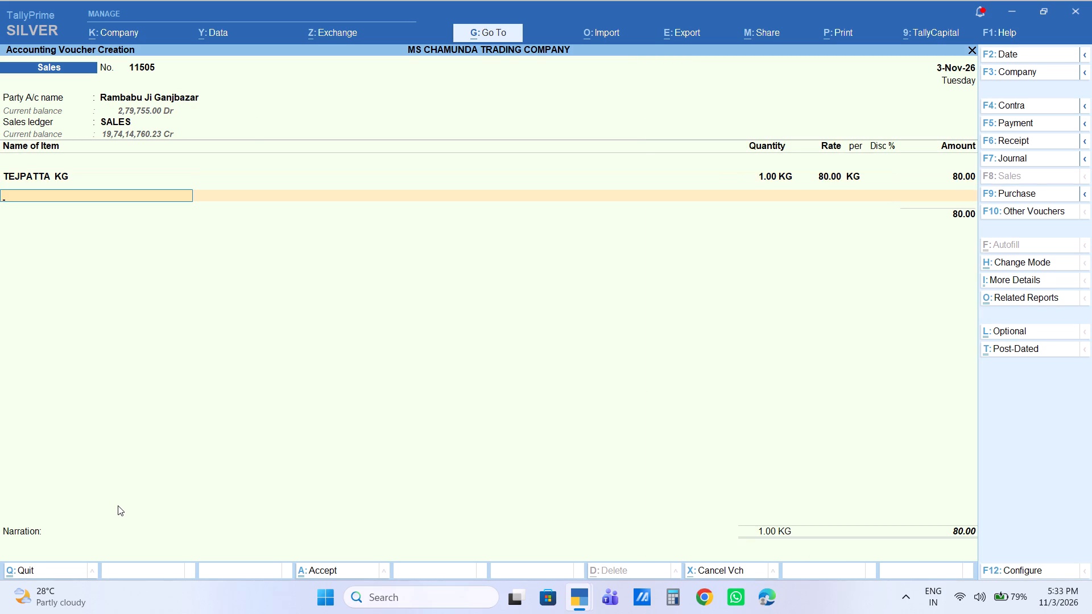
# Add the item MAIDA LV to the sales voucher with a quantity of 6 BAG, keeping the rate of 1,580.
pyautogui.write('maida')
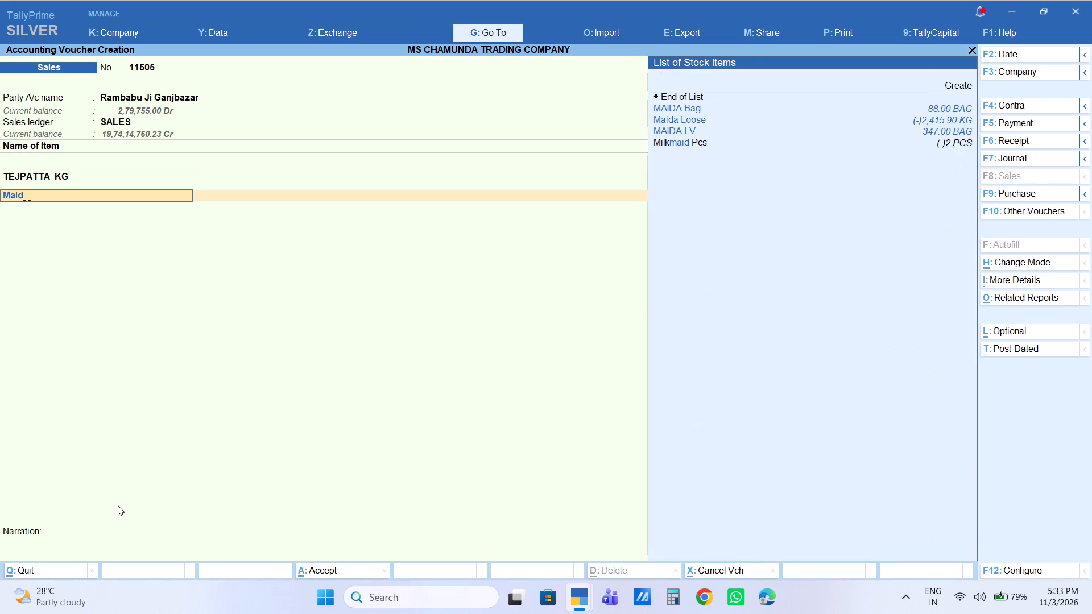
pyautogui.press('Right')
pyautogui.press('Down')
pyautogui.press('Down')
pyautogui.press('Down')
pyautogui.press('Return')
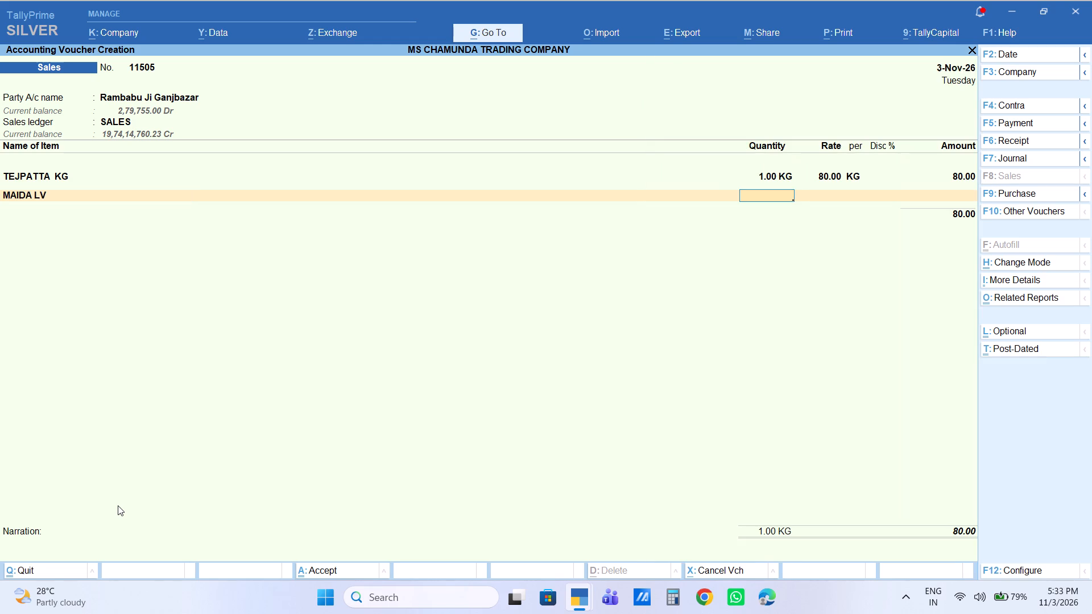
pyautogui.press('6')
pyautogui.press('Return')
pyautogui.press('Return')
pyautogui.press('Return')
pyautogui.press('Return')
pyautogui.press('Return')
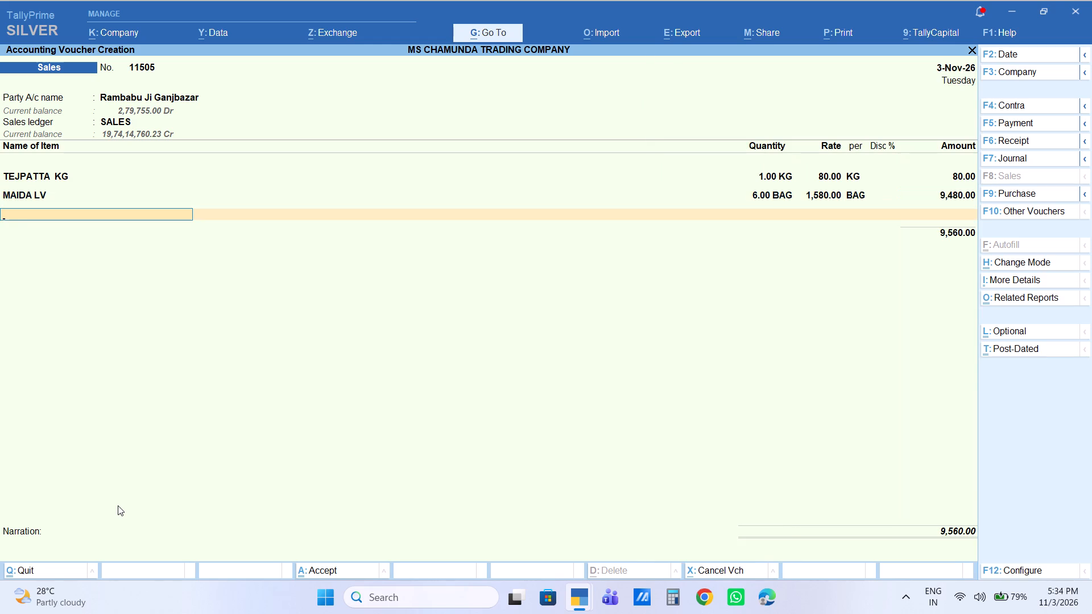
# Add the item CHINI SF 50kg to the sales voucher with a quantity of 4 BAG and a rate of 3,300.
pyautogui.write('sf')
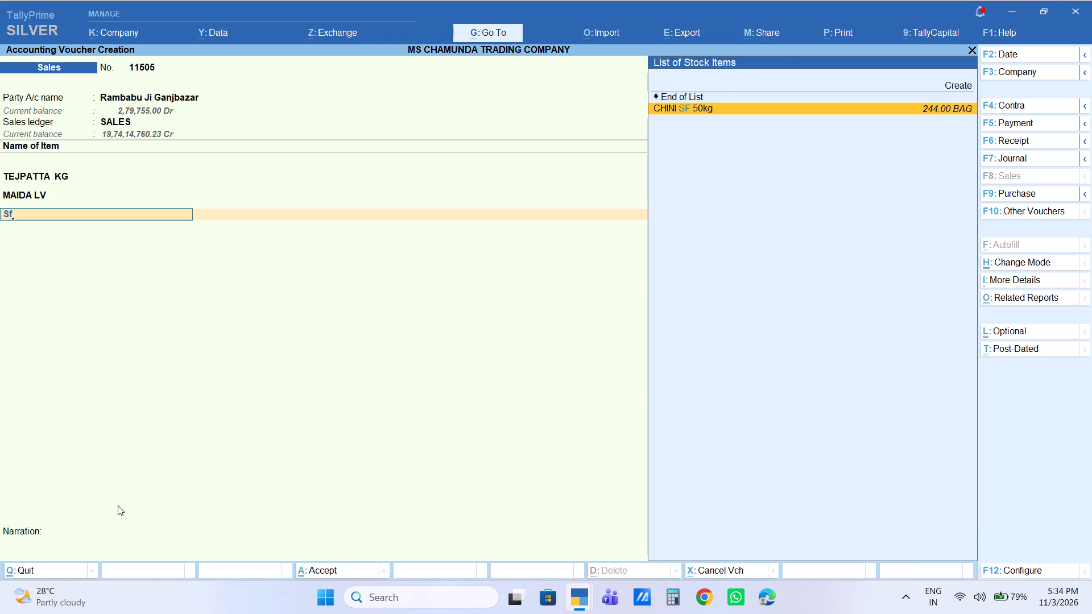
pyautogui.press('Return')
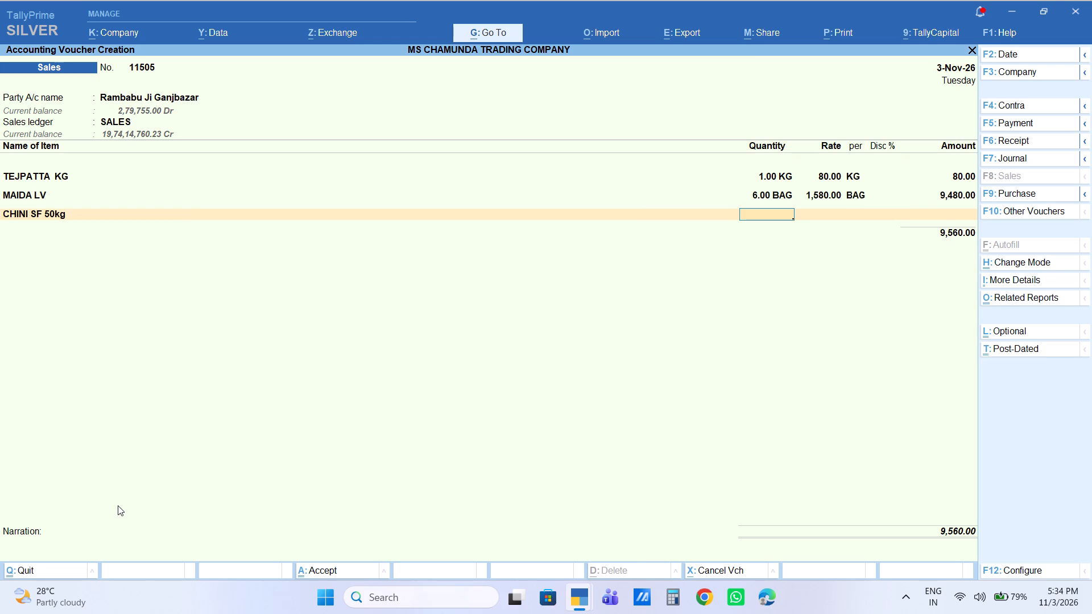
pyautogui.press('4')
pyautogui.press('Return')
pyautogui.press('Return')
pyautogui.press('Return')
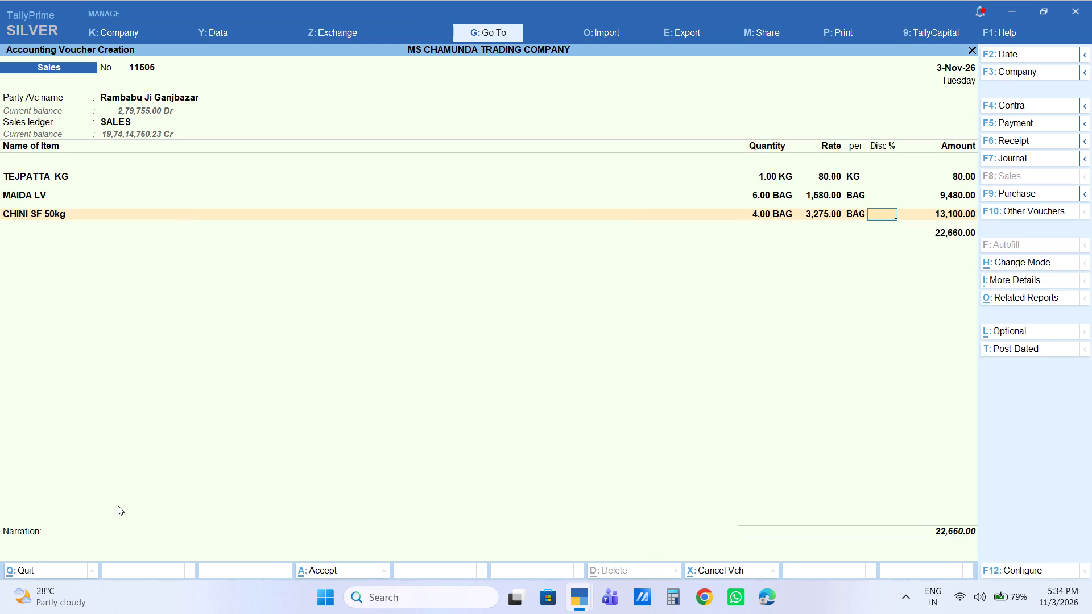
pyautogui.press('BackSpace')
pyautogui.press('BackSpace')
pyautogui.write('3300')
pyautogui.press('Return')
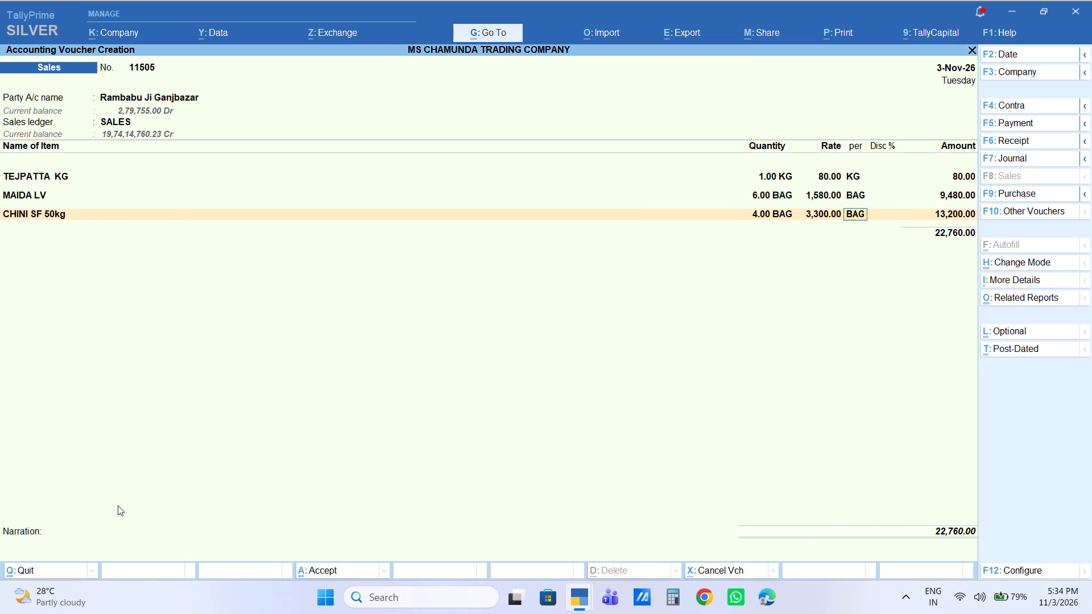
pyautogui.press('Return')
pyautogui.press('Return')
pyautogui.press('Return')
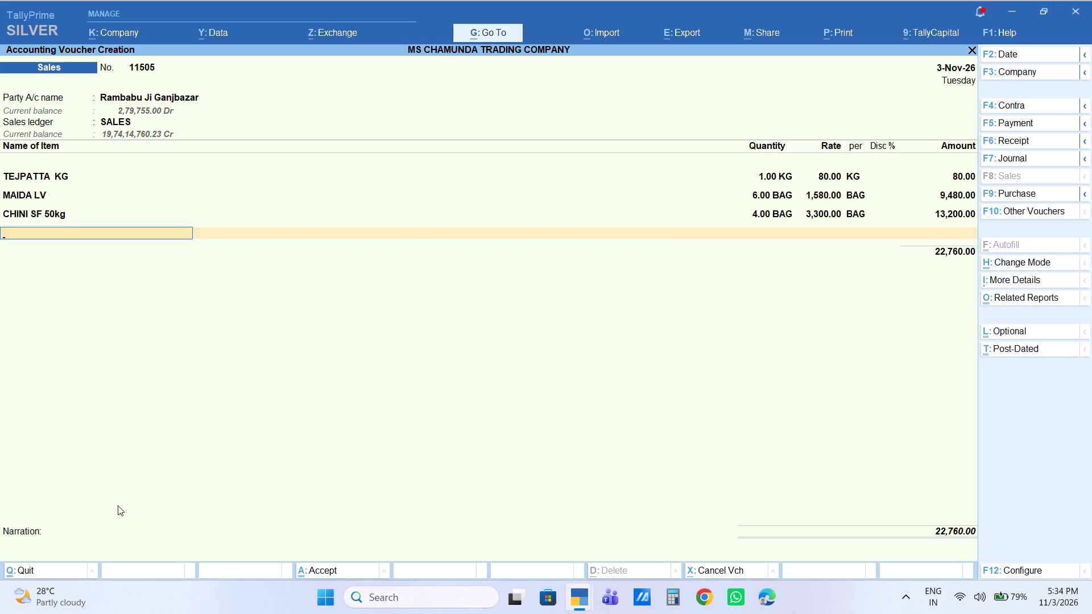
# Add the item R MEAT 100G PCS with a quantity of 20 PCS, a rate of 100 and a 38% discount.
pyautogui.write('r mea')
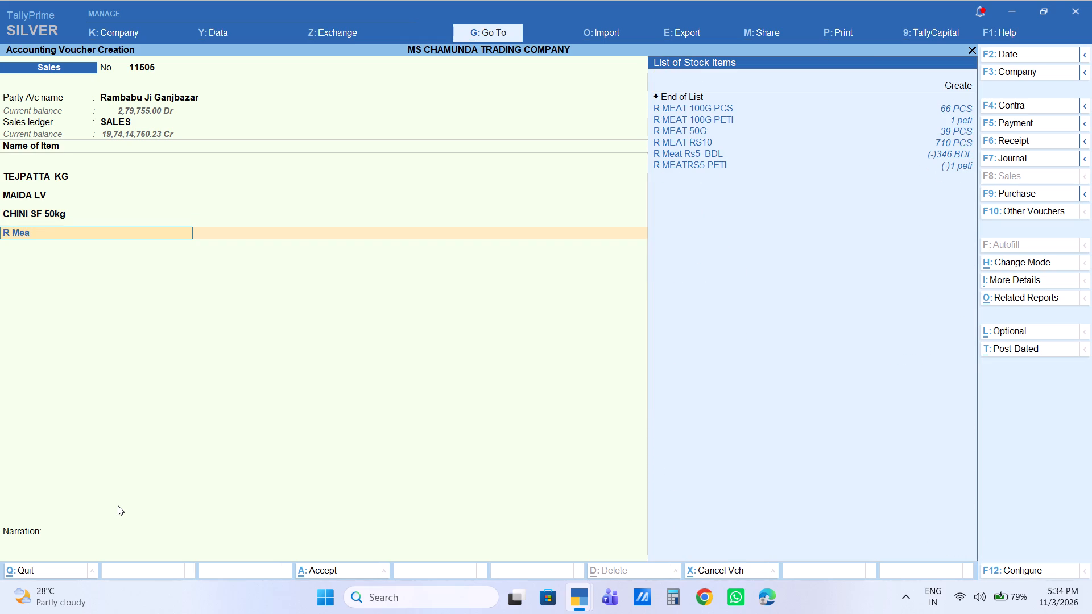
pyautogui.press('Down')
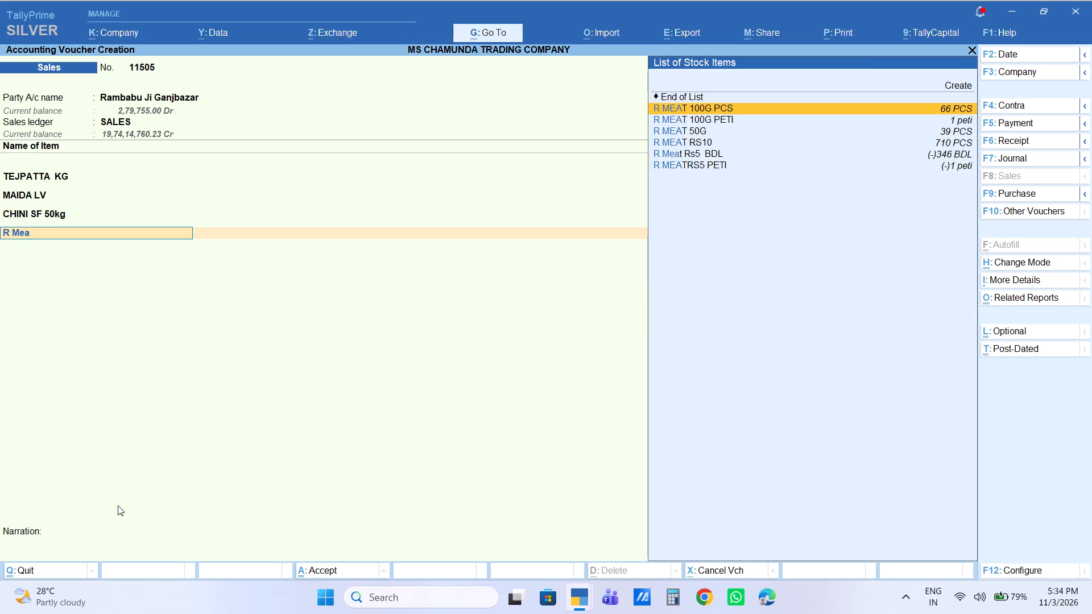
pyautogui.press('Return')
pyautogui.write('20')
pyautogui.press('Return')
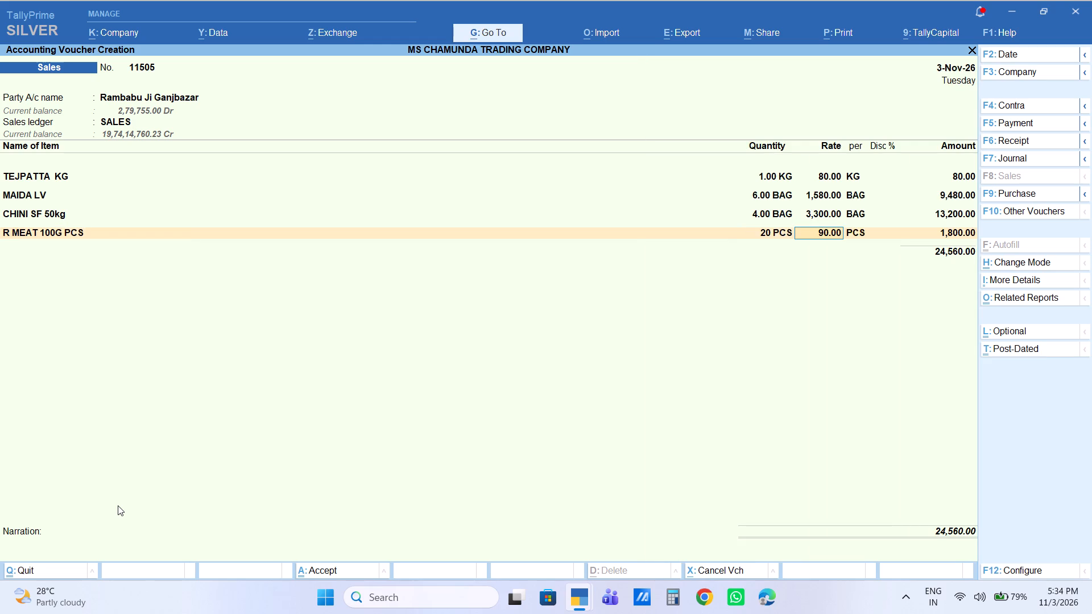
pyautogui.write('100')
pyautogui.press('Return')
pyautogui.press('Return')
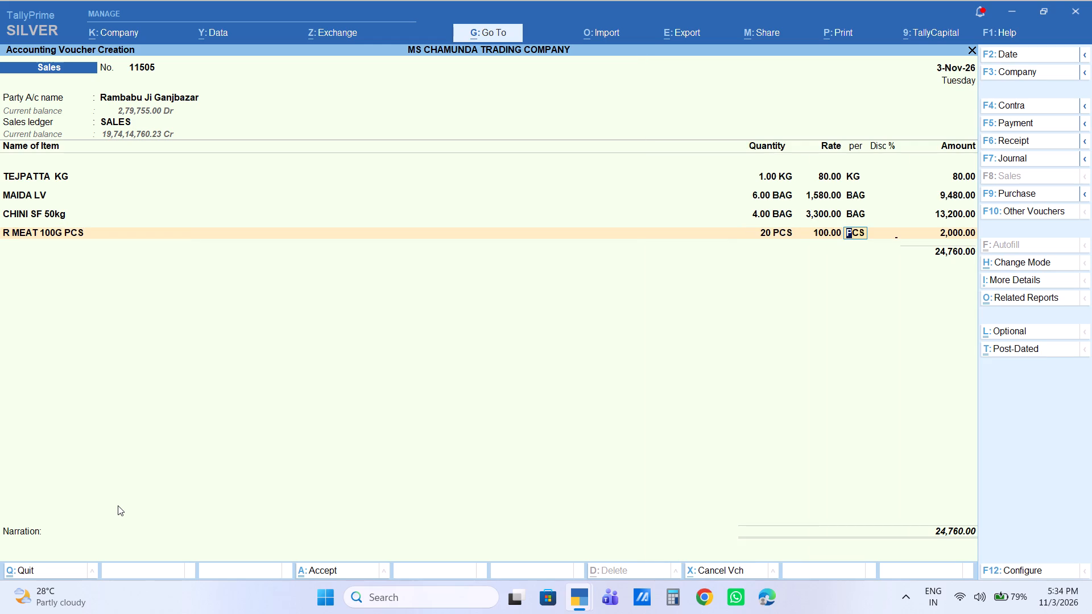
pyautogui.write('38')
pyautogui.press('Return')
pyautogui.press('Return')
pyautogui.press('Return')
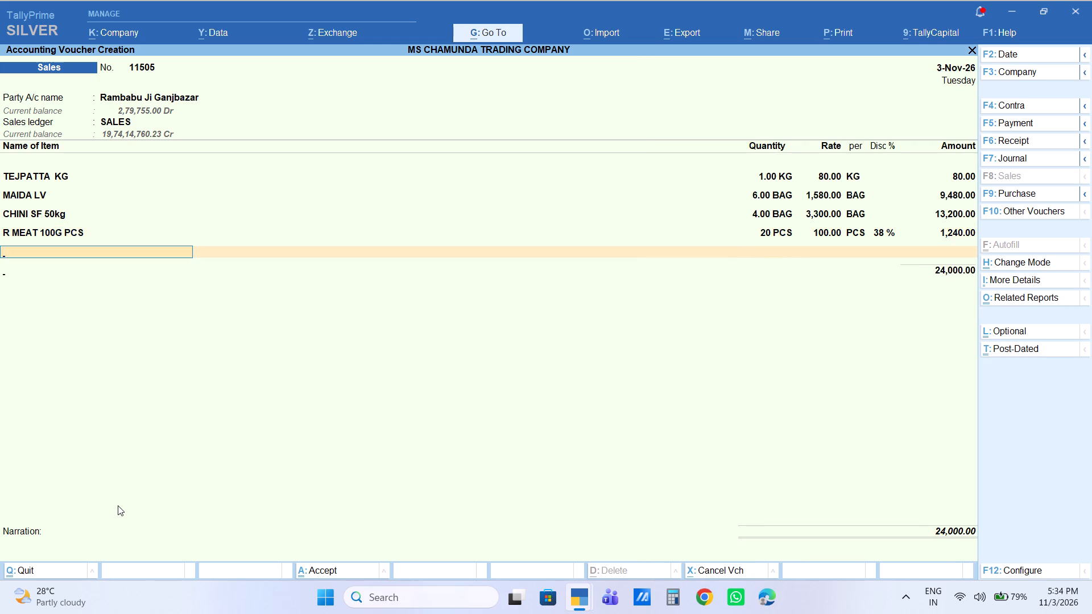
pyautogui.press('BackSpace')
pyautogui.press('Return')
# Add the item BUDHA BHOG 25KG with a quantity of 1 BAG and set the line amount to 875.
pyautogui.write('bud')
pyautogui.press('Return')
pyautogui.press('1')
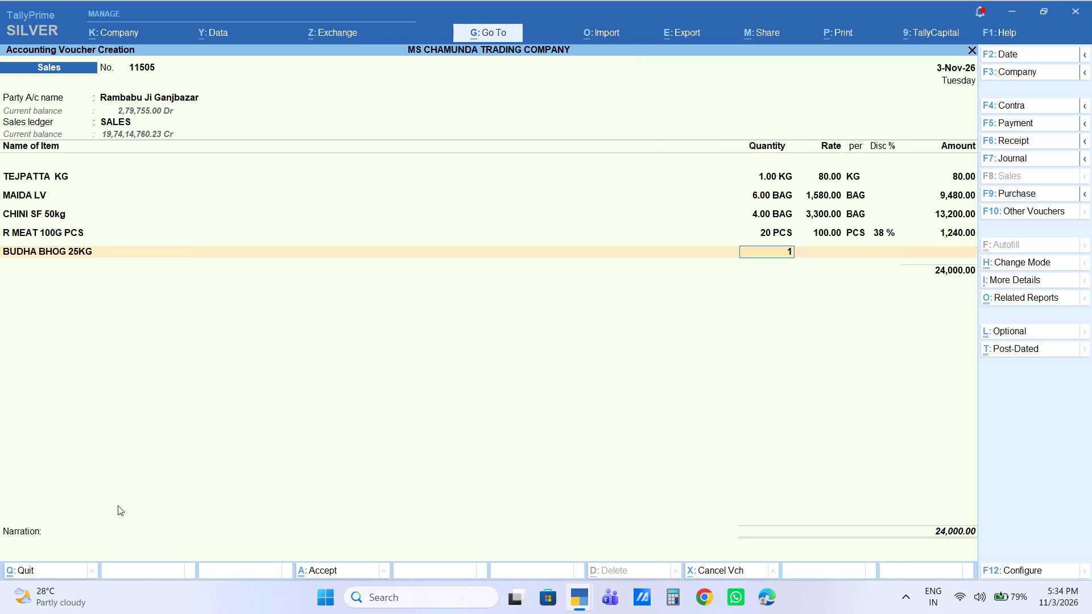
pyautogui.press('Return')
pyautogui.press('Return')
pyautogui.press('Return')
pyautogui.press('Return')
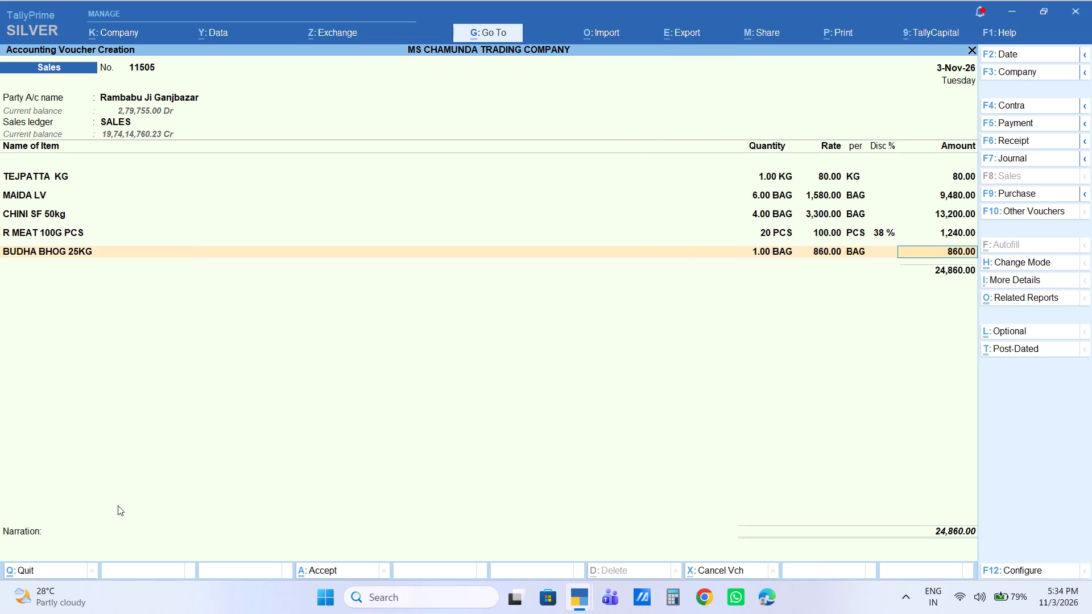
pyautogui.write('87')
pyautogui.press('5')
pyautogui.press('Return')
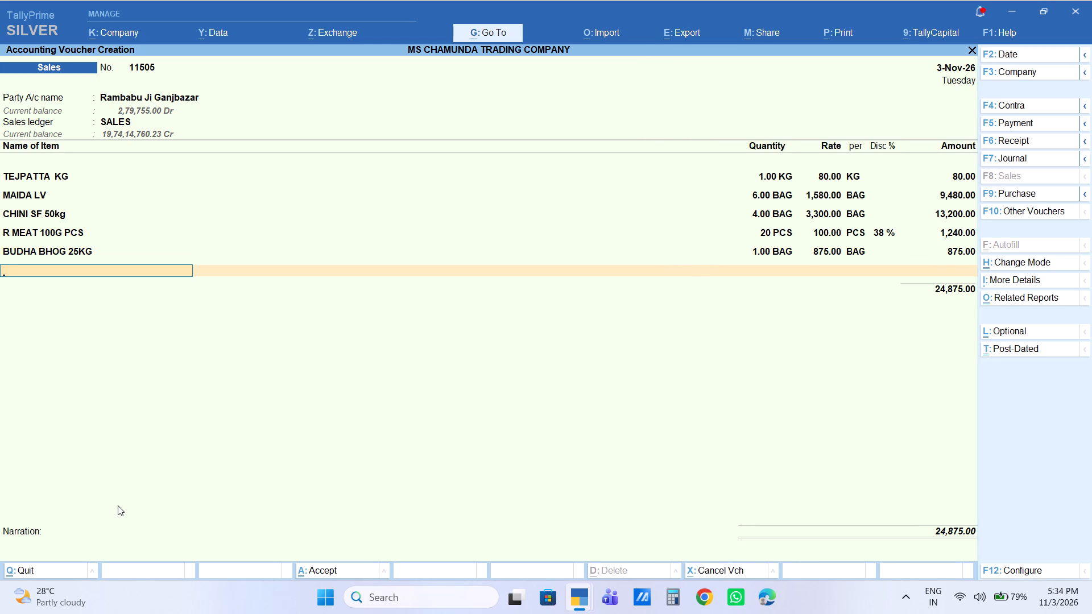
# Add the item Aata 25kg to the sales voucher with a quantity of 1 BAG and a rate of 825.
pyautogui.write('aats')
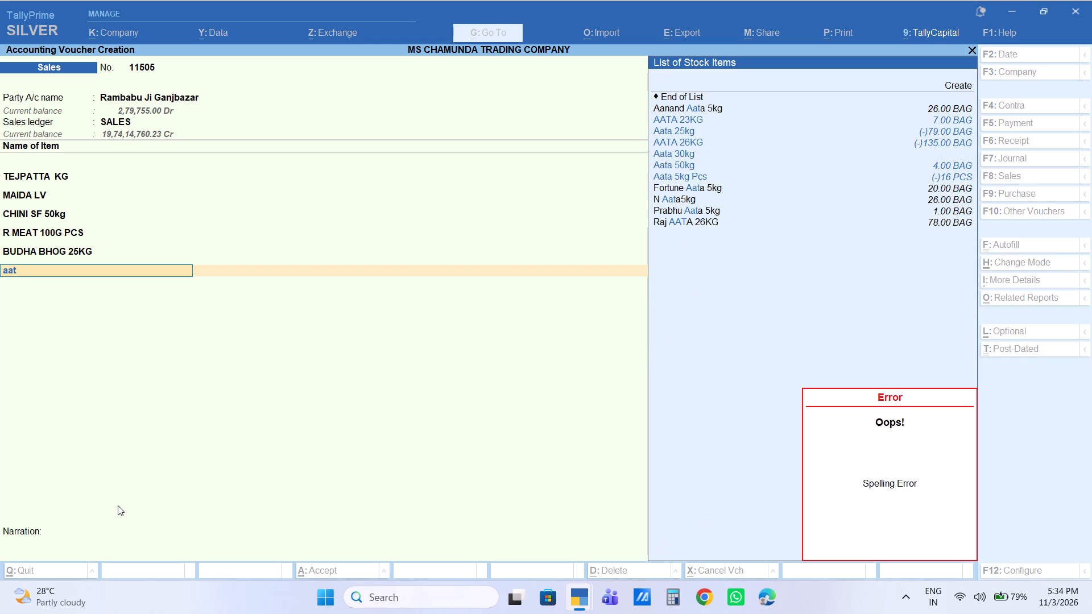
pyautogui.press('a')
pyautogui.press('Down')
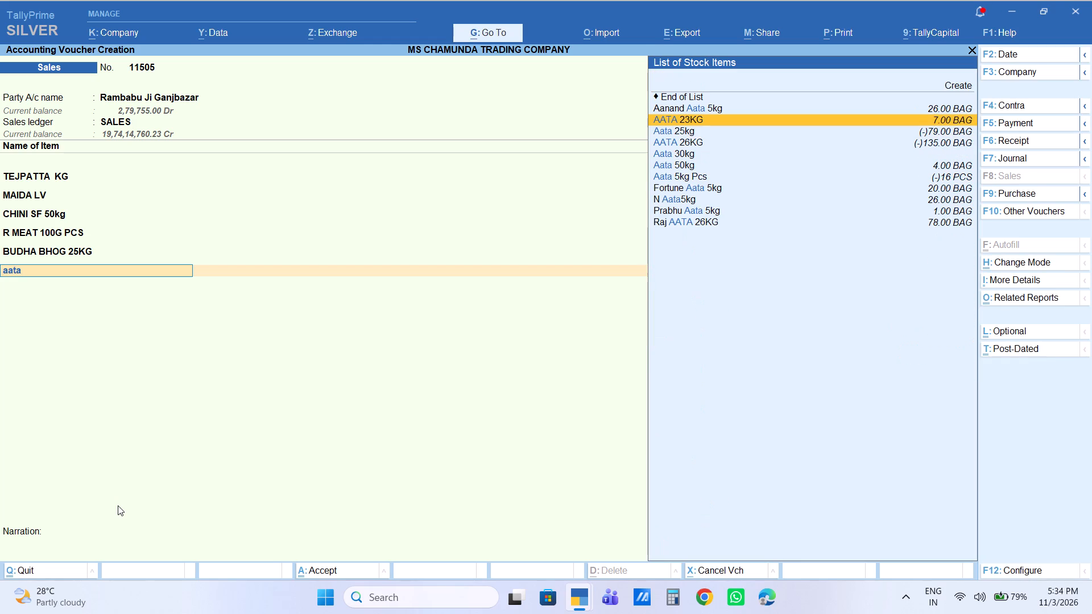
pyautogui.press('Down')
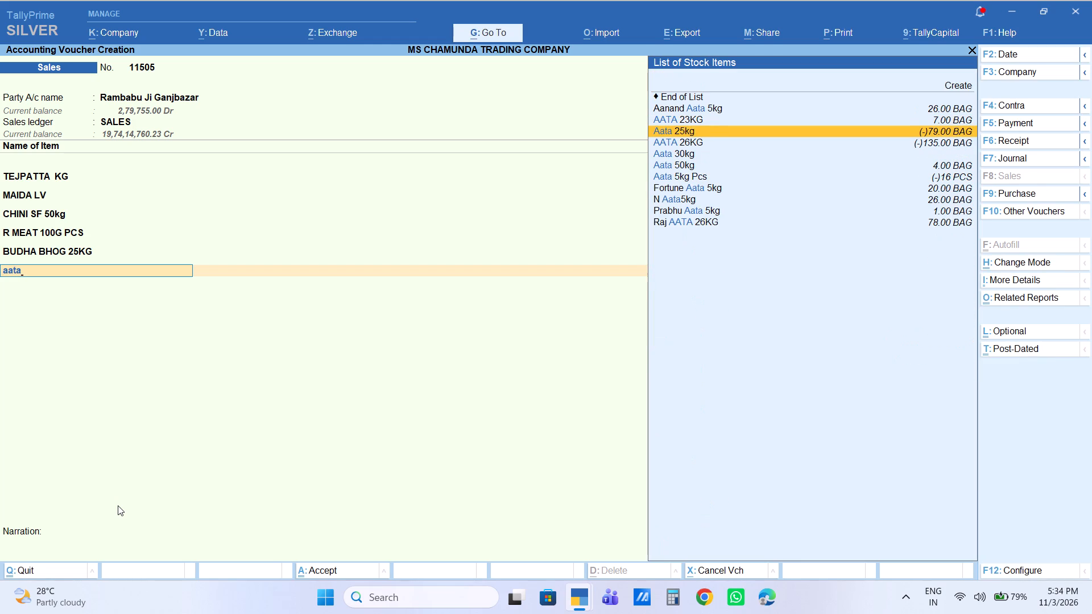
pyautogui.press('Return')
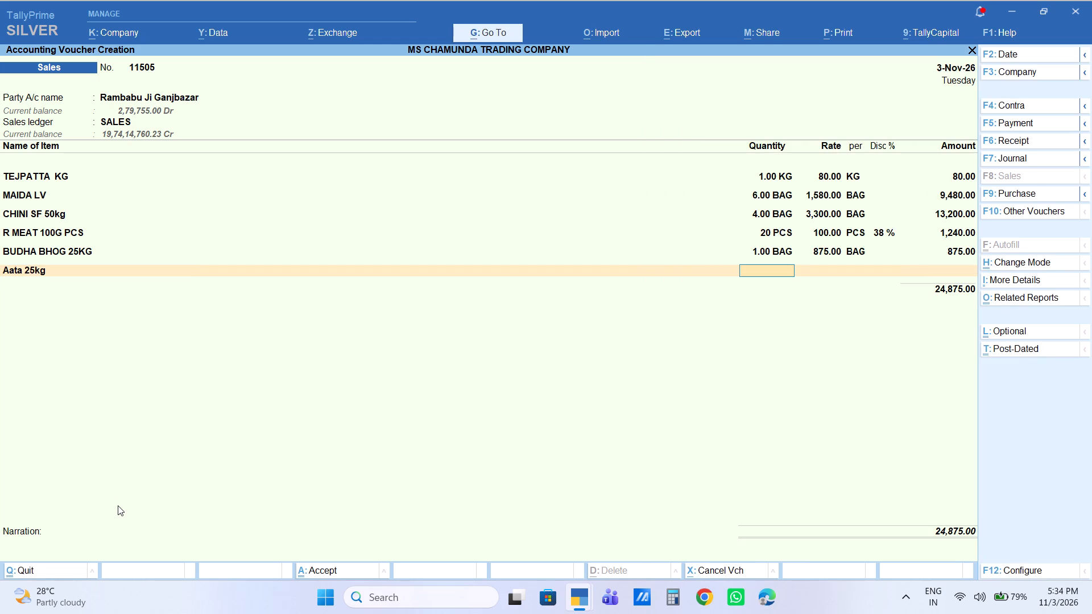
pyautogui.press('1')
pyautogui.press('Return')
pyautogui.write('825')
pyautogui.press('Return')
pyautogui.press('Return')
pyautogui.press('Return')
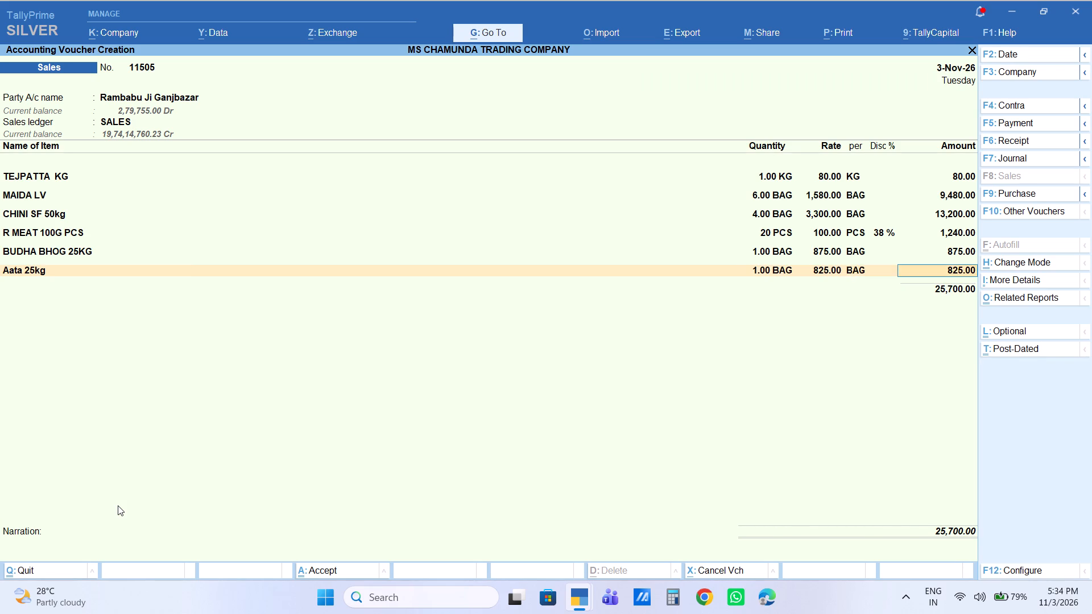
pyautogui.press('Return')
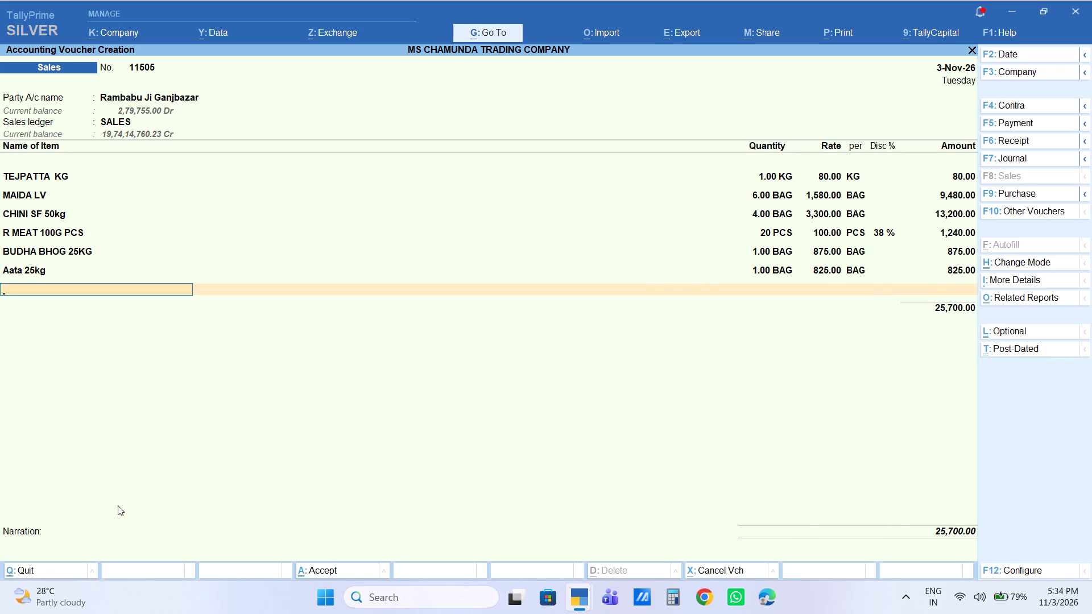
# Add the item Kabli 555 30kg to the sales voucher with a quantity of 2 BAG, keeping the rate of 2,700.
pyautogui.write('555')
pyautogui.press('Down')
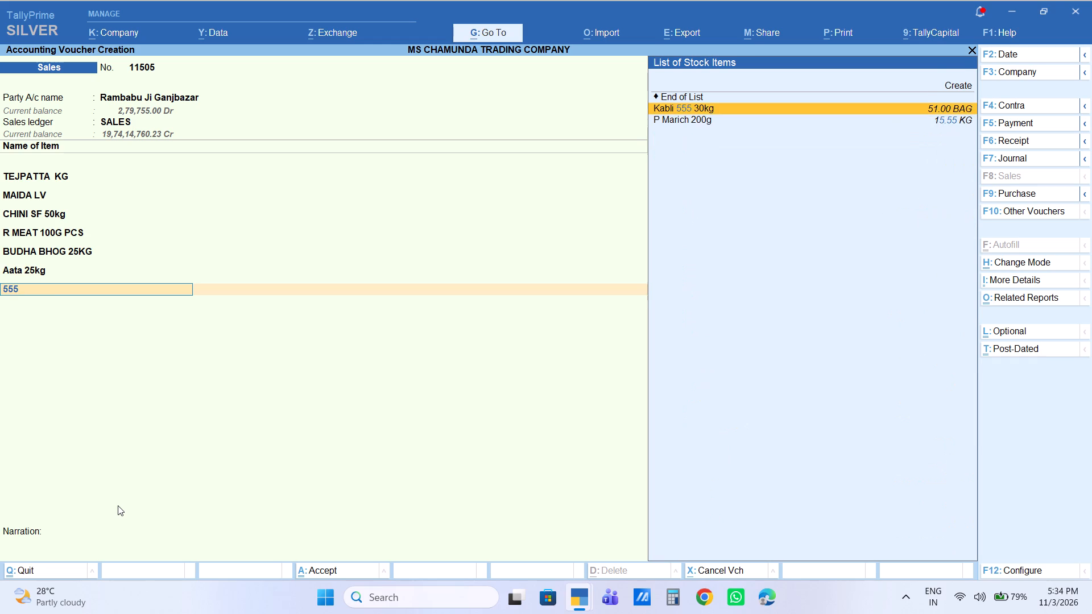
pyautogui.press('Return')
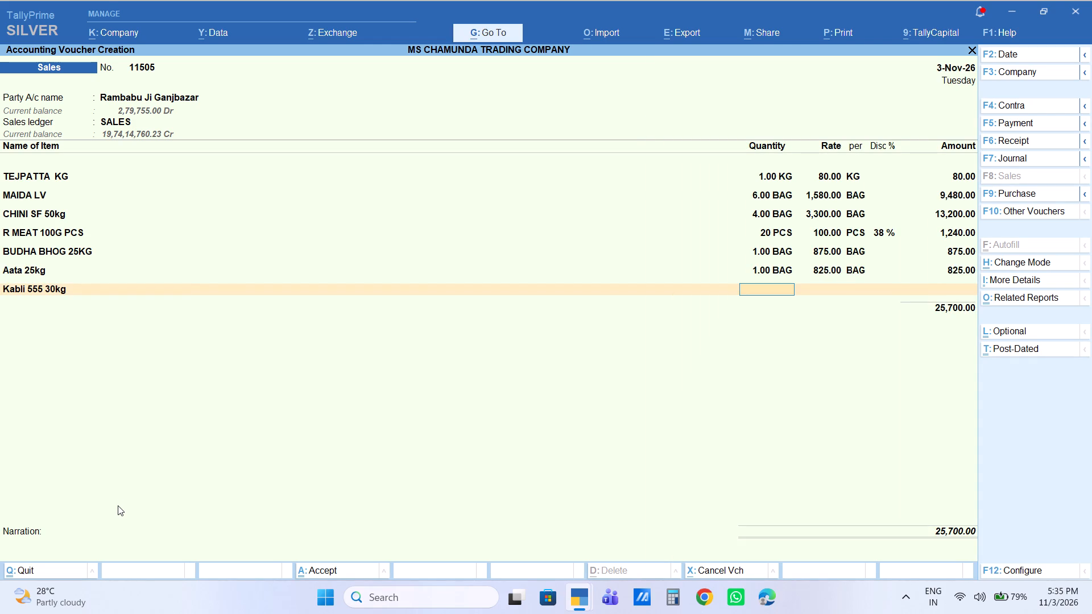
pyautogui.press('2')
pyautogui.press('Return')
pyautogui.press('Return')
pyautogui.press('Return')
pyautogui.press('Return')
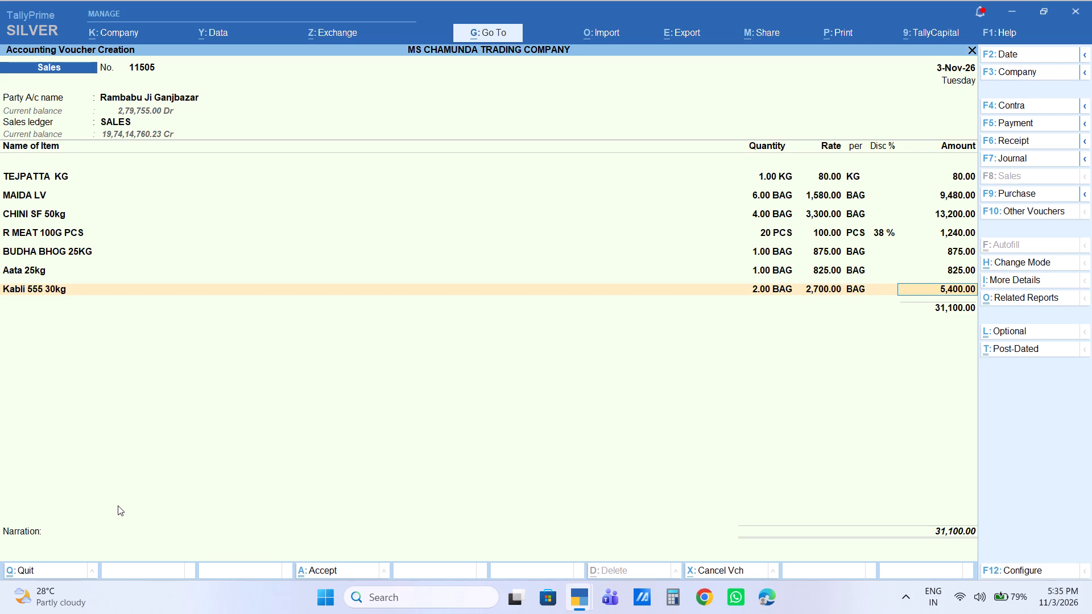
pyautogui.press('Return')
# Add the item Badam Gulli 250g to the sales voucher with a quantity of 1 KG, keeping the rate of 850.
pyautogui.write('bada')
pyautogui.press('Down')
pyautogui.press('Down')
pyautogui.press('Down')
pyautogui.press('Return')
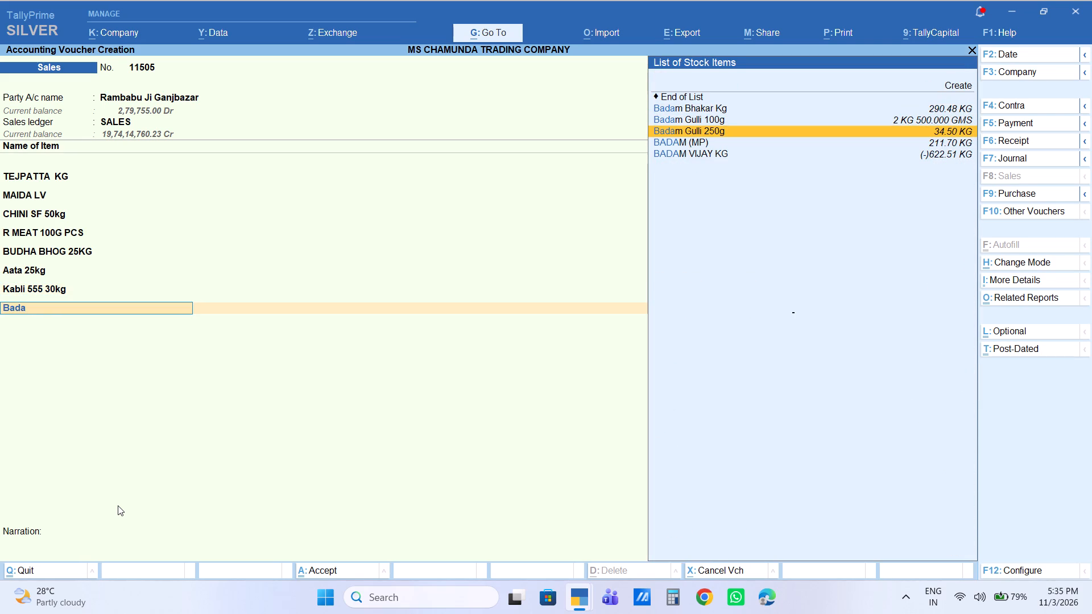
pyautogui.press('1')
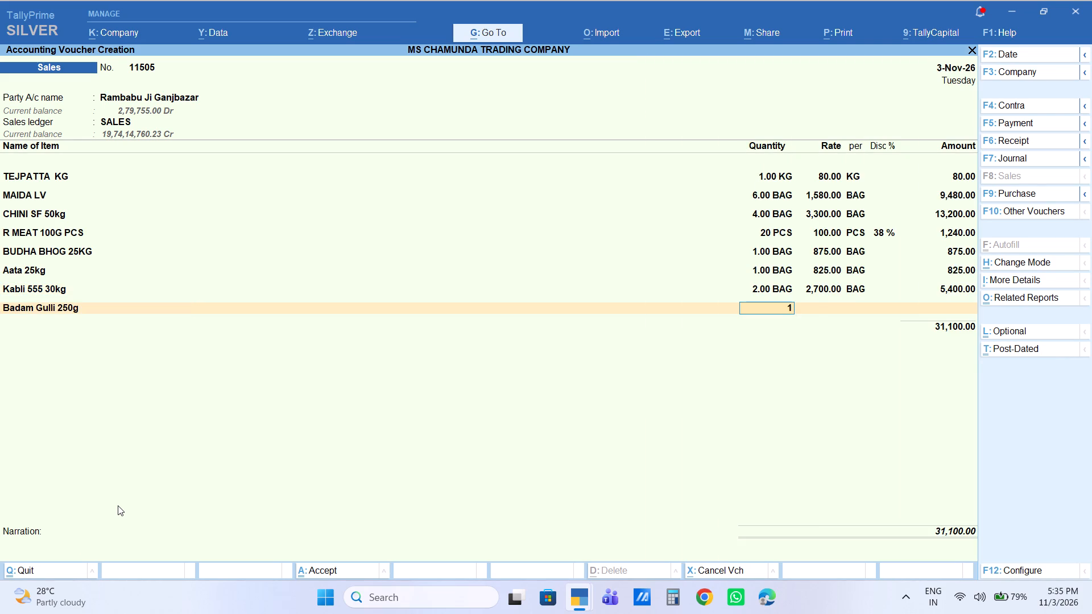
pyautogui.press('Return')
pyautogui.press('Return')
pyautogui.press('Return')
pyautogui.press('Return')
pyautogui.press('Return')
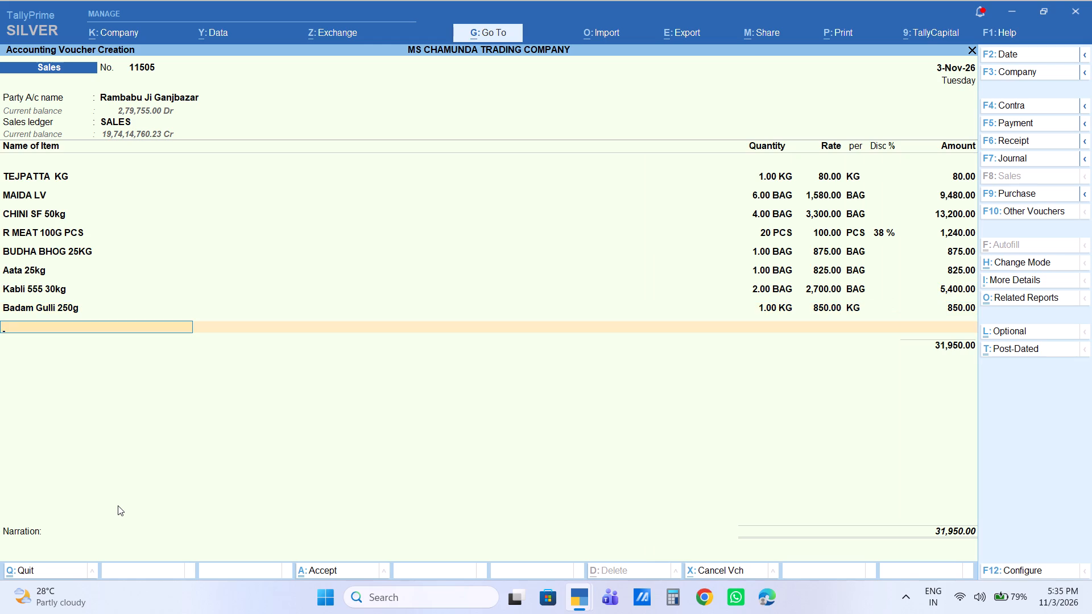
# Add the item KISMIS to the sales voucher with a quantity of 3 KG, keeping the rate of 400.
pyautogui.write('kismis')
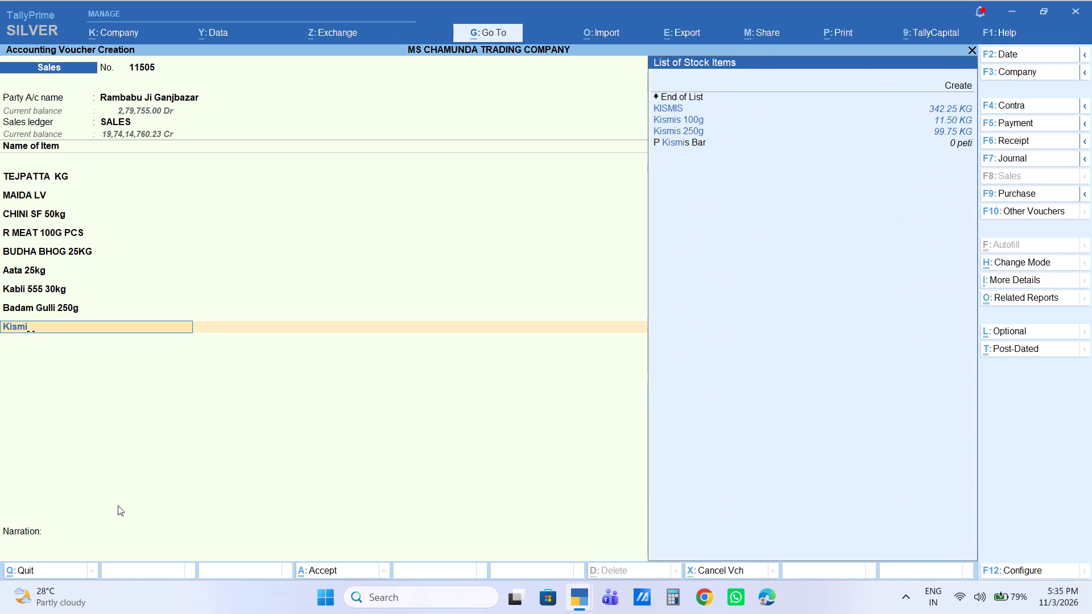
pyautogui.press('Down')
pyautogui.press('Return')
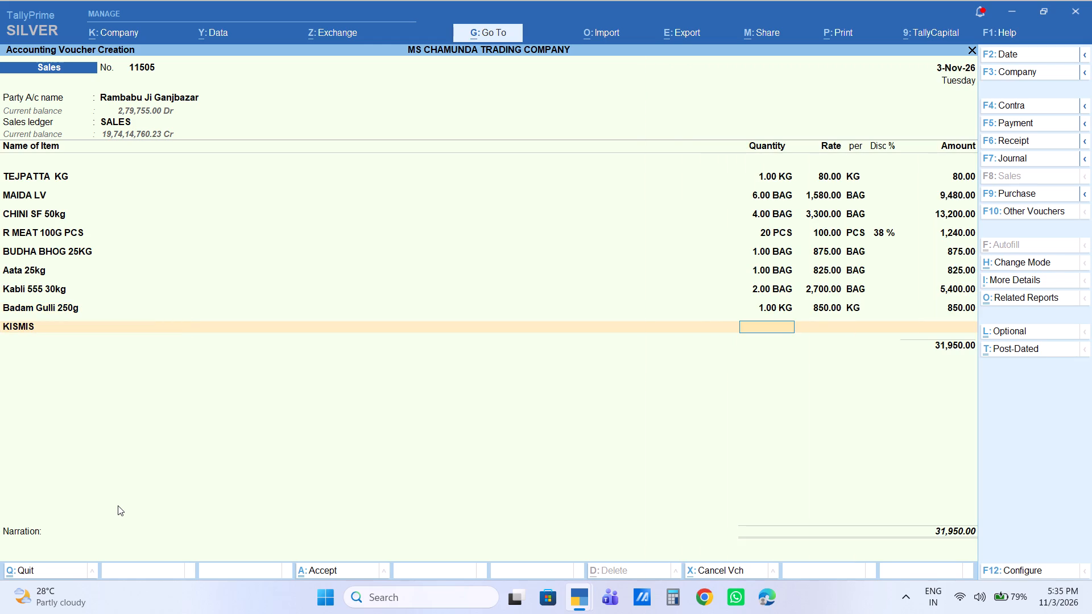
pyautogui.press('3')
pyautogui.press('Return')
pyautogui.press('Return')
pyautogui.press('Return')
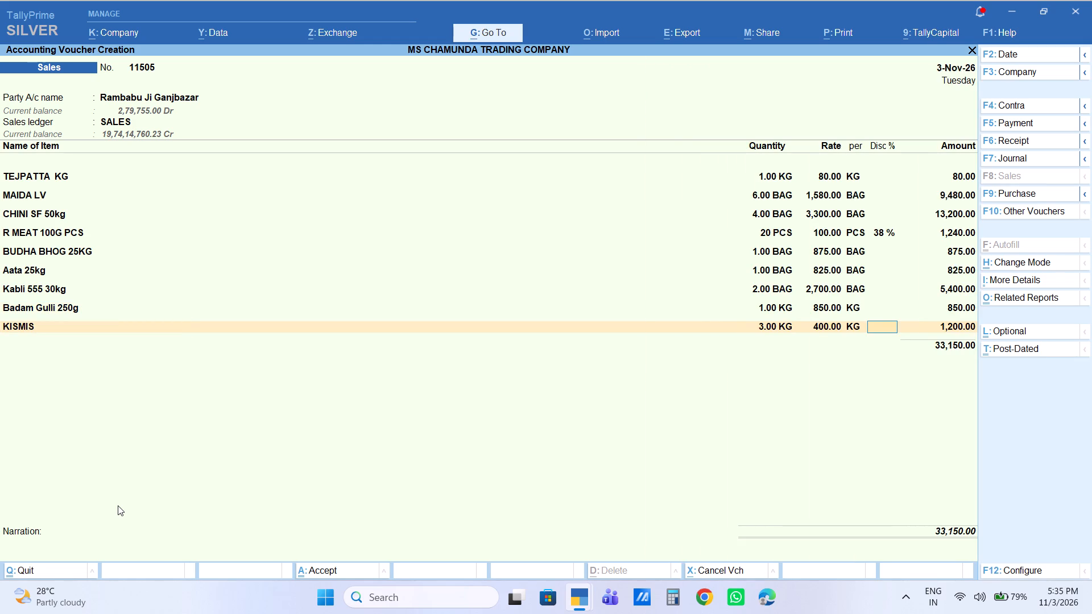
pyautogui.press('Return')
pyautogui.press('Return')
# Add the item Kaju 100g to the sales voucher with a quantity of 3 KG, keeping the rate of 850.
pyautogui.write('kaju')
pyautogui.press('Down')
pyautogui.press('Return')
pyautogui.press('3')
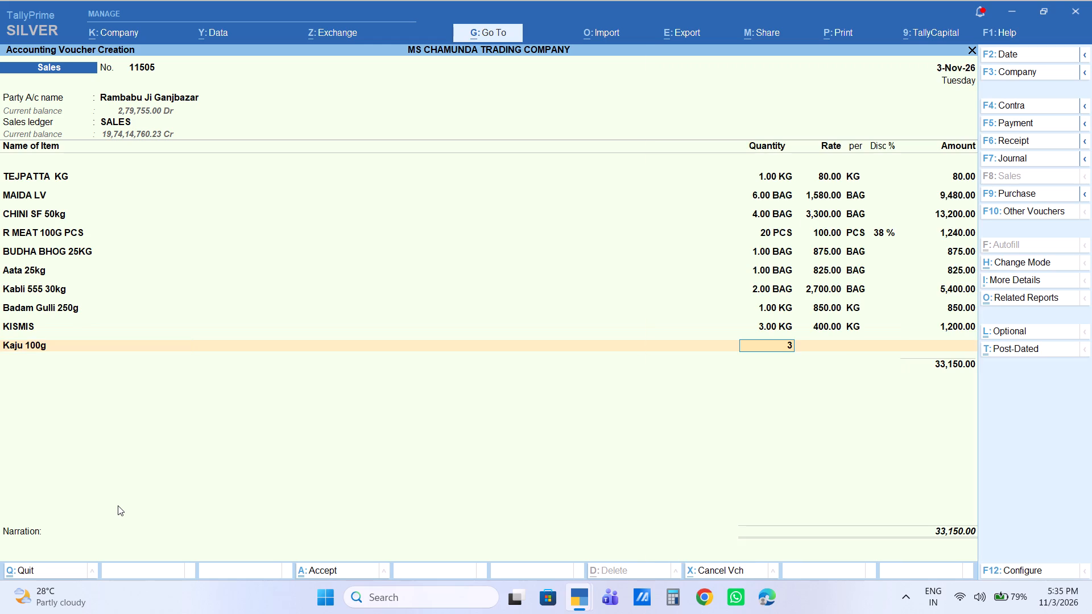
pyautogui.press('Return')
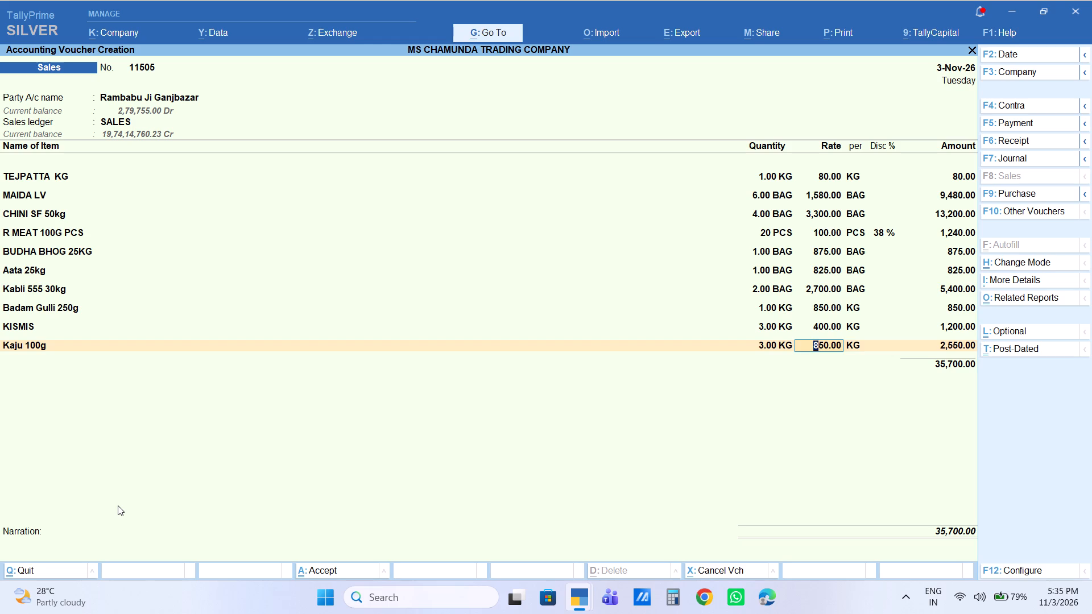
pyautogui.press('Return')
pyautogui.press('Return')
pyautogui.press('Return')
pyautogui.press('Return')
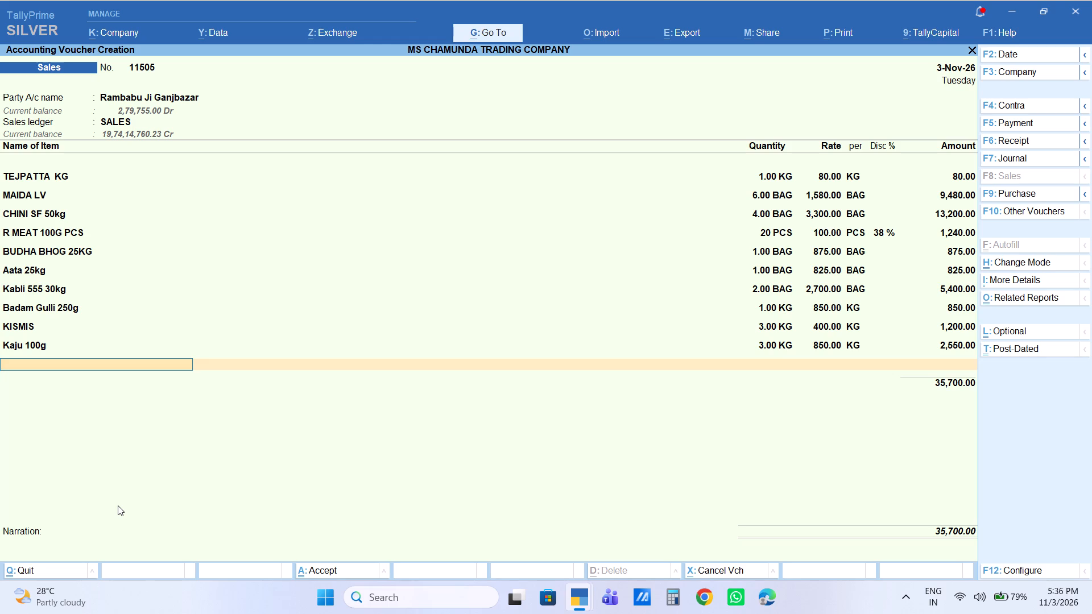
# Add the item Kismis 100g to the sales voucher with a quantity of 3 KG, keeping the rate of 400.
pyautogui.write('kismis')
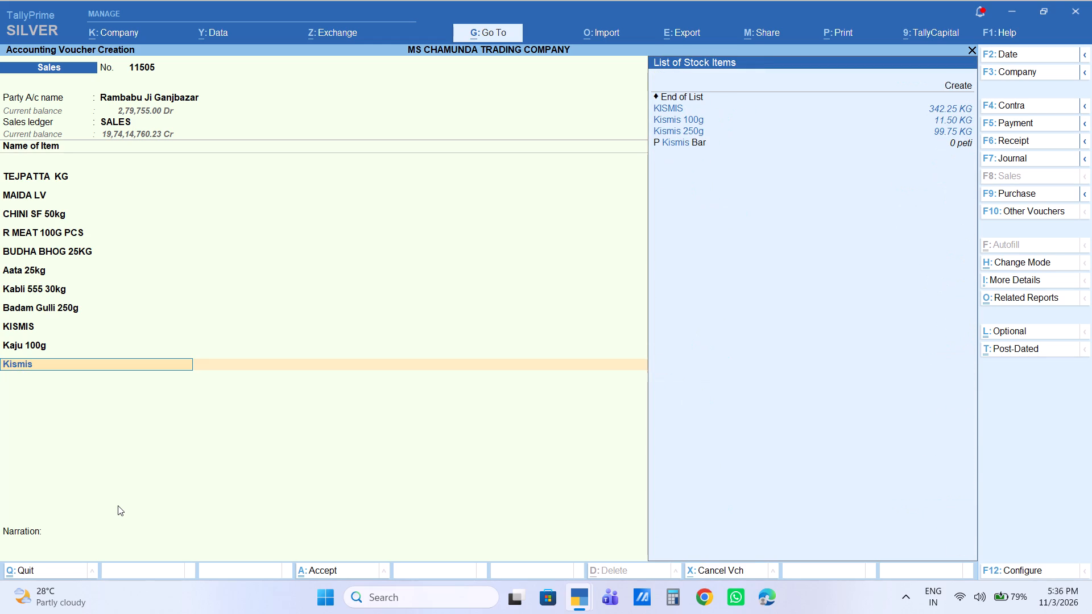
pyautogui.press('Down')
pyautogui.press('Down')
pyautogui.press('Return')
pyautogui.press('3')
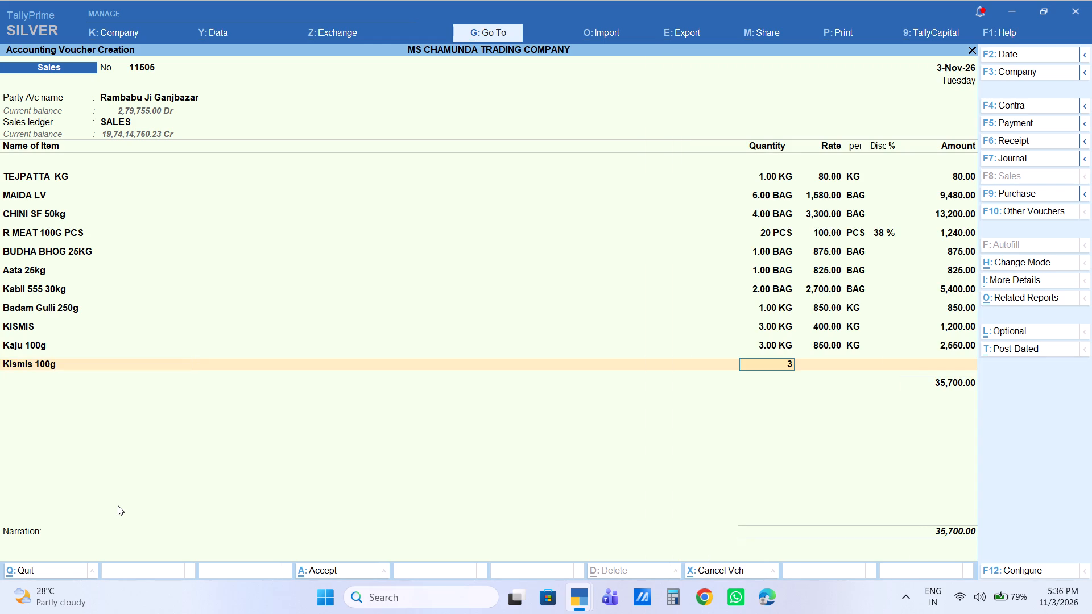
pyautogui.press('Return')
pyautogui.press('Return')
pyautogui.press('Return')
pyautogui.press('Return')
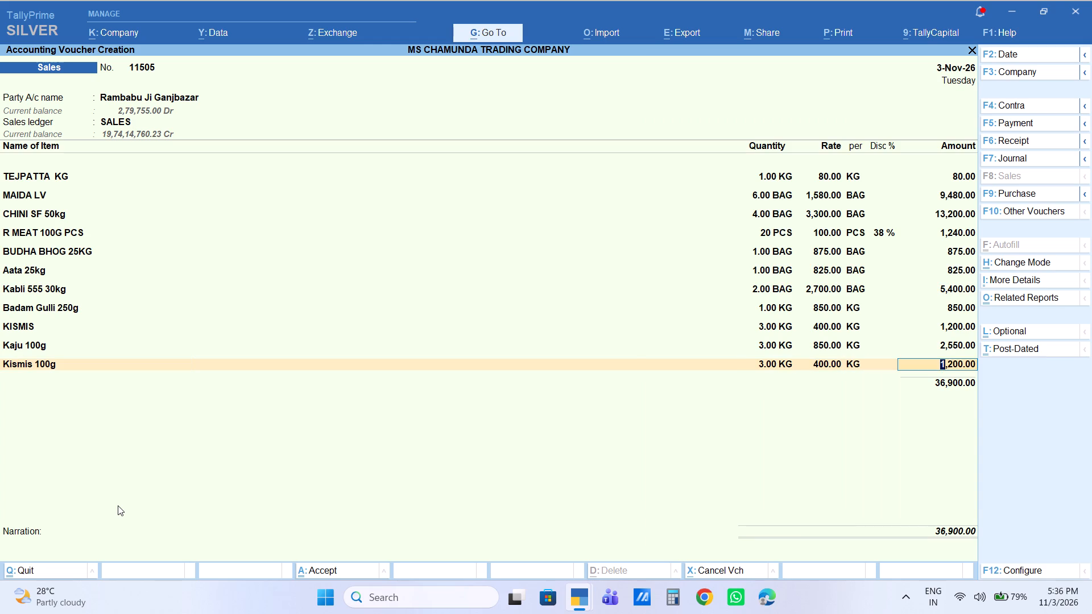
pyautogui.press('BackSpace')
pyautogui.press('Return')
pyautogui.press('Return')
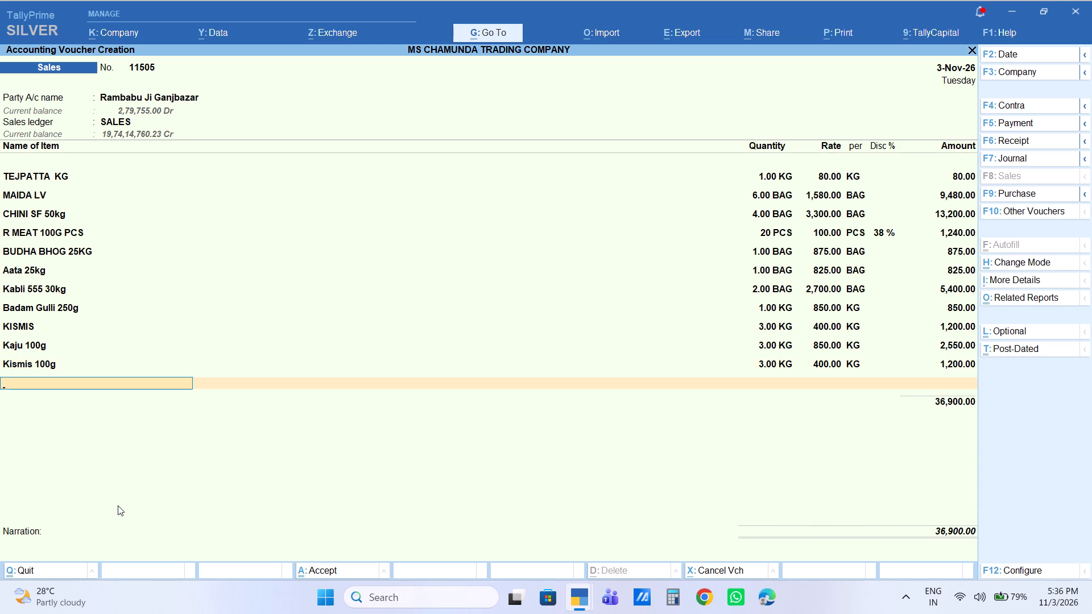
# Replace the Kismis 100g line with the item KHIRA BIJ (G), with a quantity of 10 KG and a rate of 450.
pyautogui.press('BackSpace')
pyautogui.press('BackSpace')
pyautogui.press('BackSpace')
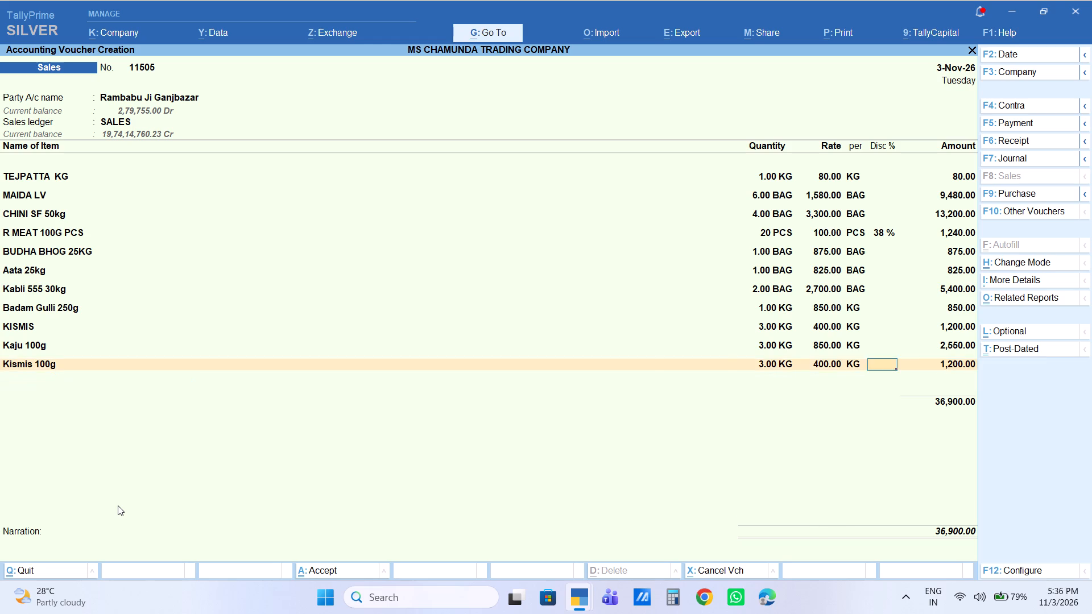
pyautogui.press('BackSpace')
pyautogui.press('BackSpace')
pyautogui.press('BackSpace')
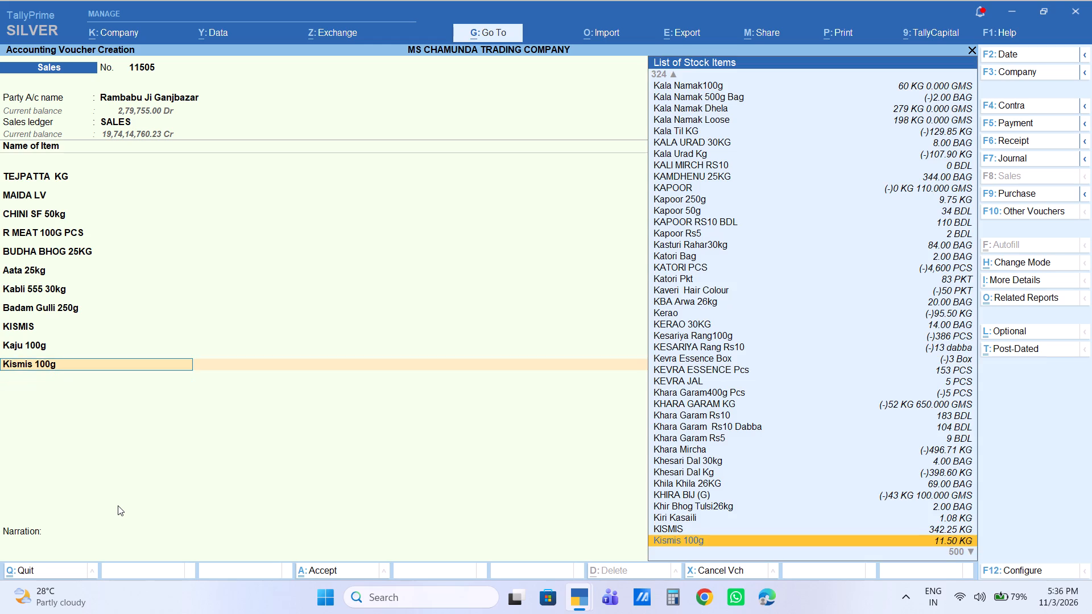
pyautogui.write('khira')
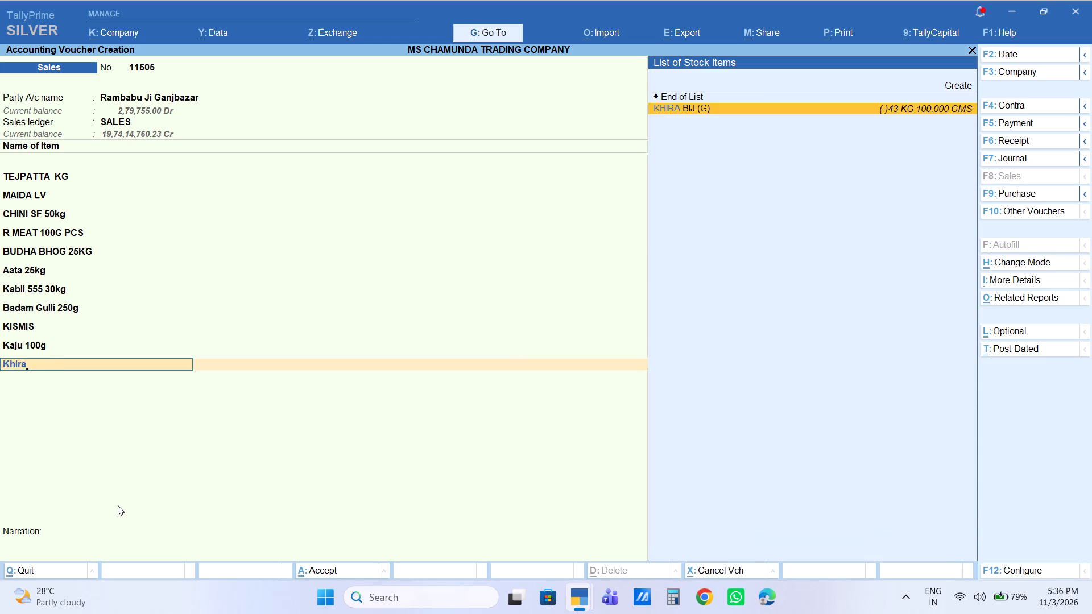
pyautogui.press('Return')
pyautogui.write('10')
pyautogui.press('Return')
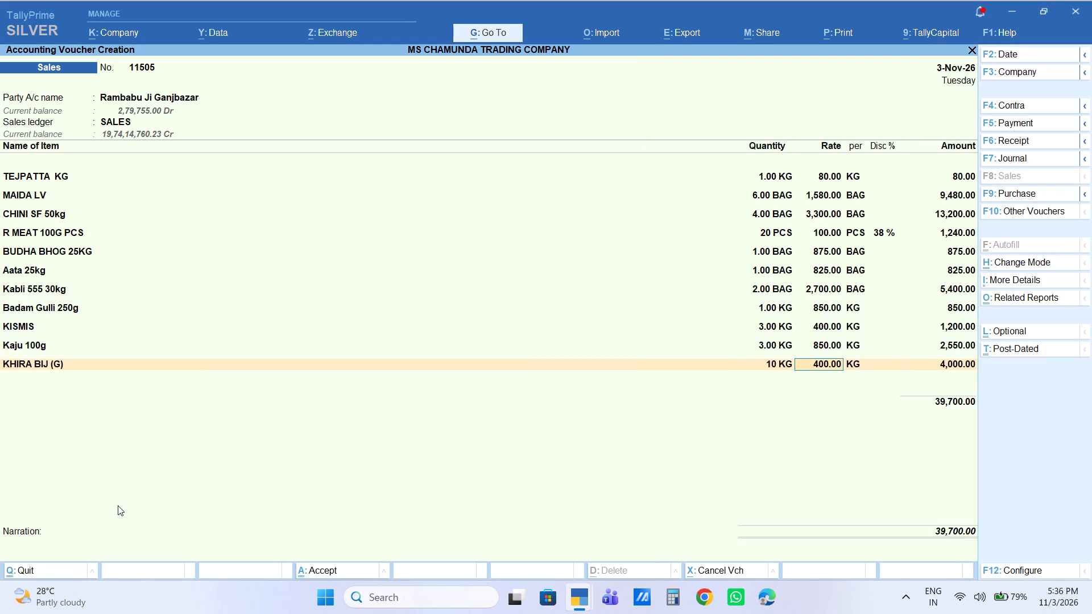
pyautogui.write('450')
pyautogui.press('Return')
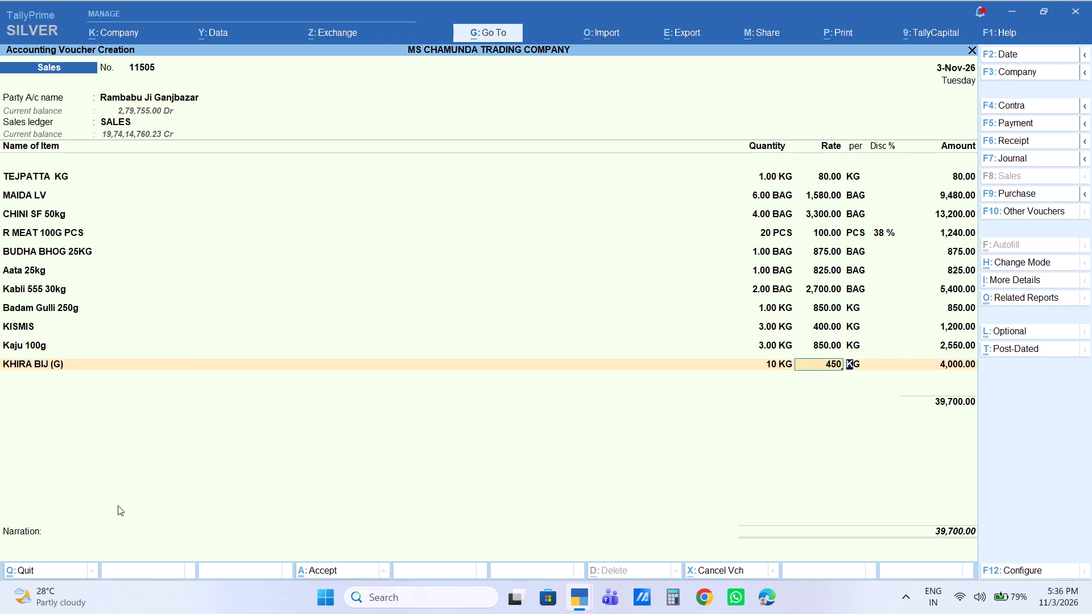
pyautogui.press('Return')
pyautogui.press('Return')
pyautogui.press('Return')
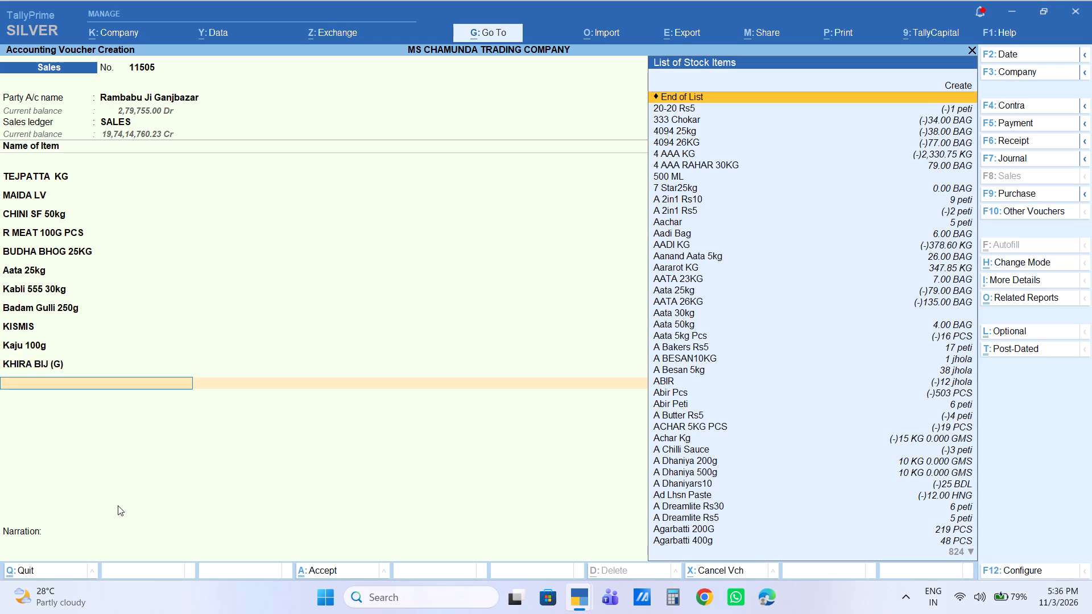
# Add the item TABAK PKT to the sales voucher with a quantity of 4 PKT, keeping the rate of 1,000.
pyautogui.write('tab')
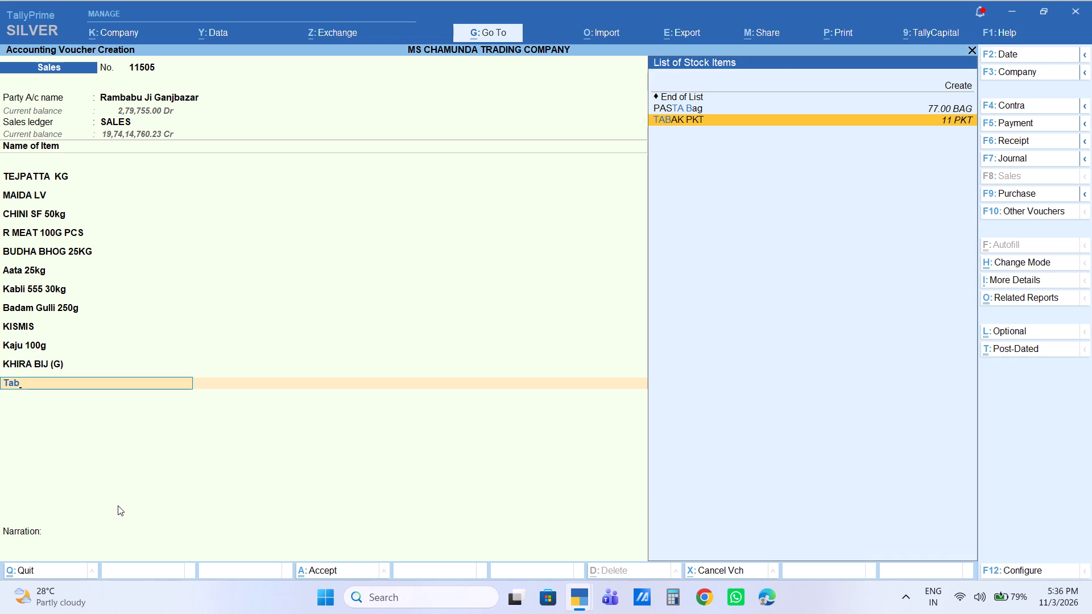
pyautogui.press('Return')
pyautogui.press('4')
pyautogui.press('Return')
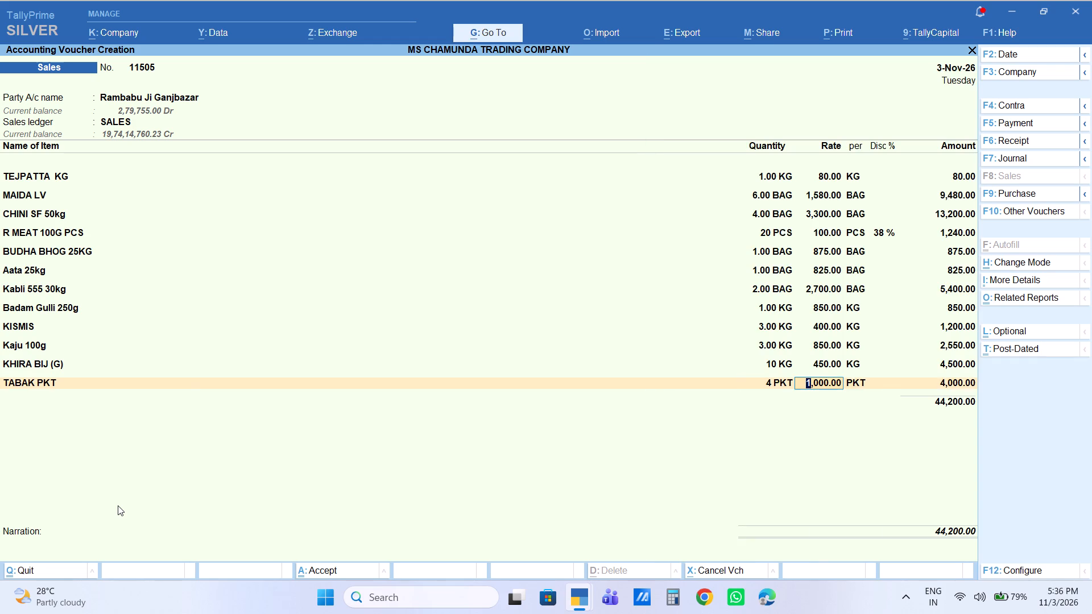
pyautogui.press('Return')
pyautogui.press('Return')
pyautogui.press('Return')
pyautogui.press('Return')
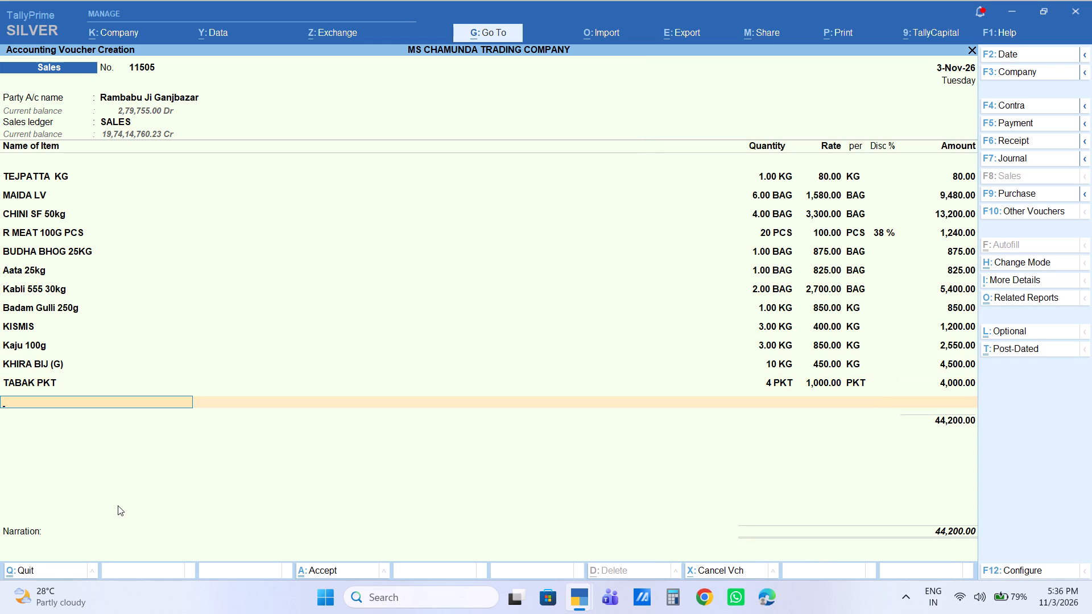
# Add the item BADAM (MP) to the sales voucher with a quantity of 15 KG, keeping the rate of 140.
pyautogui.write('badfa')
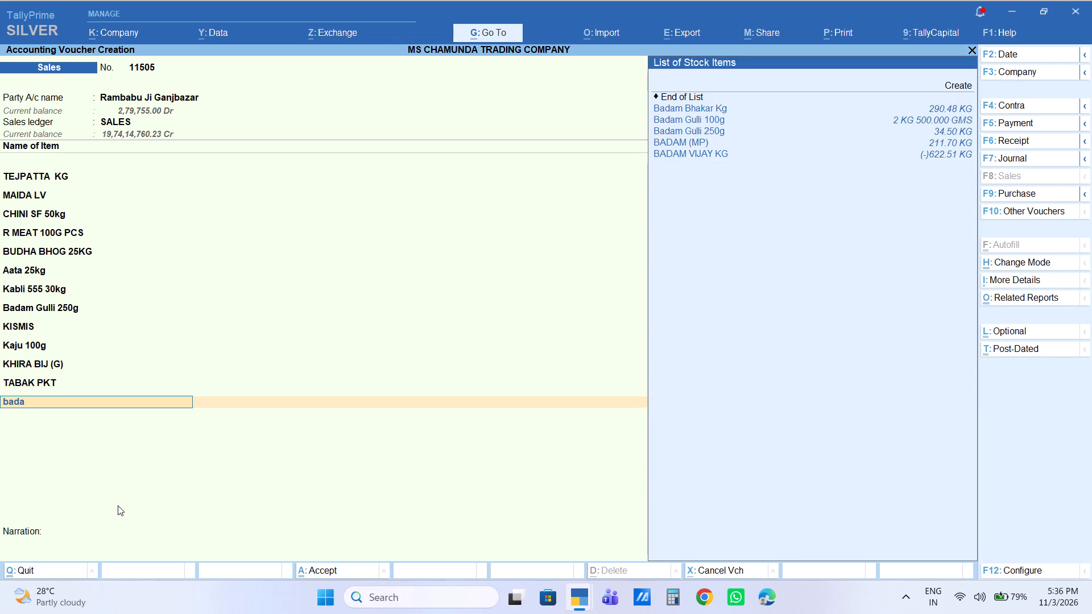
pyautogui.press('Down')
pyautogui.press('Down')
pyautogui.press('Down')
pyautogui.press('Down')
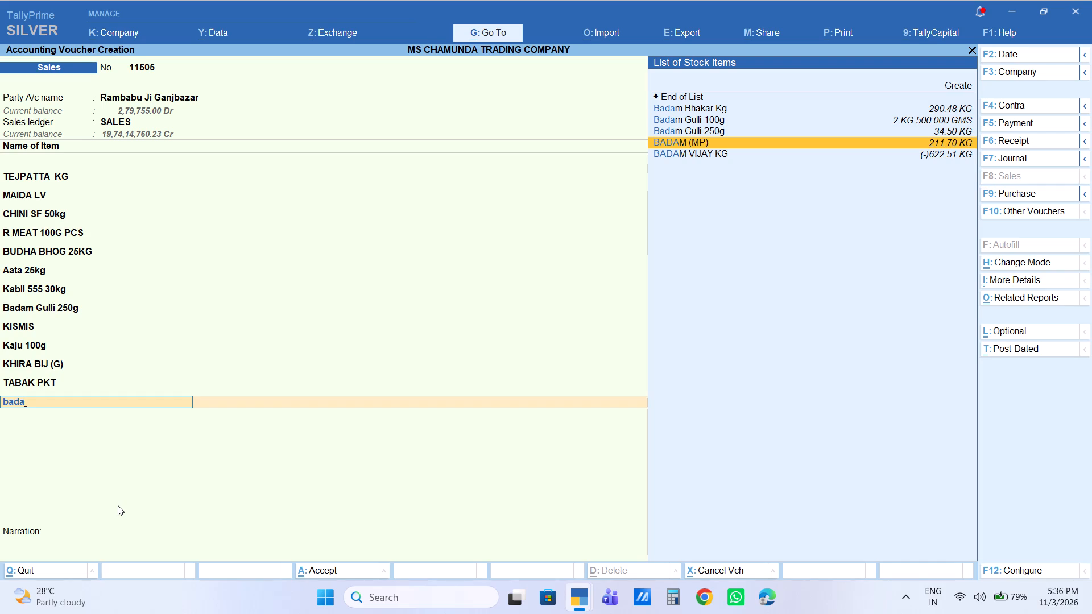
pyautogui.press('Return')
pyautogui.write('15')
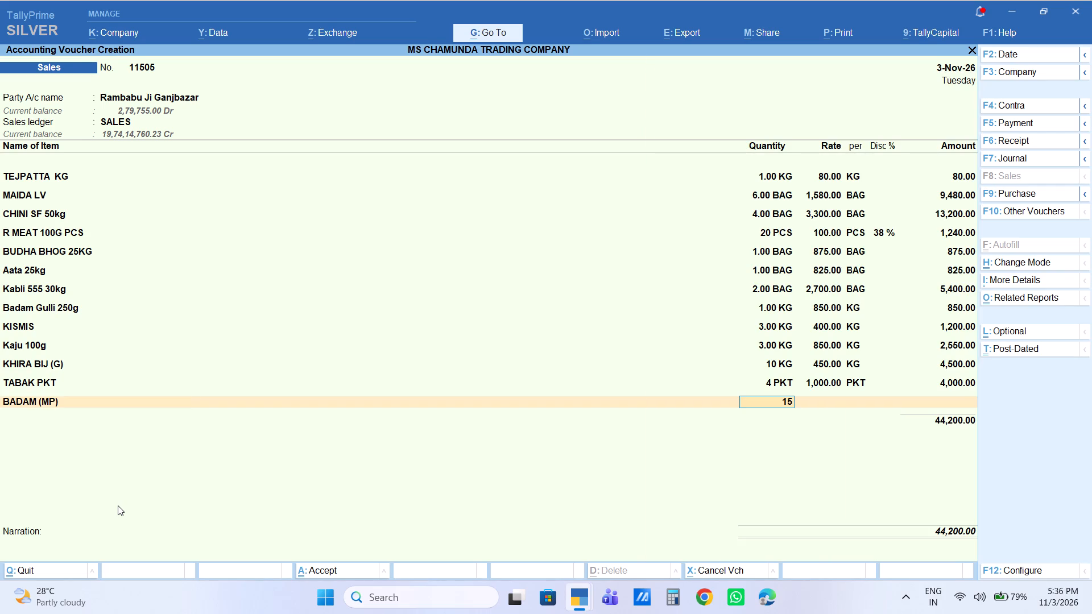
pyautogui.press('Return')
pyautogui.press('Return')
pyautogui.press('Return')
pyautogui.press('Return')
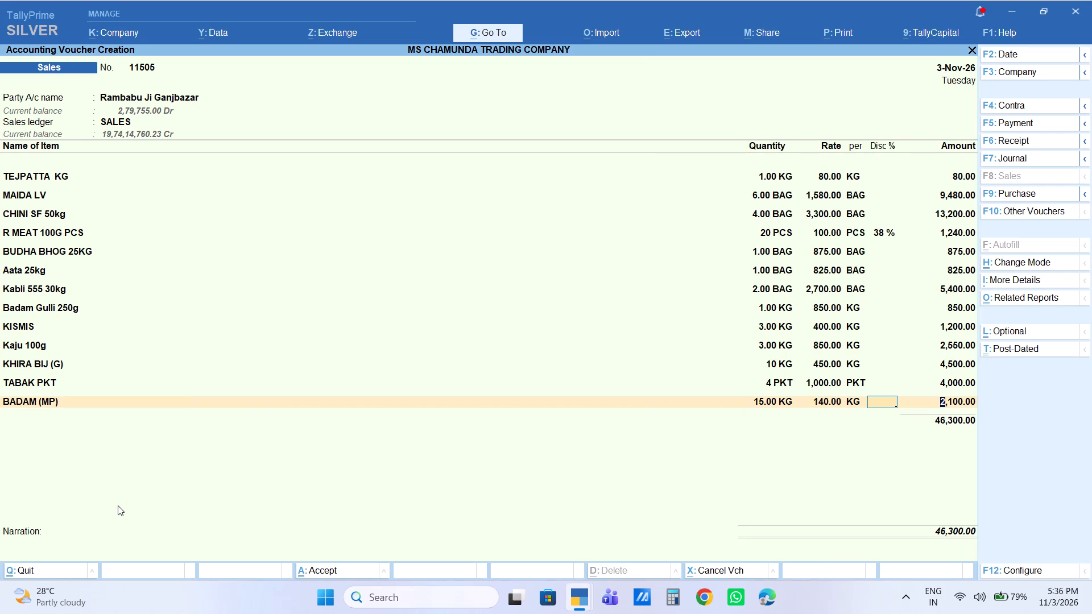
pyautogui.press('Return')
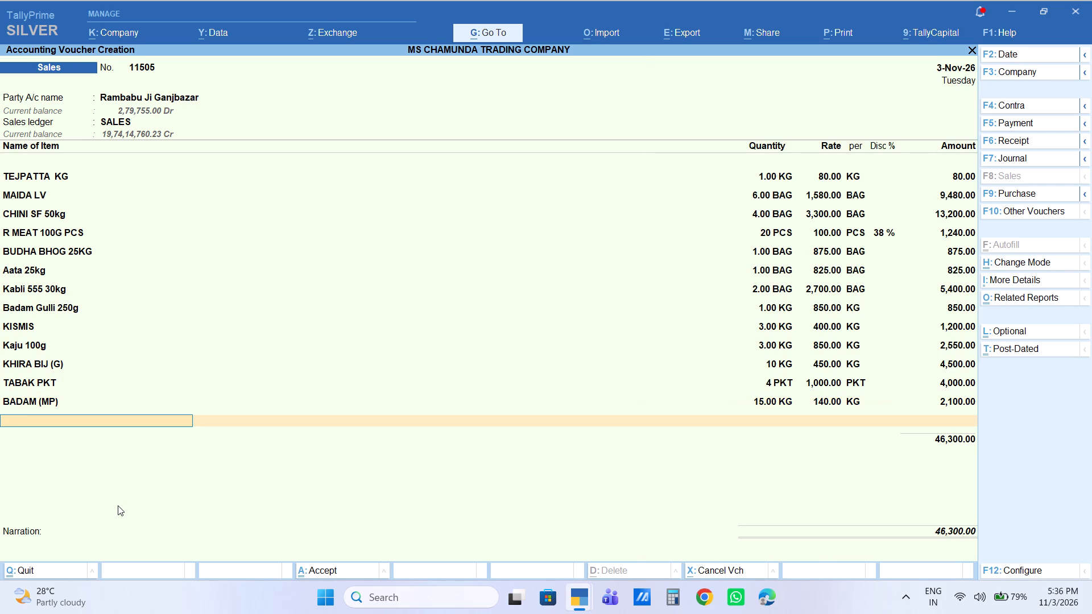
# Add the item ORANGE 100G PCS to the sales voucher with a quantity of 20 PCS and a rate of 33.
pyautogui.write('ora')
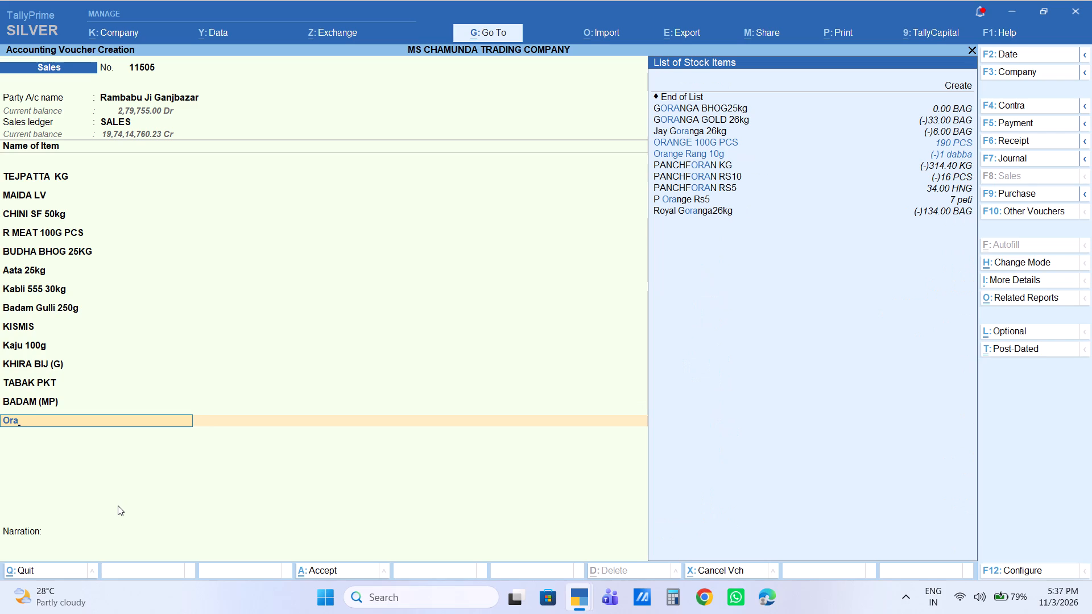
pyautogui.write('nge')
pyautogui.press('Down')
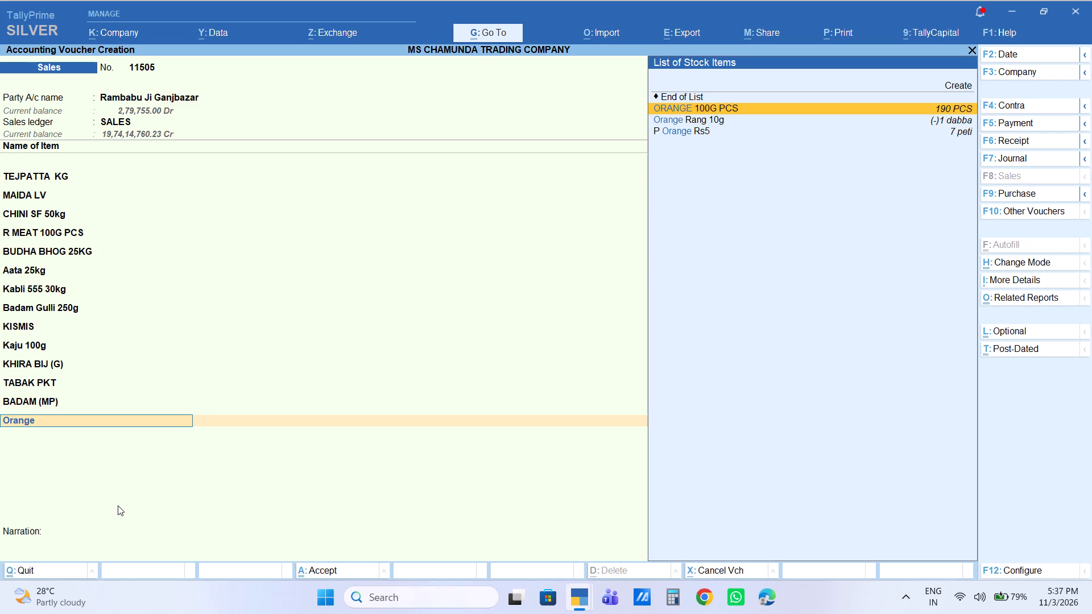
pyautogui.press('Return')
pyautogui.write('20')
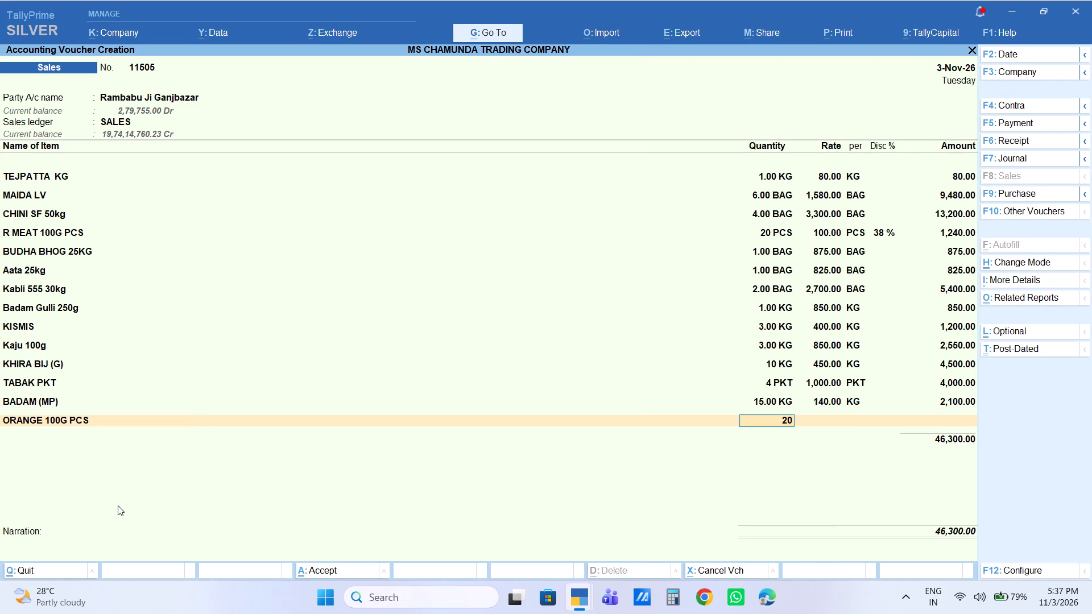
pyautogui.press('Return')
pyautogui.write('33')
pyautogui.press('Return')
pyautogui.press('Return')
pyautogui.press('Return')
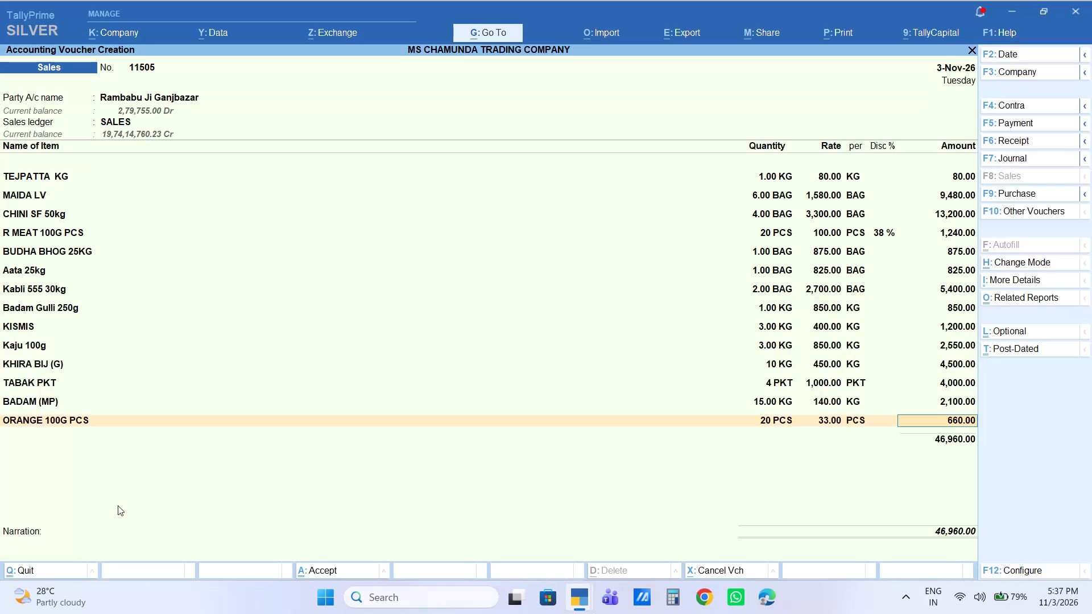
pyautogui.press('Return')
# Add the item Pila Rang100g to the sales voucher with a quantity of 10 PCS and a rate of 33.
pyautogui.write('pila')
pyautogui.press('Down')
pyautogui.press('Return')
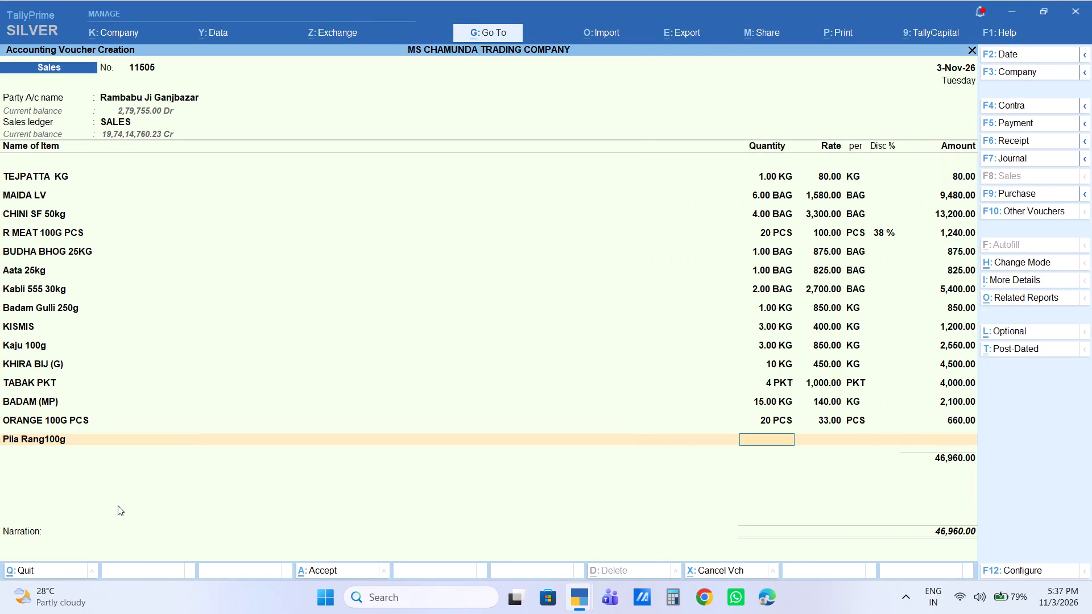
pyautogui.write('10')
pyautogui.press('Return')
pyautogui.write('33')
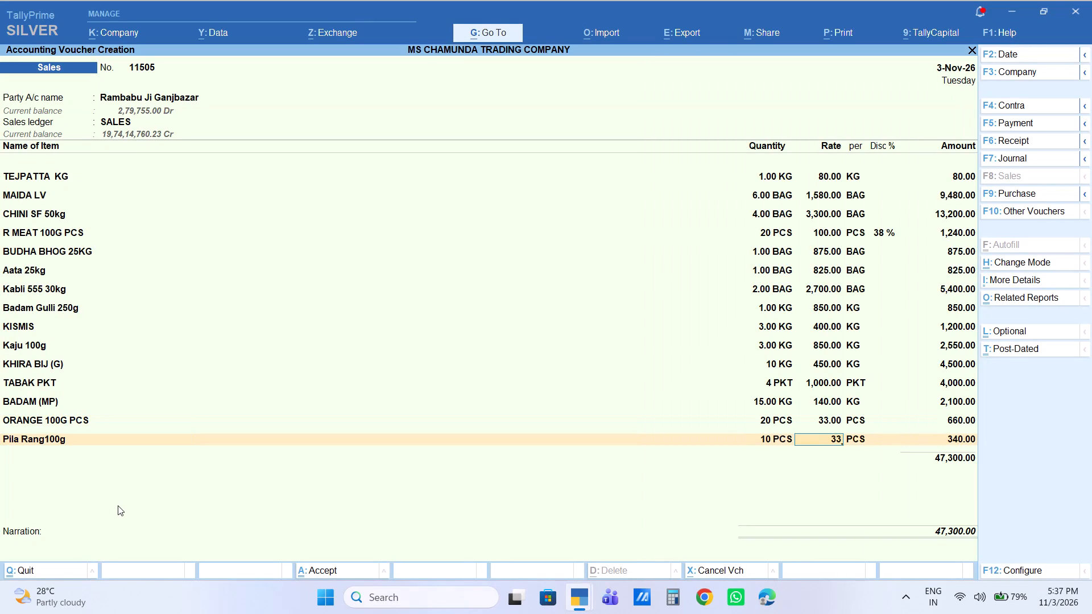
pyautogui.press('Return')
pyautogui.press('Return')
pyautogui.press('Return')
pyautogui.press('Return')
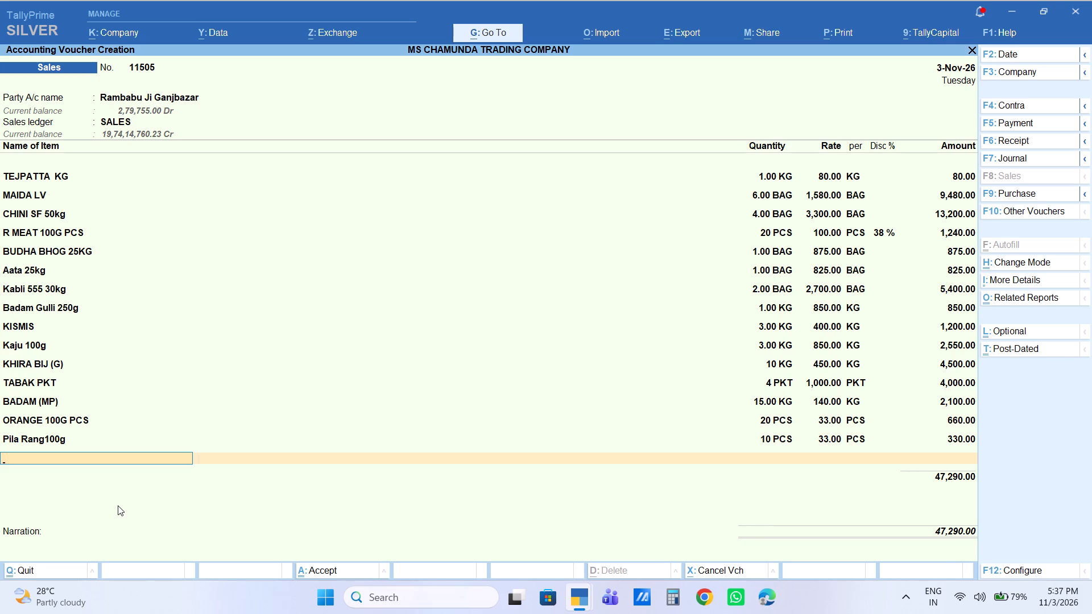
# Add the item MARICH to the sales voucher with a quantity of 2 KG, keeping the rate of 850.
pyautogui.write('mari')
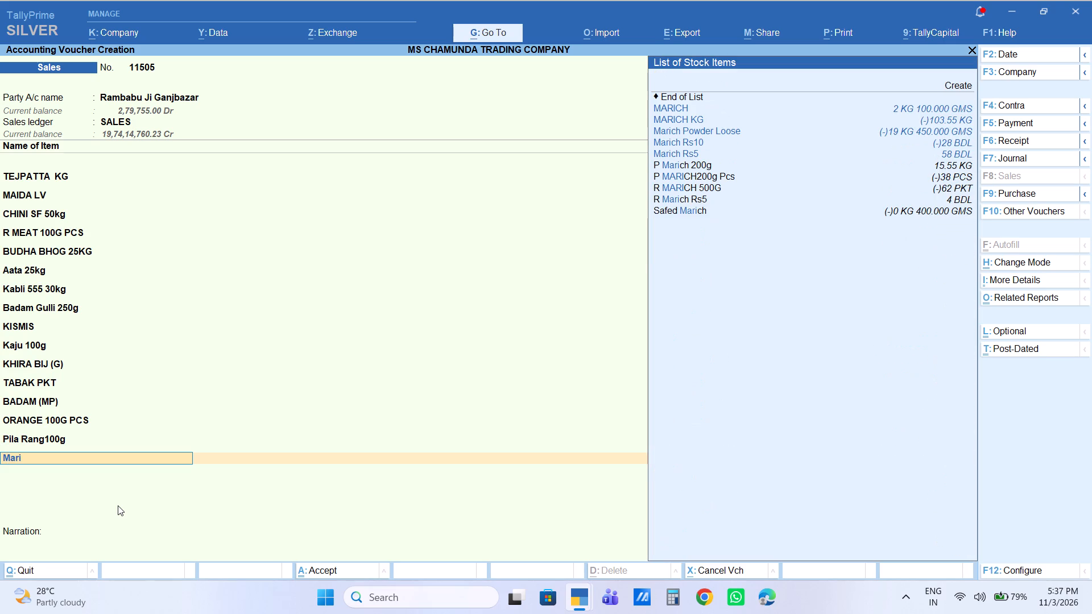
pyautogui.write('ch')
pyautogui.press('Down')
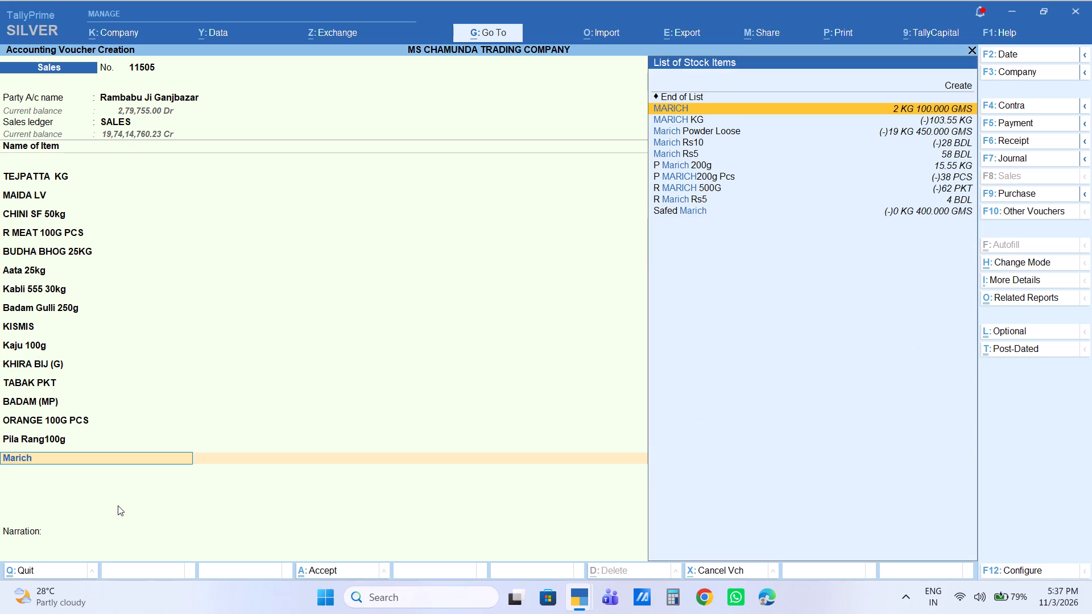
pyautogui.press('Return')
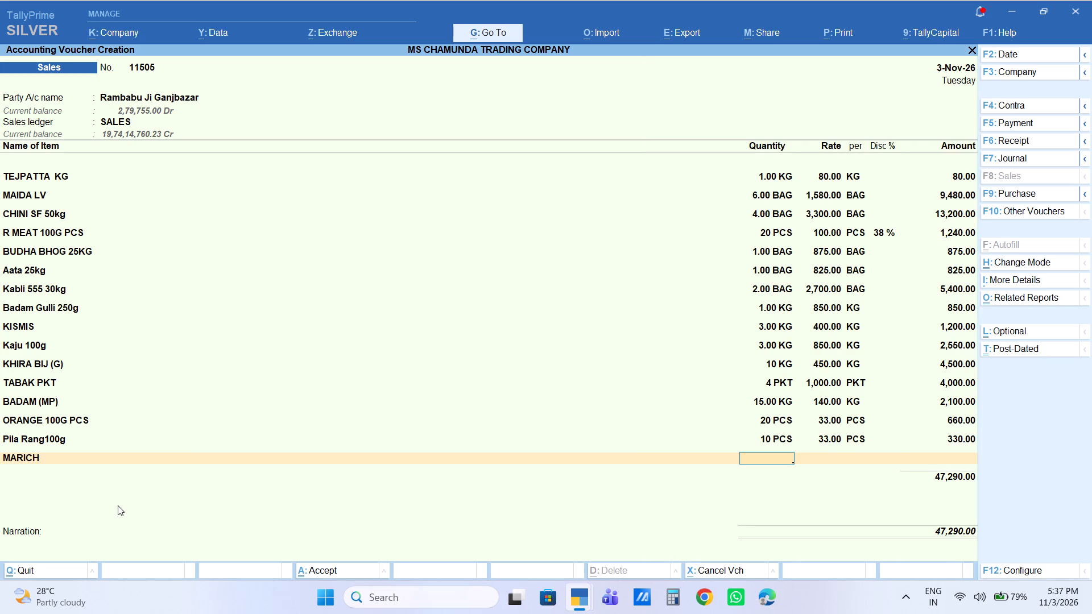
pyautogui.press('2')
pyautogui.press('Return')
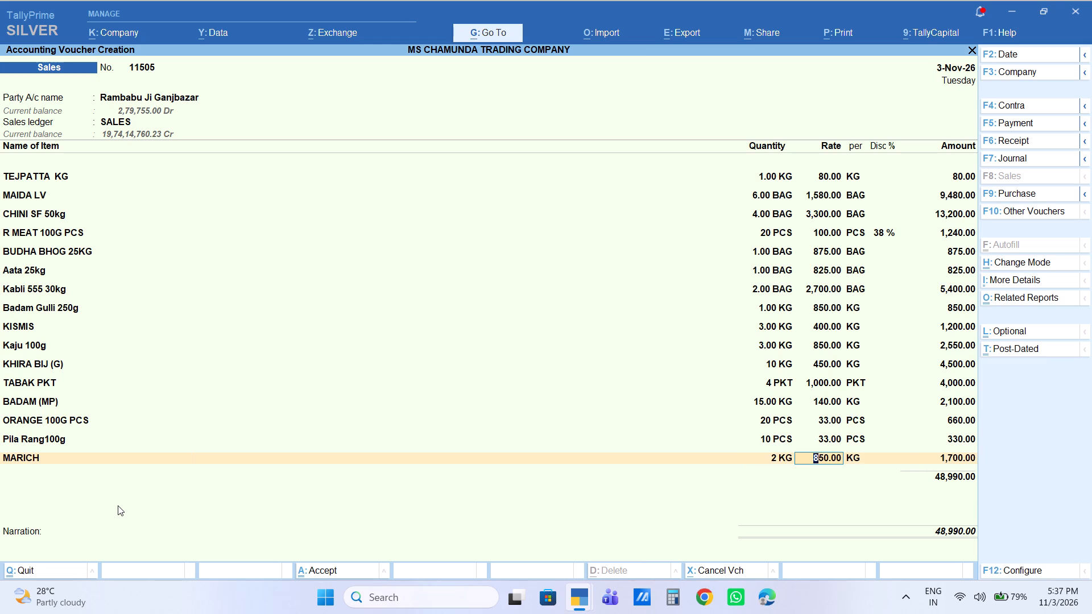
pyautogui.press('Return')
pyautogui.press('Return')
pyautogui.press('Return')
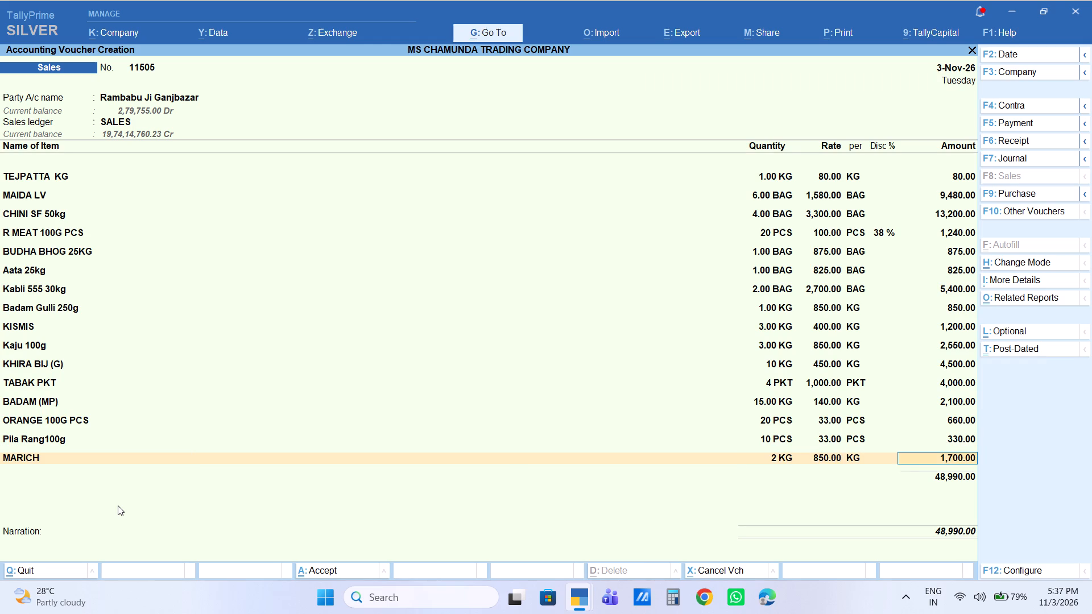
pyautogui.press('Return')
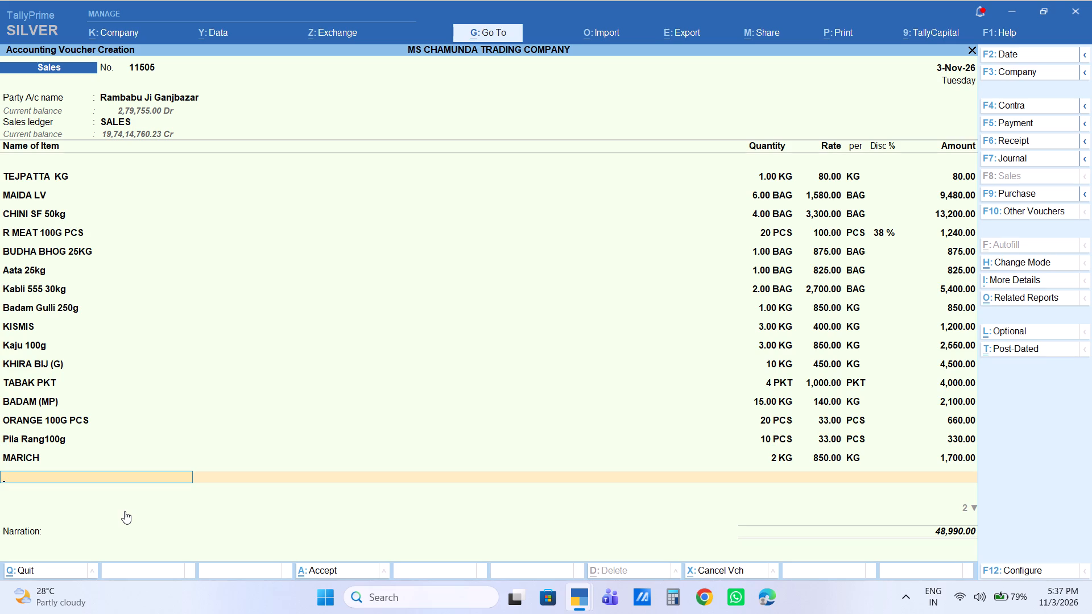
# Add the item Jeera KG to the sales voucher with a quantity of 2 KG, keeping the rate of 320.
pyautogui.write('jee')
pyautogui.write('ra')
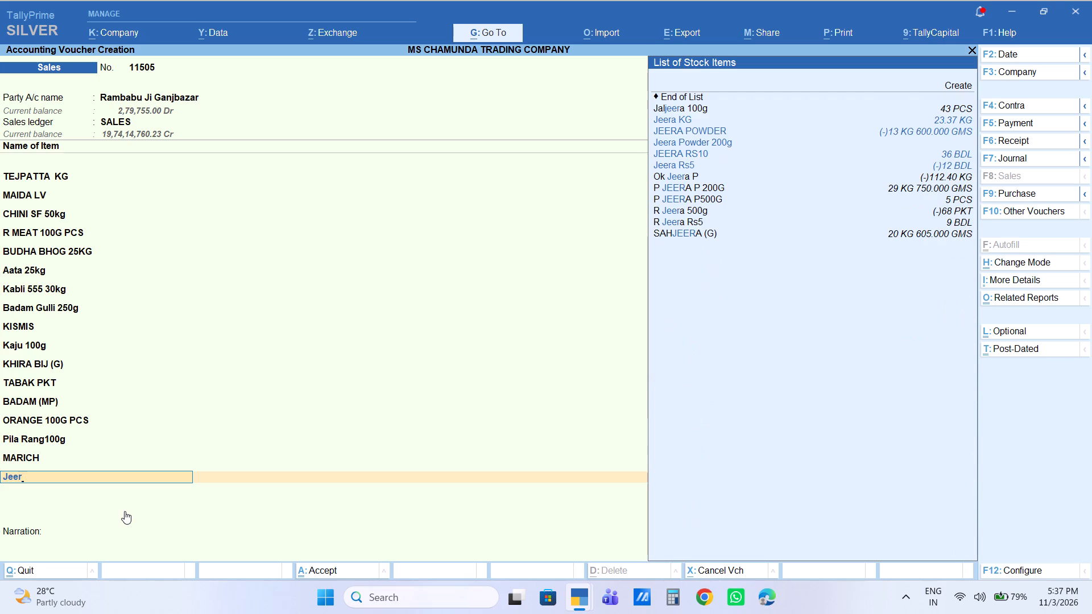
pyautogui.press('Down')
pyautogui.press('Return')
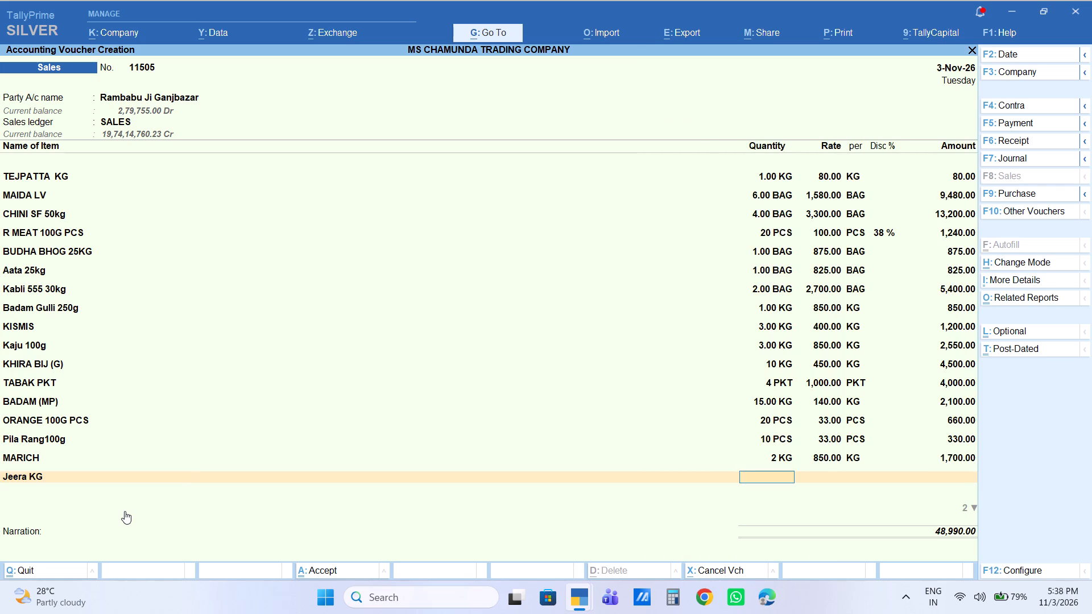
pyautogui.press('2')
pyautogui.press('Return')
pyautogui.press('Return')
pyautogui.press('Return')
pyautogui.press('Return')
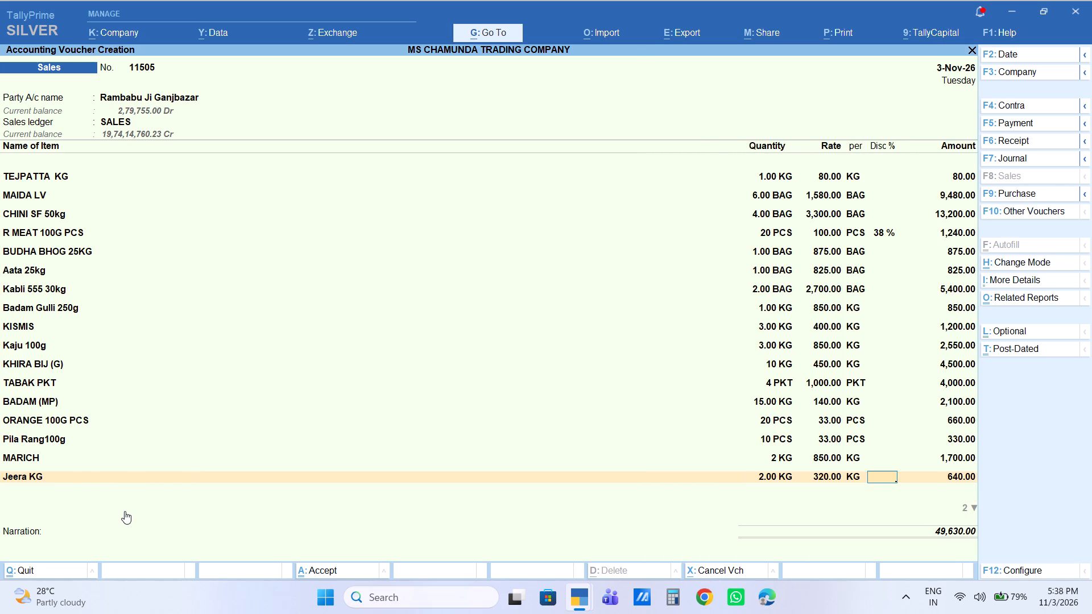
pyautogui.press('Return')
# Add the item Jmain KG to the sales voucher with a quantity of 2 KG, keeping the rate of 250.
pyautogui.write('jmai')
pyautogui.press('Down')
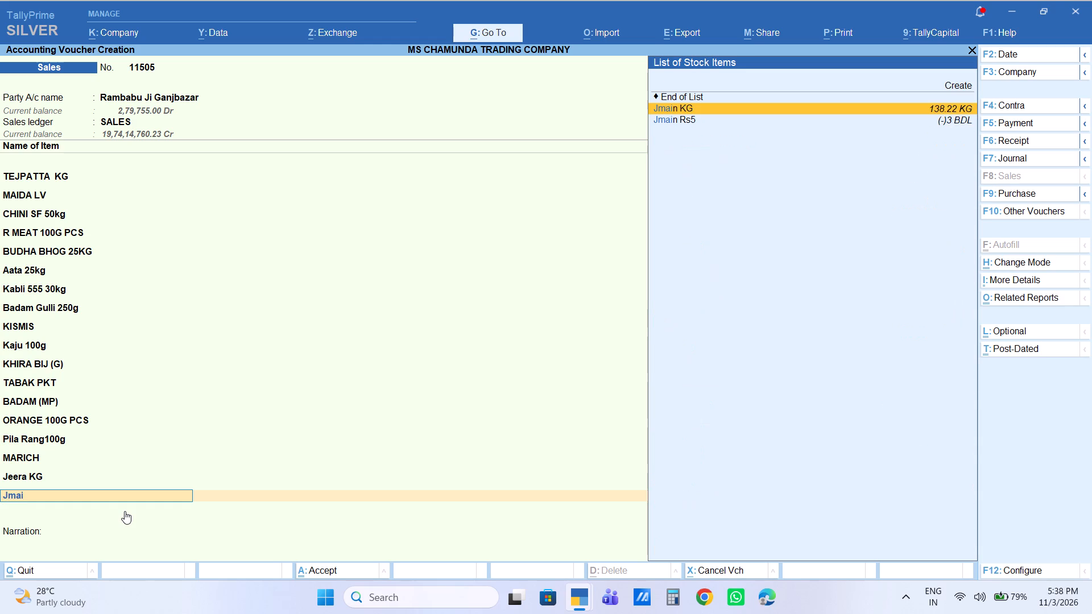
pyautogui.press('Return')
pyautogui.press('2')
pyautogui.press('Return')
pyautogui.press('Return')
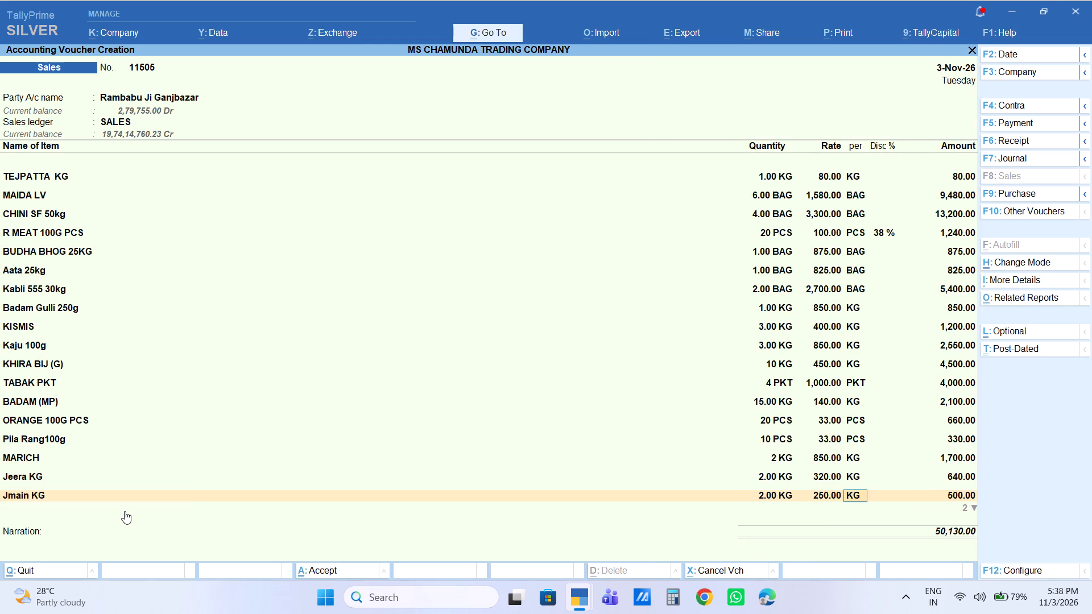
pyautogui.press('Return')
pyautogui.press('Return')
pyautogui.press('Return')
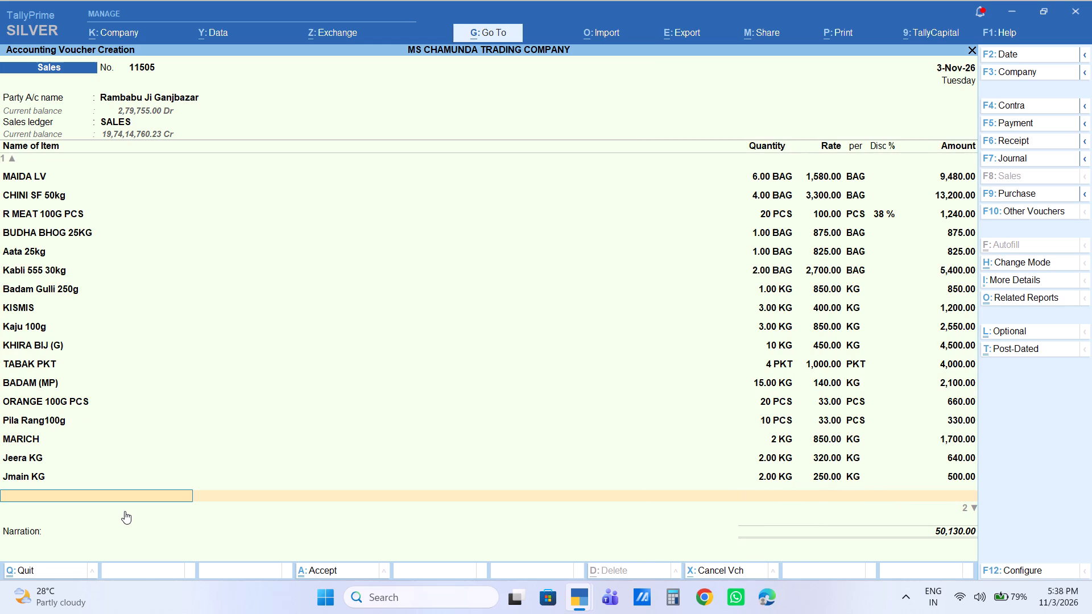
# Add the item MANGRAILA (G) to the sales voucher with a quantity of 1 KG, keeping the rate of 320.
pyautogui.write('mangrai')
pyautogui.press('Down')
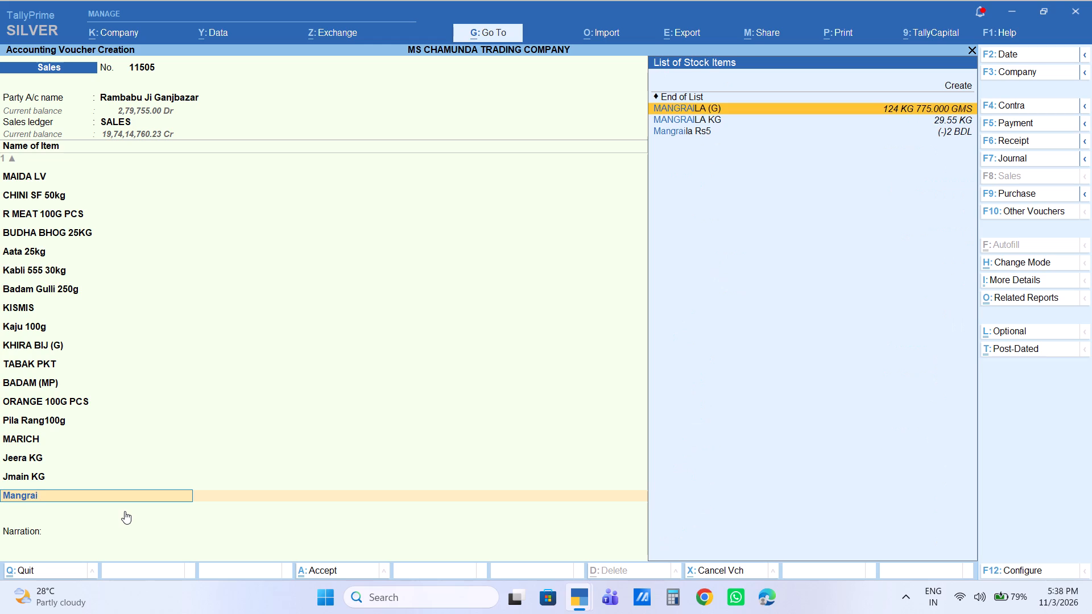
pyautogui.press('Return')
pyautogui.press('1')
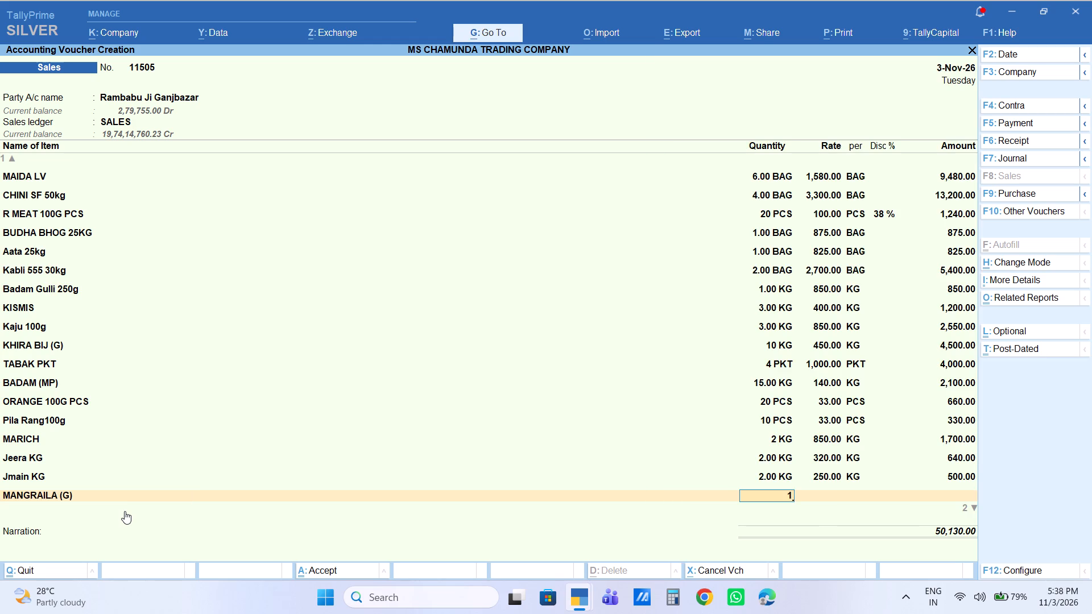
pyautogui.press('Return')
pyautogui.press('Return')
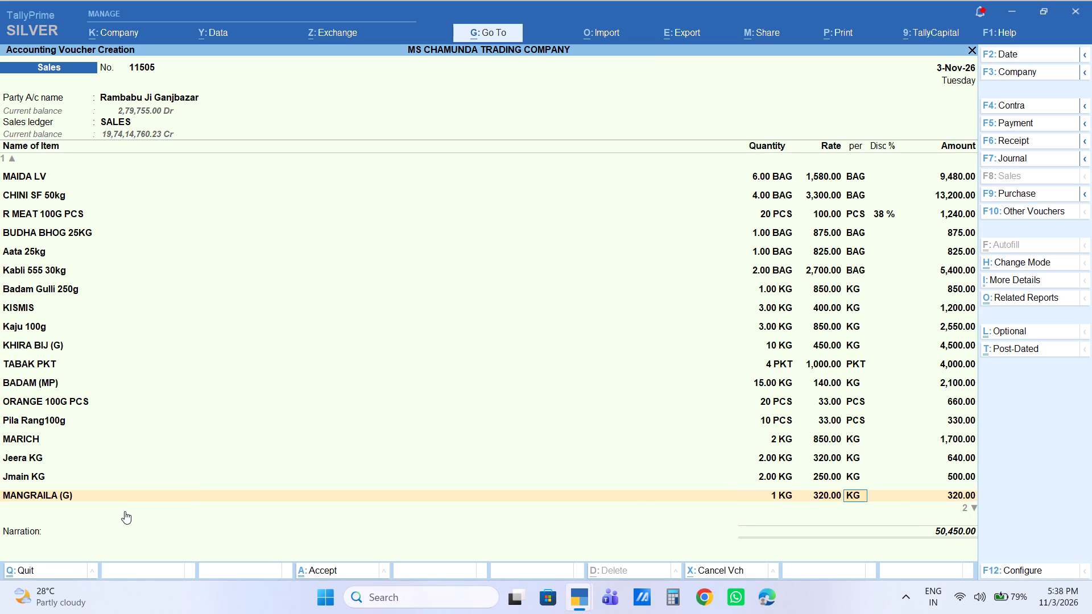
pyautogui.press('Return')
pyautogui.press('Return')
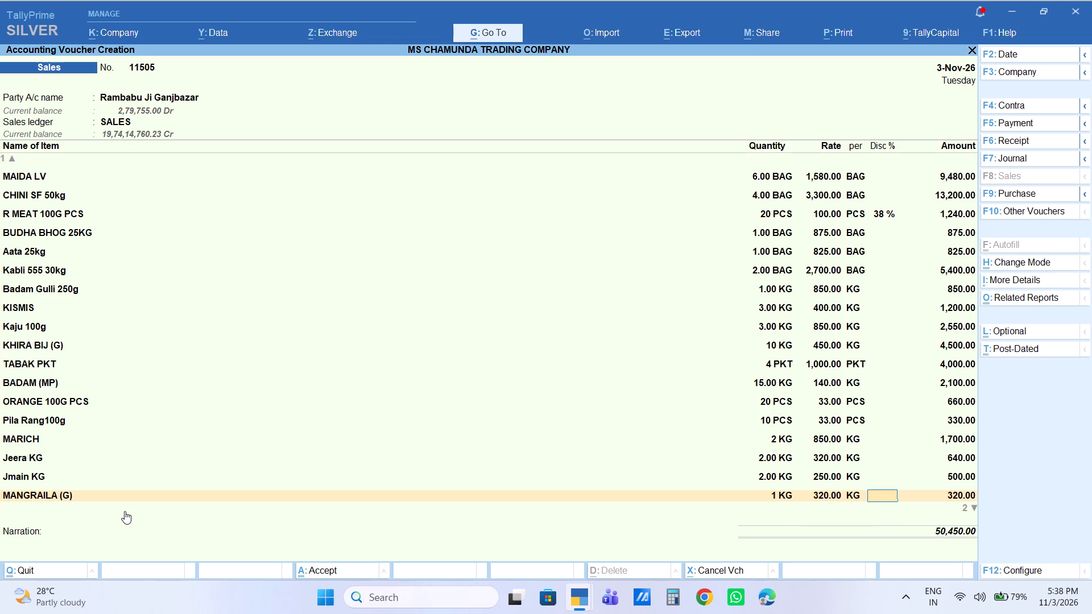
pyautogui.press('Return')
# Add the item SODA KG to the sales voucher with a quantity of 1 KG and a rate of 75.
pyautogui.write('soda')
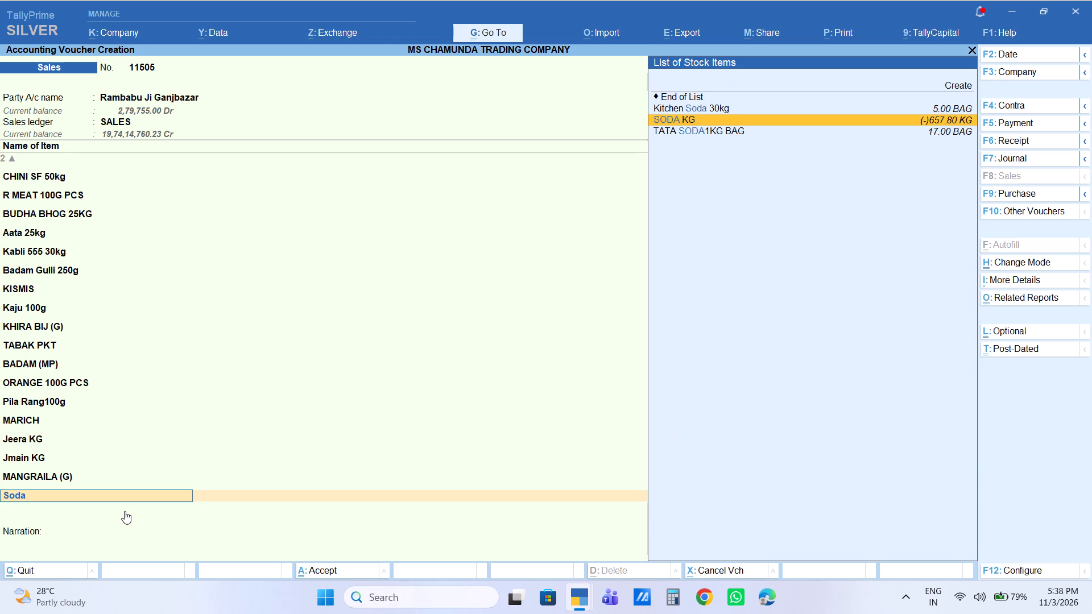
pyautogui.press('Return')
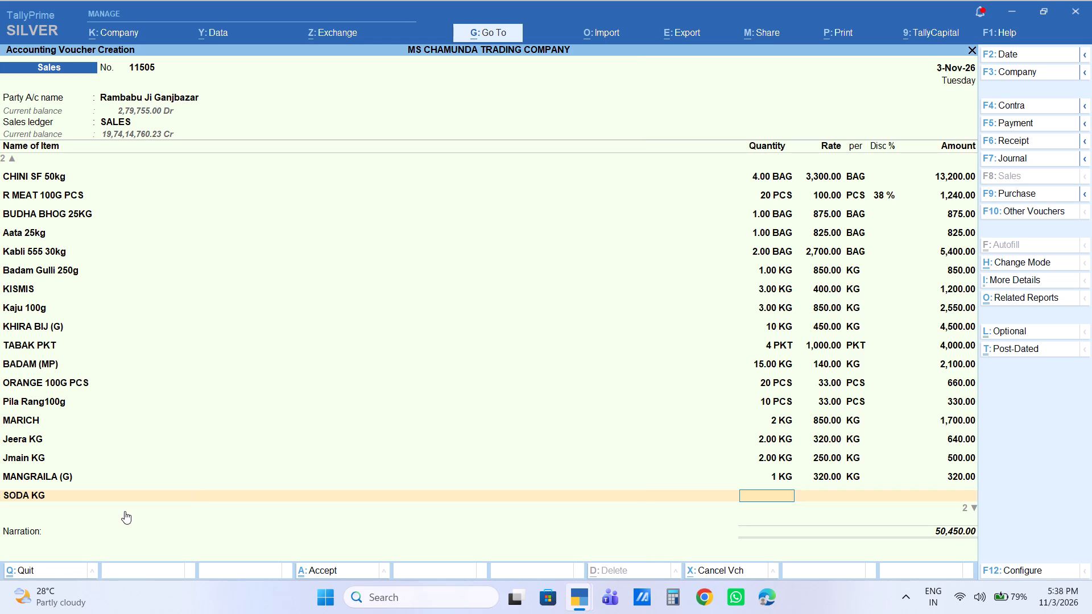
pyautogui.press('1')
pyautogui.press('Return')
pyautogui.press('Return')
pyautogui.press('Return')
pyautogui.press('Return')
pyautogui.press('BackSpace')
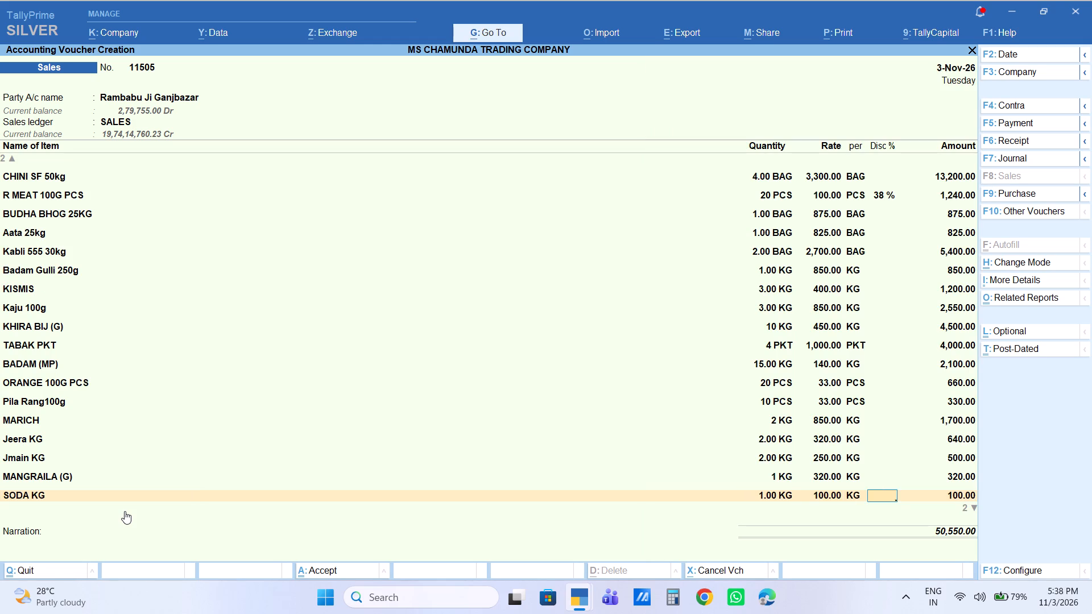
pyautogui.press('BackSpace')
pyautogui.press('BackSpace')
pyautogui.write('75')
pyautogui.press('Return')
pyautogui.press('Return')
pyautogui.press('Return')
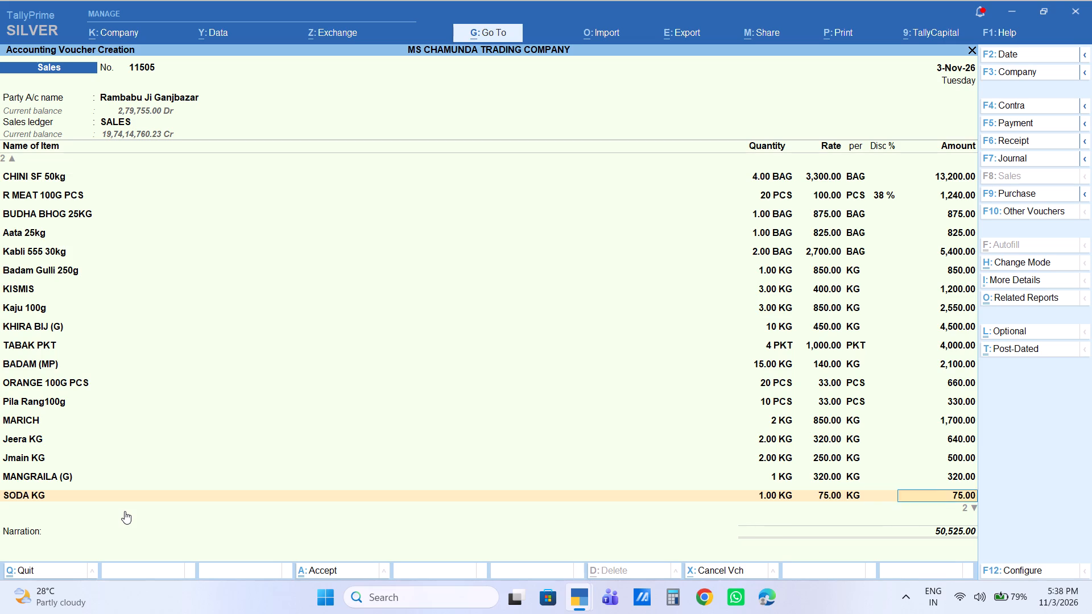
pyautogui.press('Return')
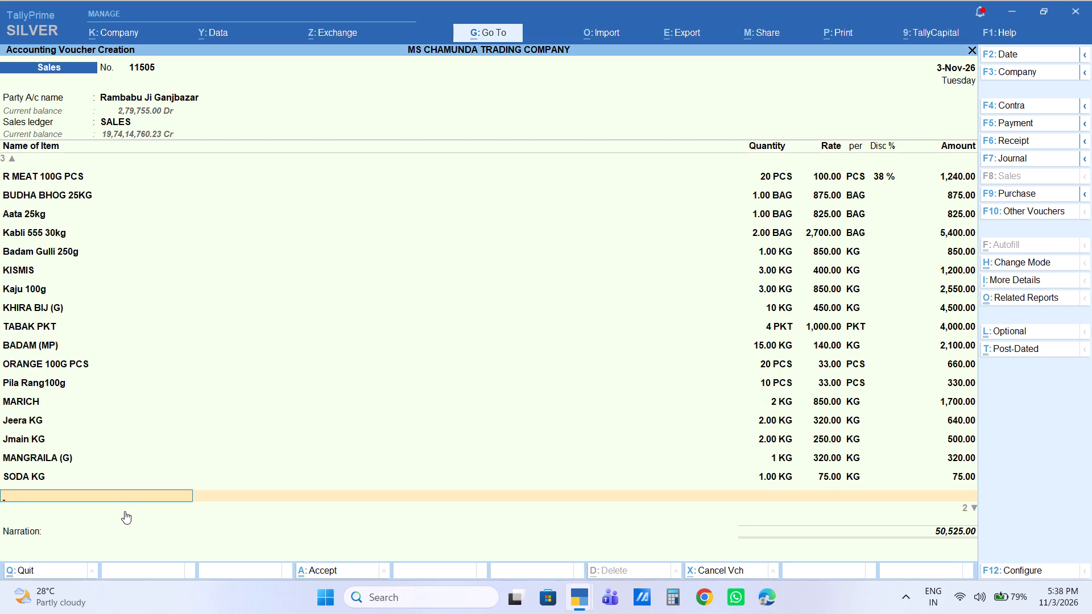
# Add the item GOOD LITE 1KG to the sales voucher with a quantity of 2 BAG and a rate of 200.
pyautogui.write('goo')
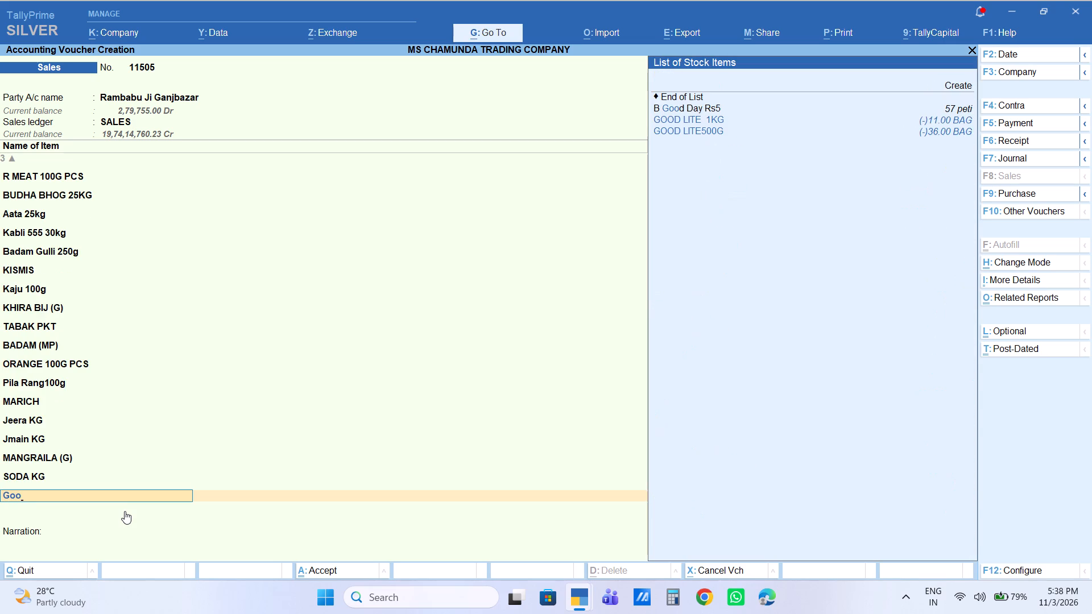
pyautogui.press('Down')
pyautogui.press('Return')
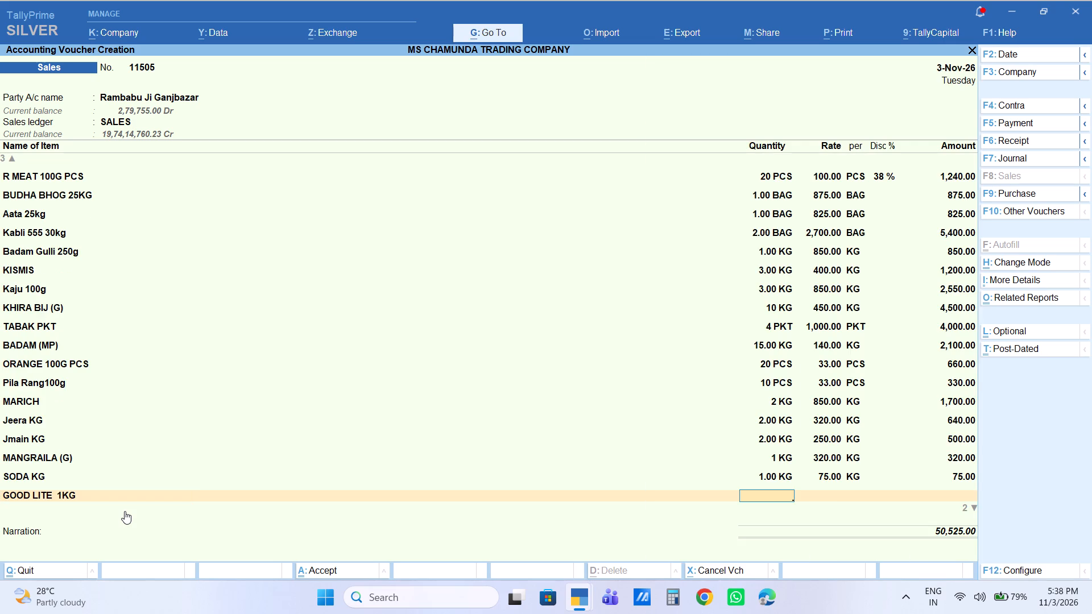
pyautogui.press('2')
pyautogui.press('Return')
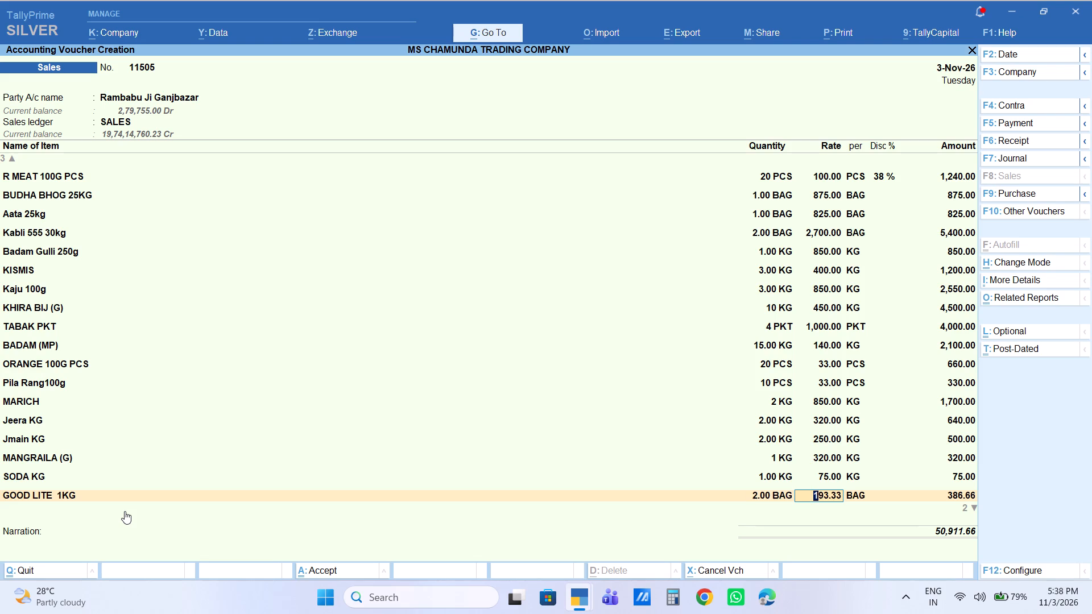
pyautogui.write('200')
pyautogui.press('Return')
pyautogui.press('Return')
pyautogui.press('Return')
pyautogui.press('Return')
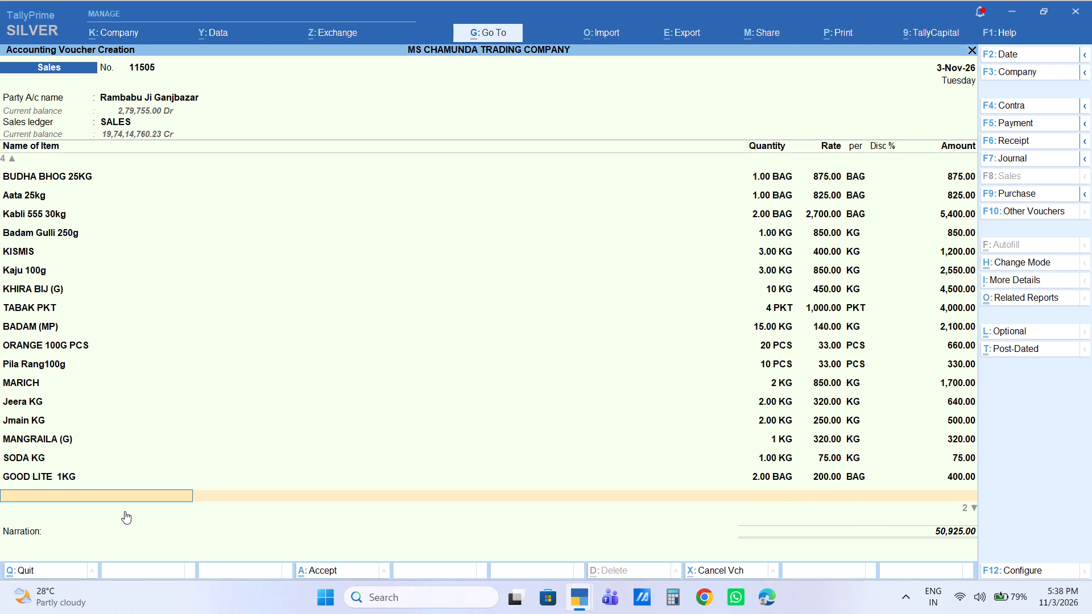
# Add the item Dhaniya Powder Loose to the sales voucher with a quantity of 5 KG, keeping the rate of 120.
pyautogui.write('dhaniya')
pyautogui.press('Down')
pyautogui.press('Down')
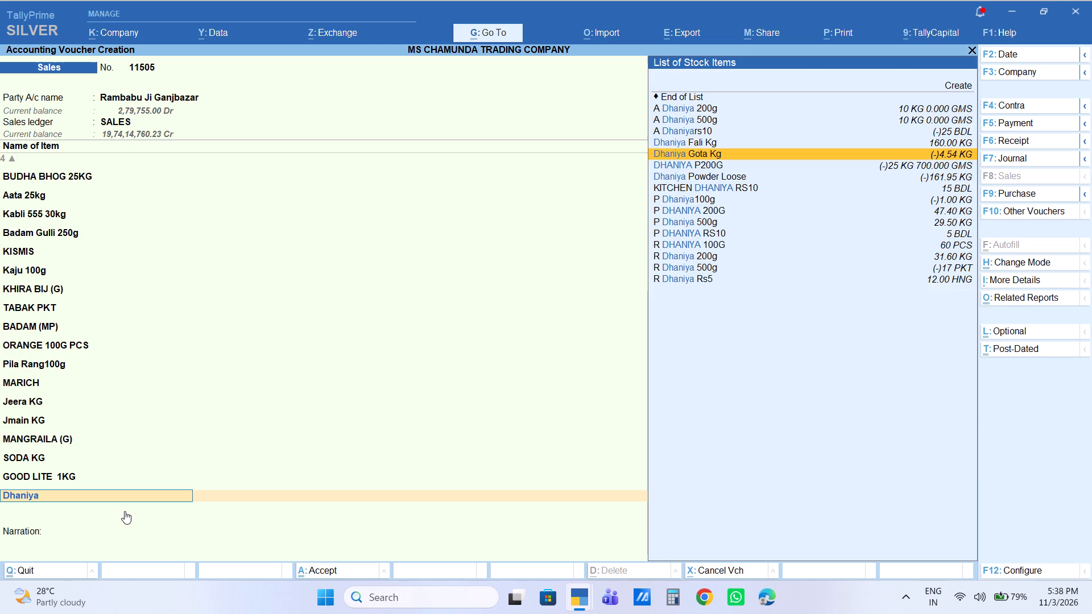
pyautogui.press('Up')
pyautogui.press('Down')
pyautogui.press('Down')
pyautogui.press('Down')
pyautogui.press('Return')
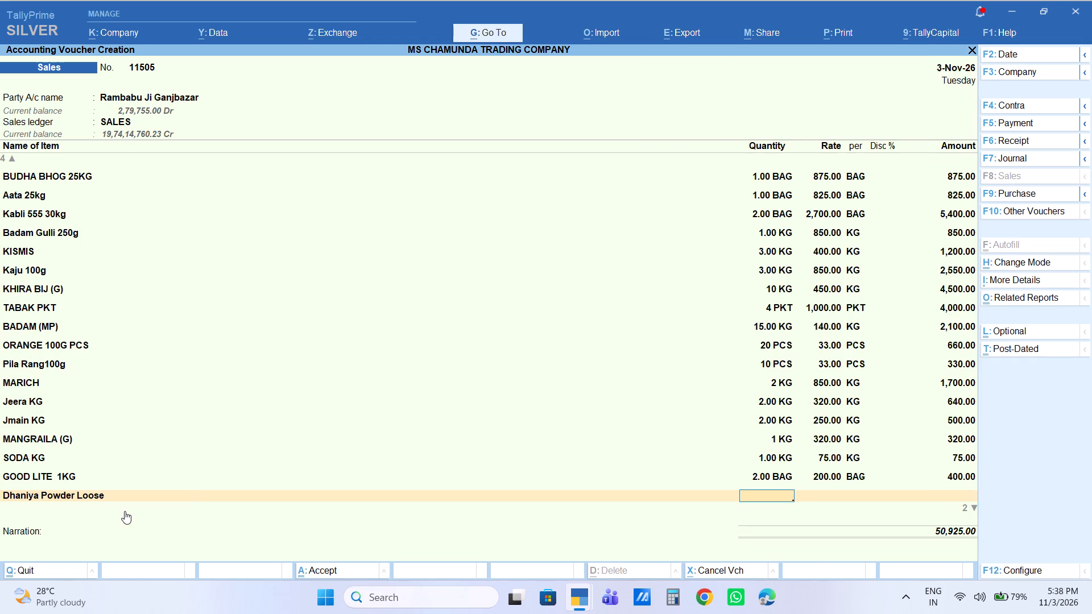
pyautogui.press('5')
pyautogui.press('Return')
pyautogui.press('Return')
pyautogui.press('Return')
pyautogui.press('Return')
pyautogui.press('Return')
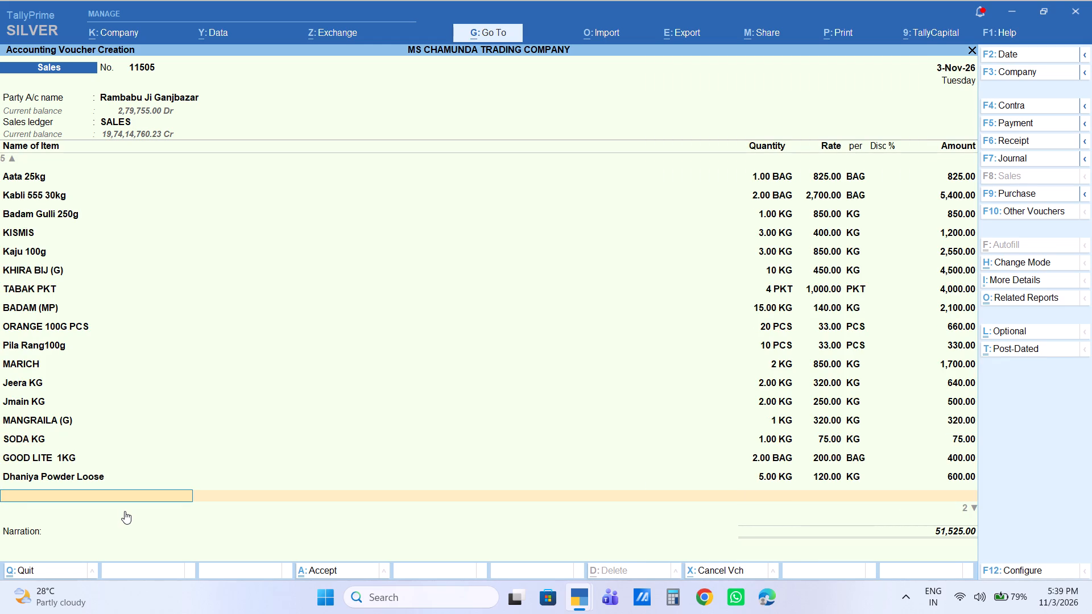
# Add the item HALDI POWDER to the sales voucher with a quantity of 5 KG, keeping the rate of 160.
pyautogui.write('haldi')
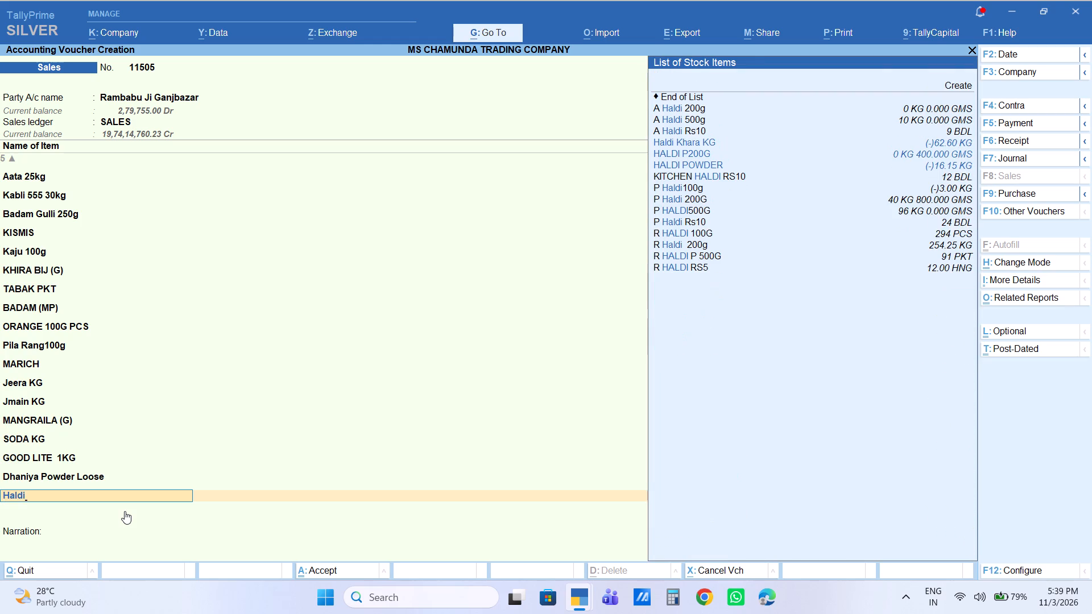
pyautogui.press('Down')
pyautogui.press('Down')
pyautogui.press('Down')
pyautogui.press('Down')
pyautogui.press('Up')
pyautogui.press('Return')
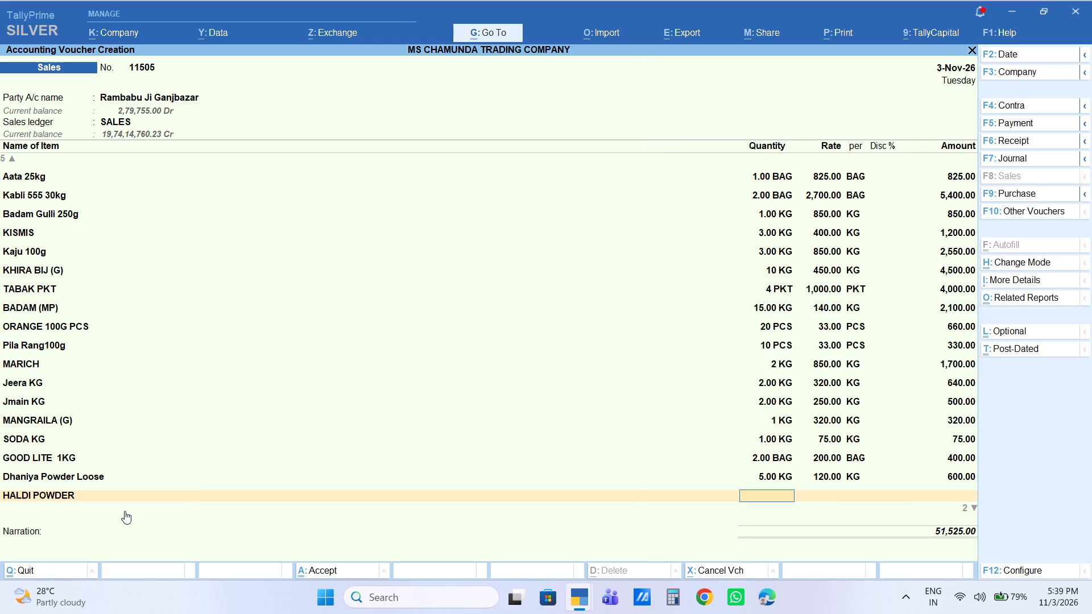
pyautogui.press('5')
pyautogui.press('Return')
pyautogui.press('Return')
pyautogui.press('Return')
pyautogui.press('Return')
pyautogui.press('Return')
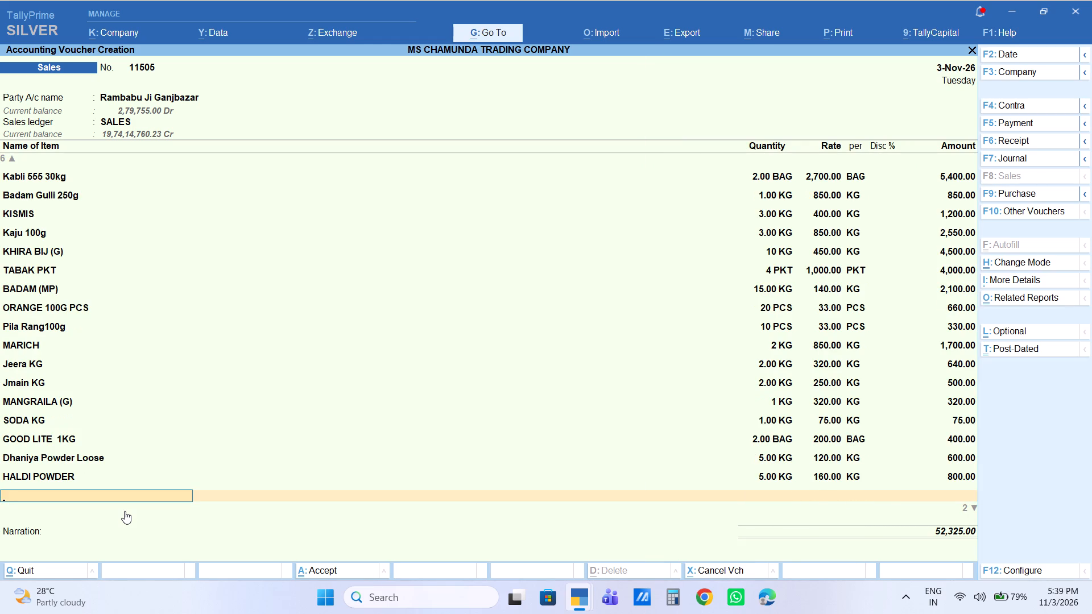
# Add the item CHINI SF 50kg to the sales voucher with a quantity of 26 BAG and a rate of 3,300.
pyautogui.write('sf')
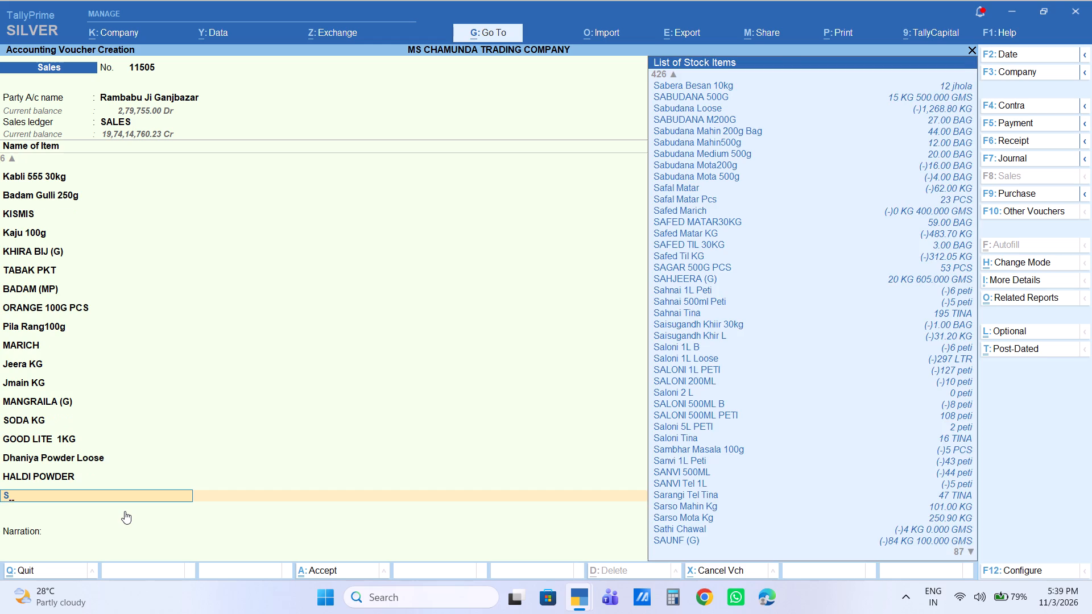
pyautogui.press('Return')
pyautogui.write('26')
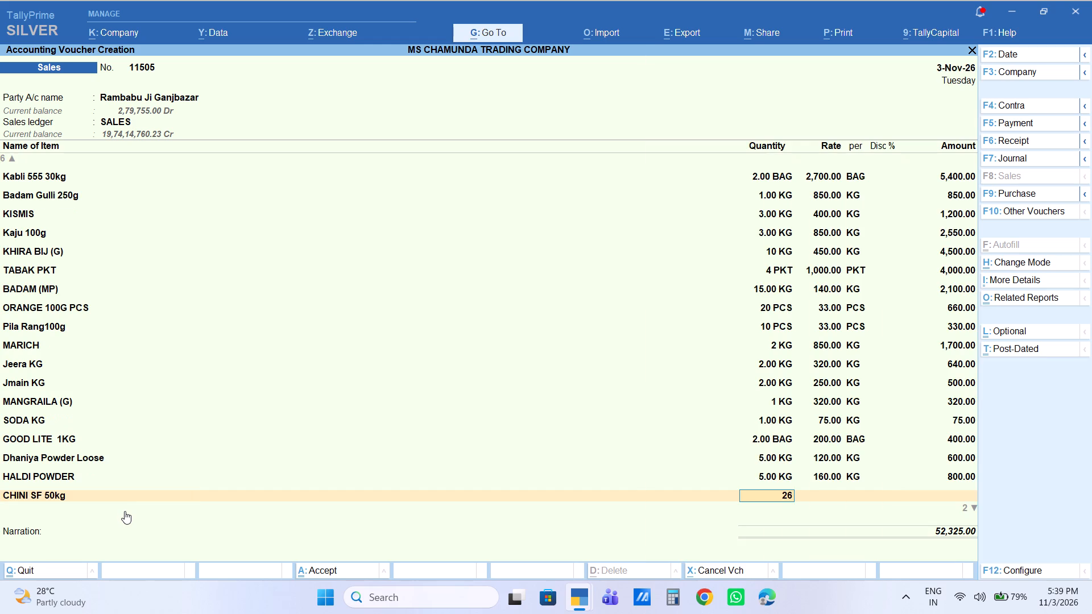
pyautogui.press('Return')
pyautogui.press('Return')
pyautogui.press('BackSpace')
pyautogui.write('3300')
pyautogui.press('Return')
pyautogui.press('Return')
pyautogui.press('Return')
pyautogui.press('Return')
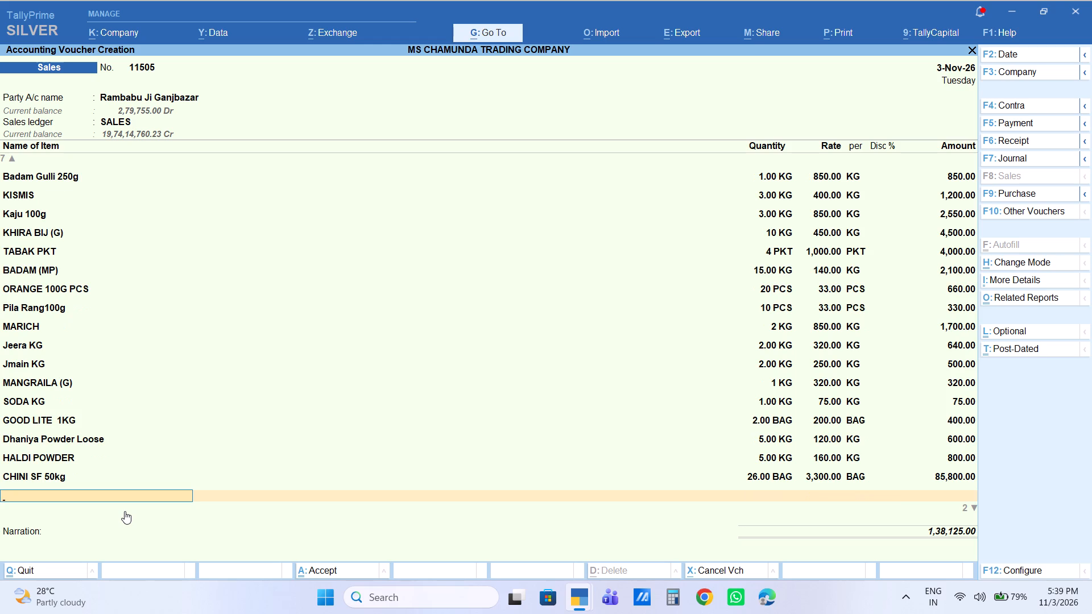
# Add the item BAKING 500G PCS to the sales voucher with a quantity of 24 PCS and a rate of 80.
pyautogui.write('baking')
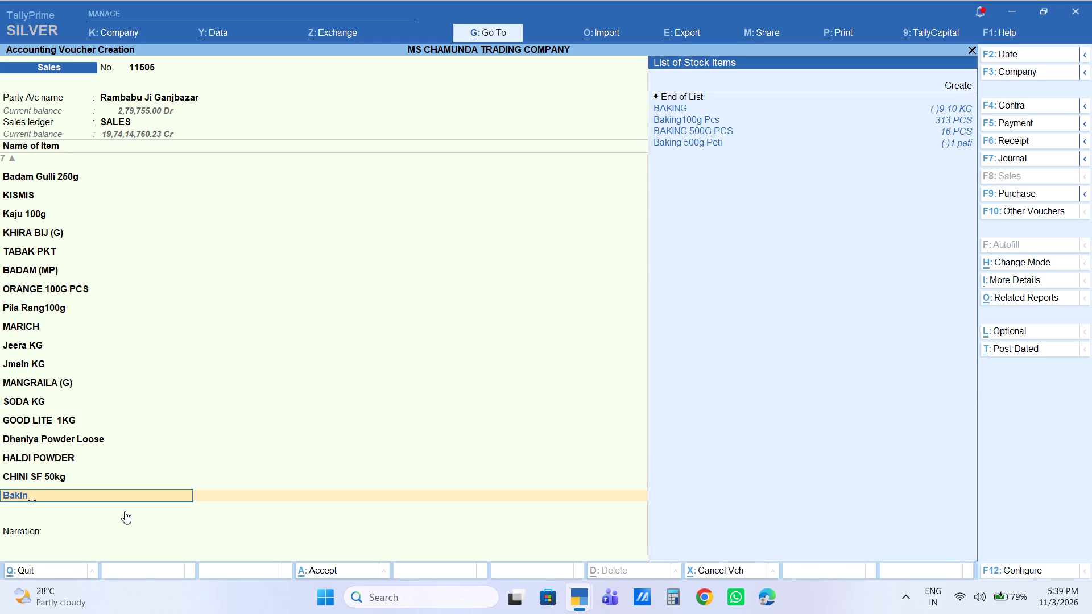
pyautogui.press('Down')
pyautogui.press('Down')
pyautogui.press('Down')
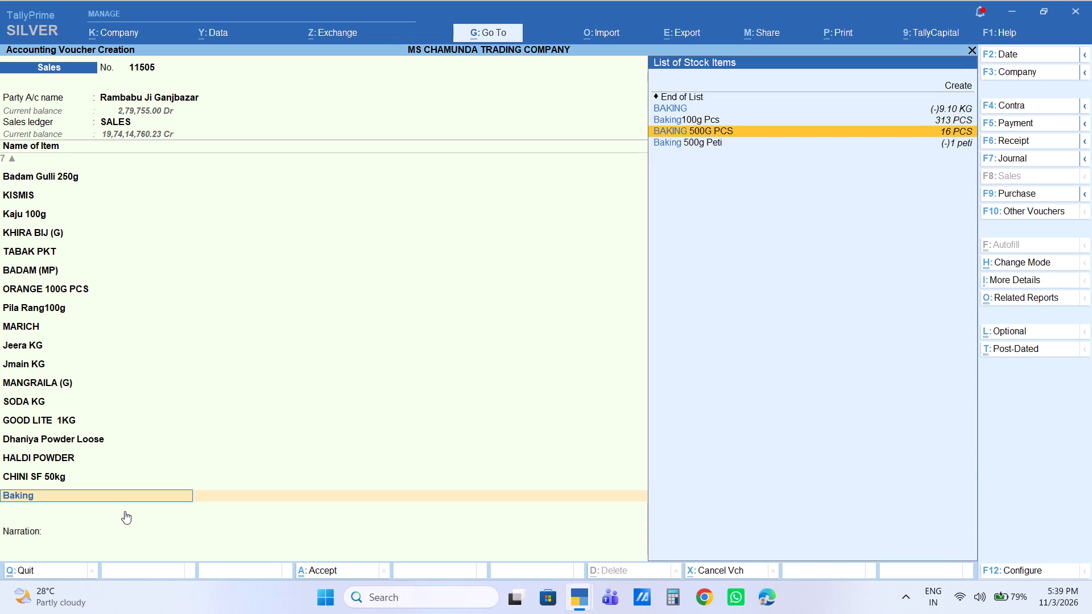
pyautogui.press('Return')
pyautogui.write('24')
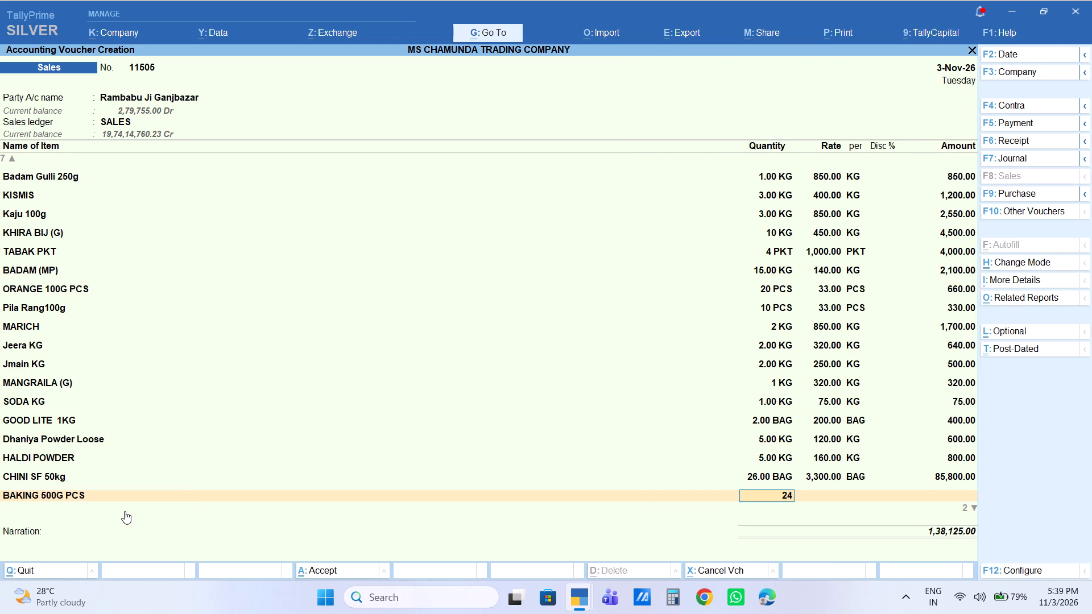
pyautogui.press('Return')
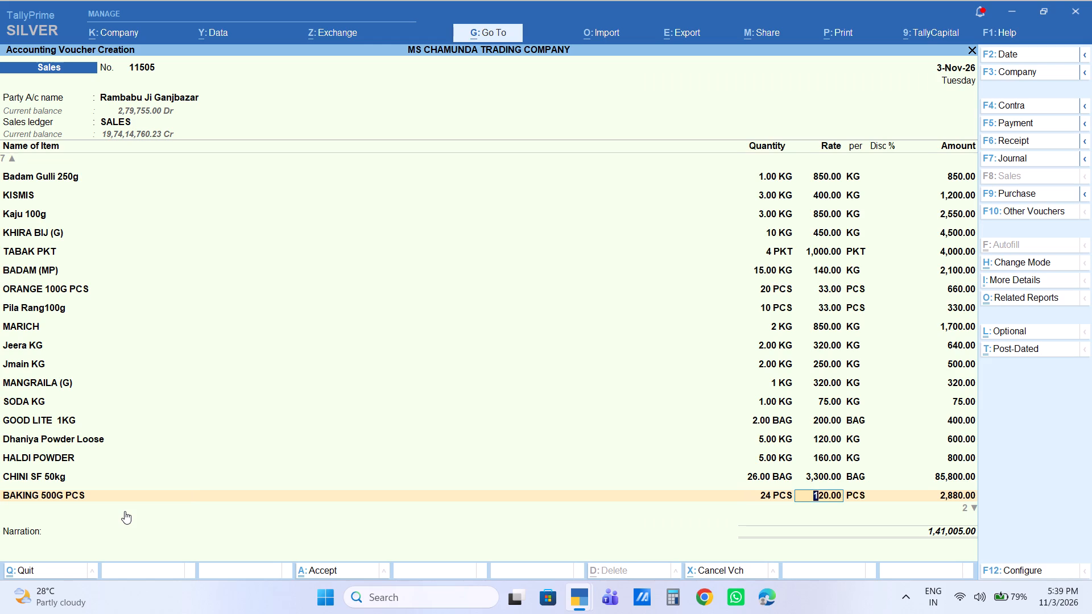
pyautogui.press('BackSpace')
pyautogui.press('Return')
pyautogui.write('80')
pyautogui.press('Return')
pyautogui.press('Return')
pyautogui.press('Return')
pyautogui.press('Return')
# Review the voucher's item lines one by one from TEJPATTA KG through Badam Gulli 250g, checking quantities and rates.
pyautogui.press('BackSpace')
pyautogui.press('BackSpace')
pyautogui.press('BackSpace')
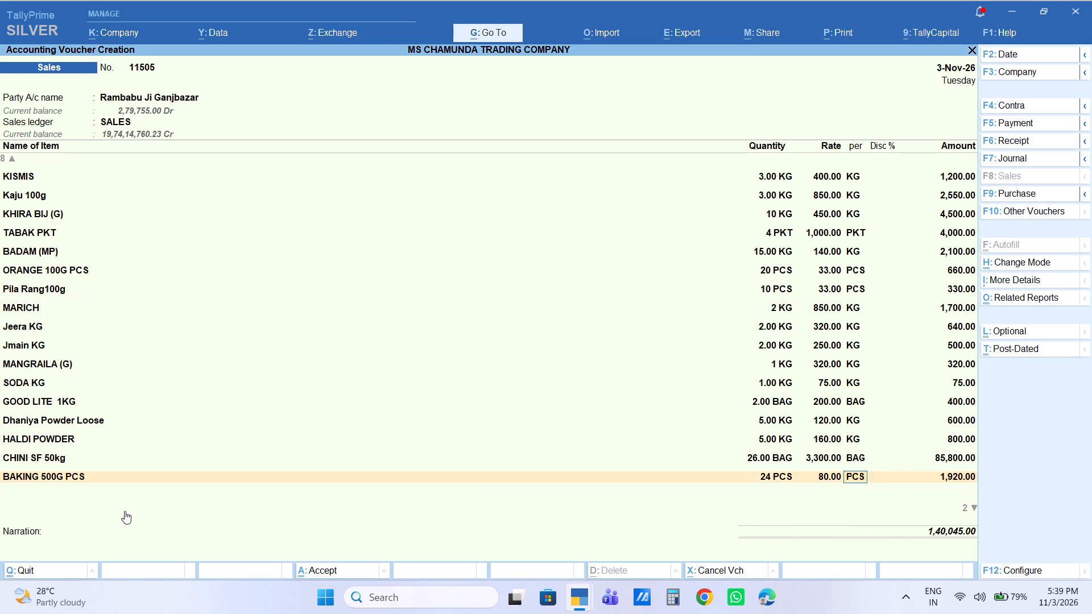
pyautogui.press('BackSpace')
pyautogui.press('BackSpace')
pyautogui.press('Return')
pyautogui.press('Up')
pyautogui.press('Up')
pyautogui.press('Up')
pyautogui.press('Up')
pyautogui.press('Up')
pyautogui.press('Up')
pyautogui.press('Up')
pyautogui.press('Up')
pyautogui.press('Up')
pyautogui.press('Up')
pyautogui.press('Up')
pyautogui.press('Up')
pyautogui.press('Up')
pyautogui.press('Up')
pyautogui.press('Up')
pyautogui.press('Up')
pyautogui.press('Up')
pyautogui.press('Up')
pyautogui.press('Up')
pyautogui.press('Up')
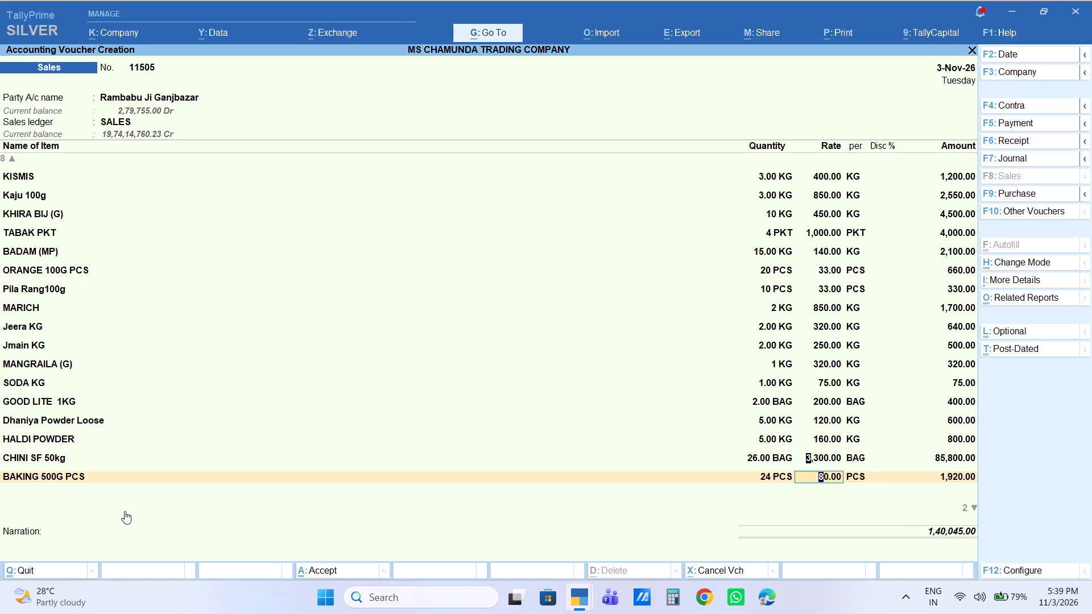
pyautogui.press('Down')
pyautogui.press('Down')
pyautogui.press('Return')
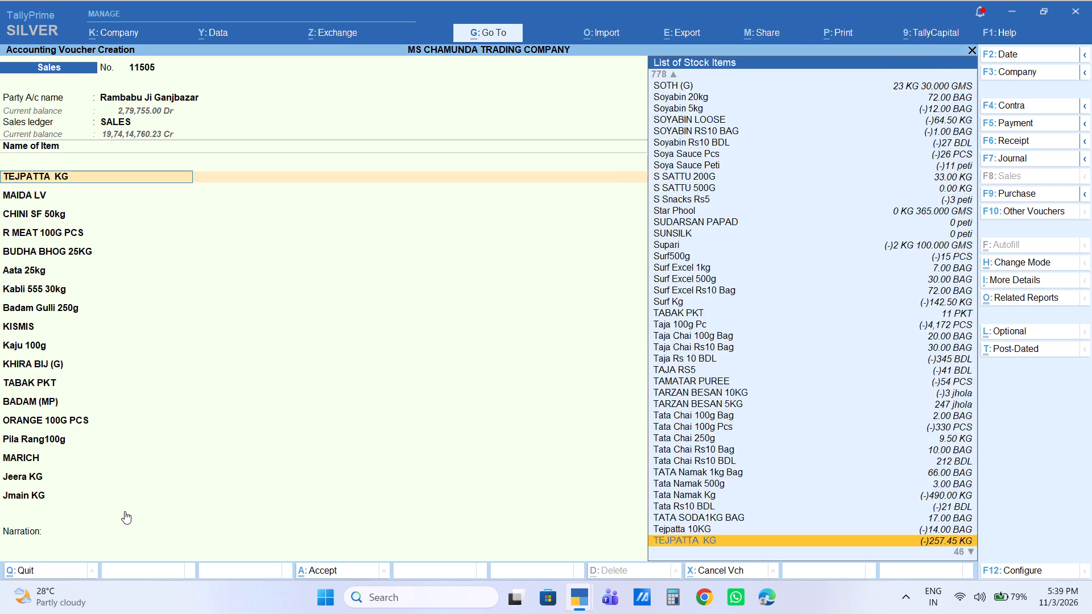
pyautogui.press('Return')
pyautogui.press('Return')
pyautogui.press('Return')
pyautogui.press('BackSpace')
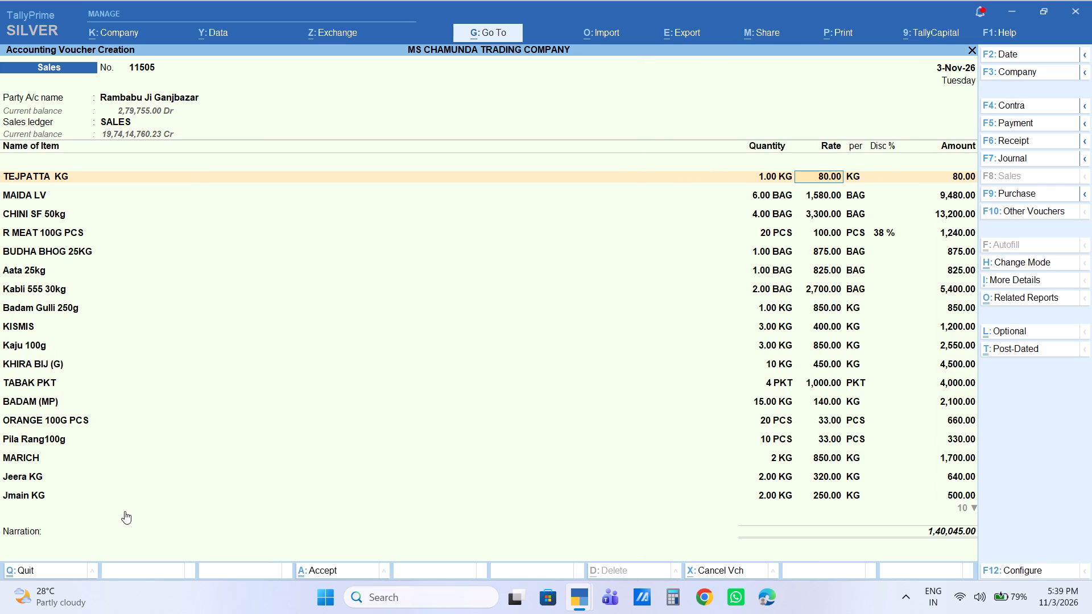
pyautogui.press('Down')
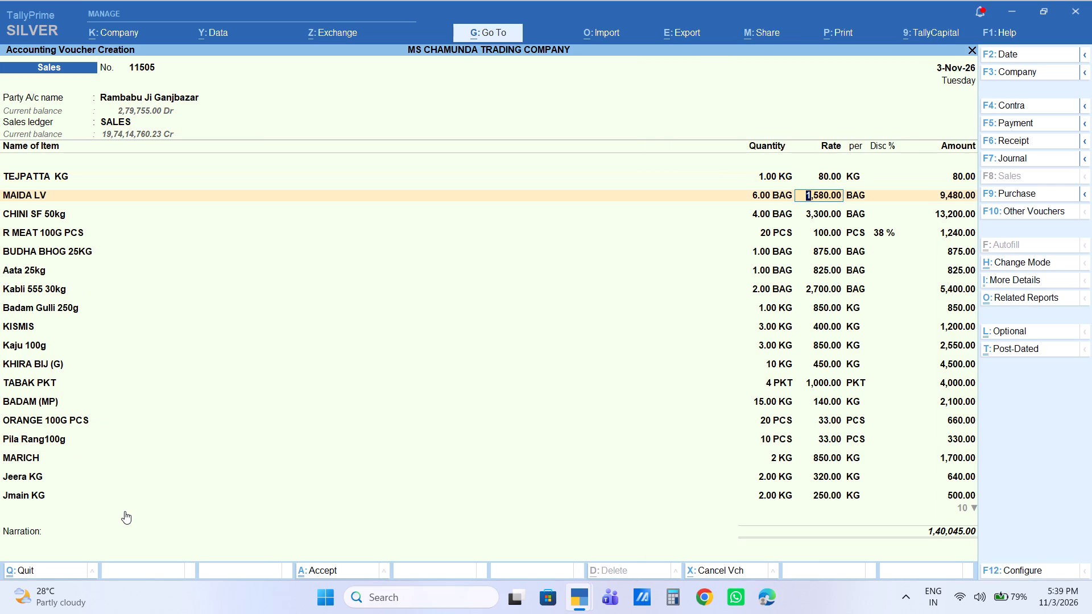
pyautogui.press('Down')
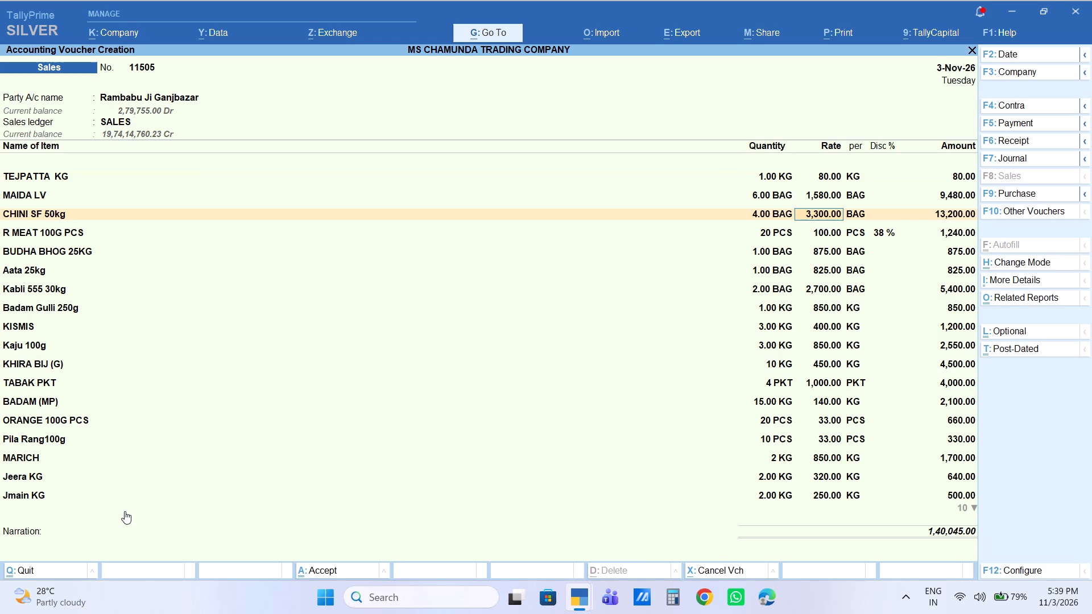
pyautogui.press('Down')
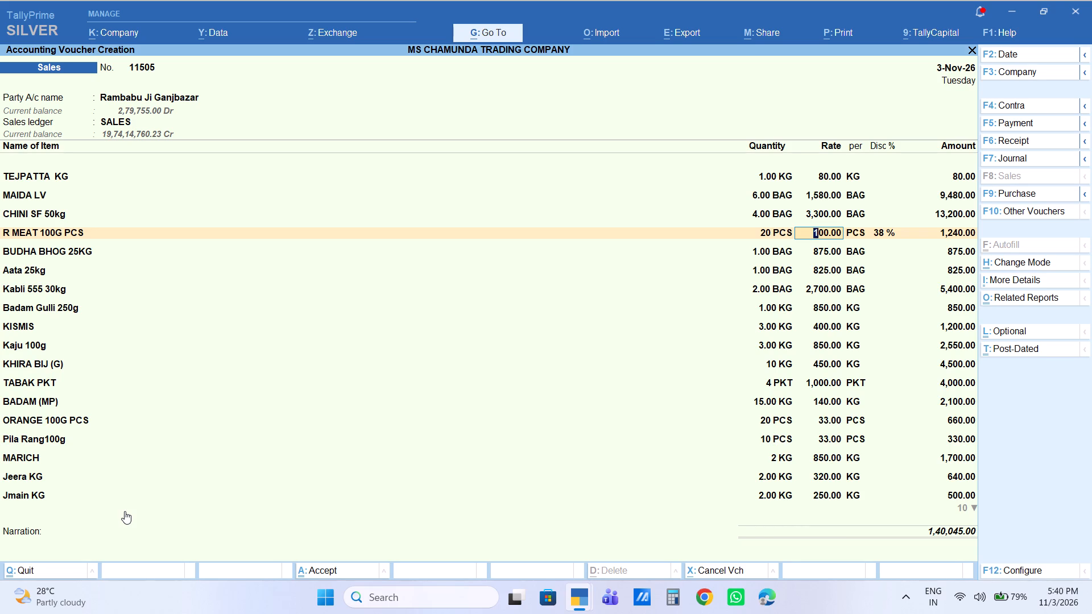
pyautogui.press('Down')
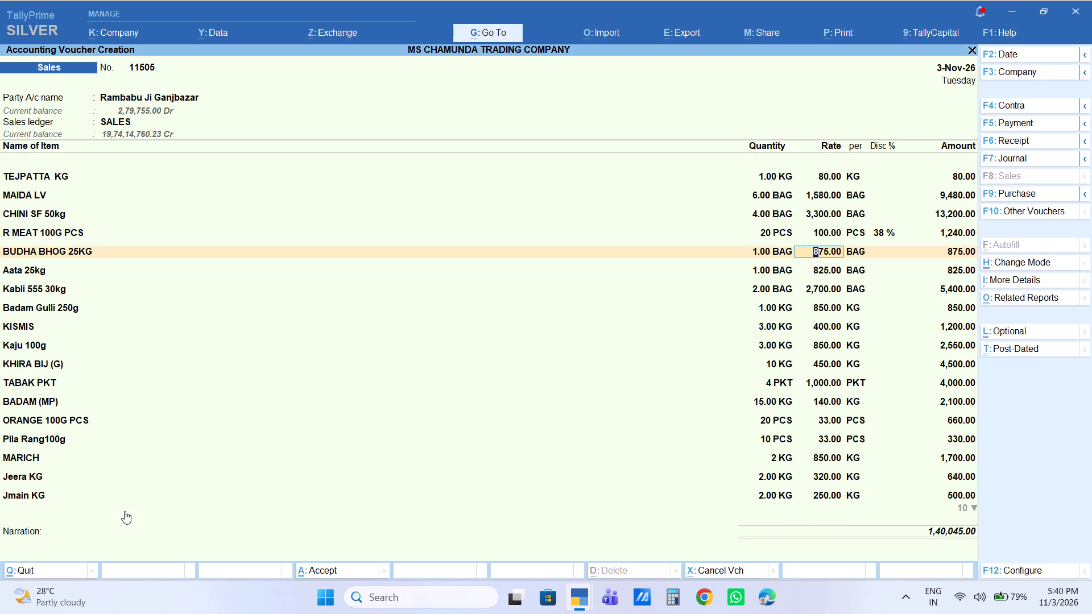
pyautogui.press('Down')
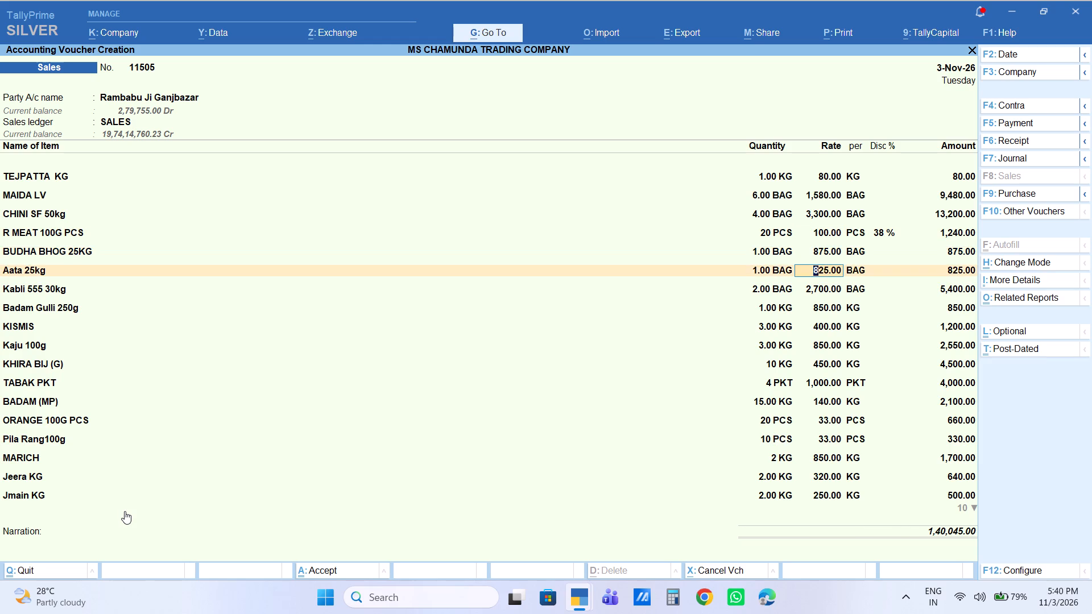
pyautogui.press('Down')
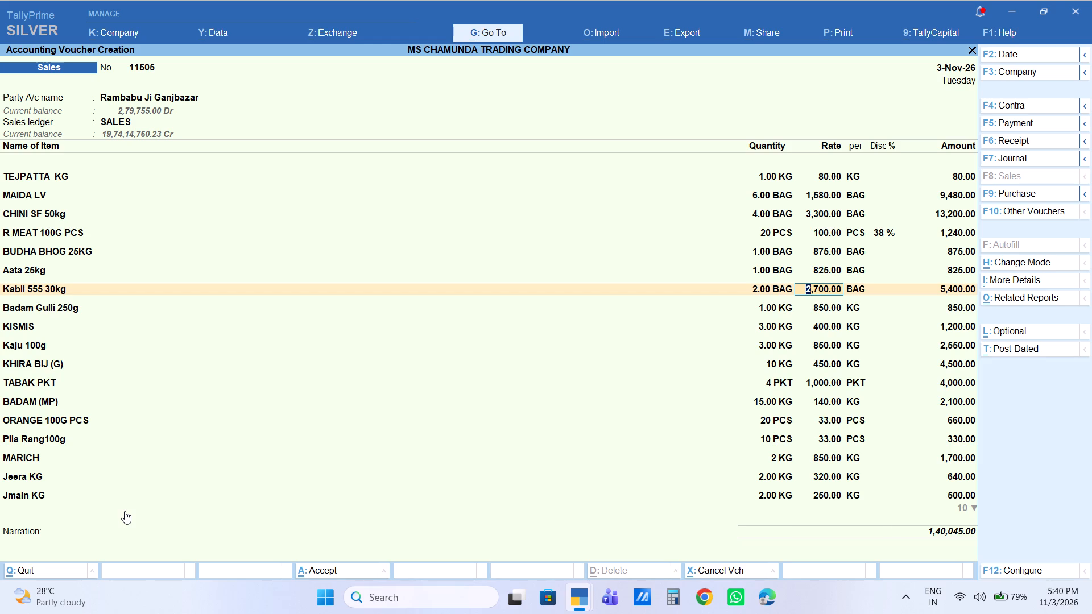
pyautogui.press('Down')
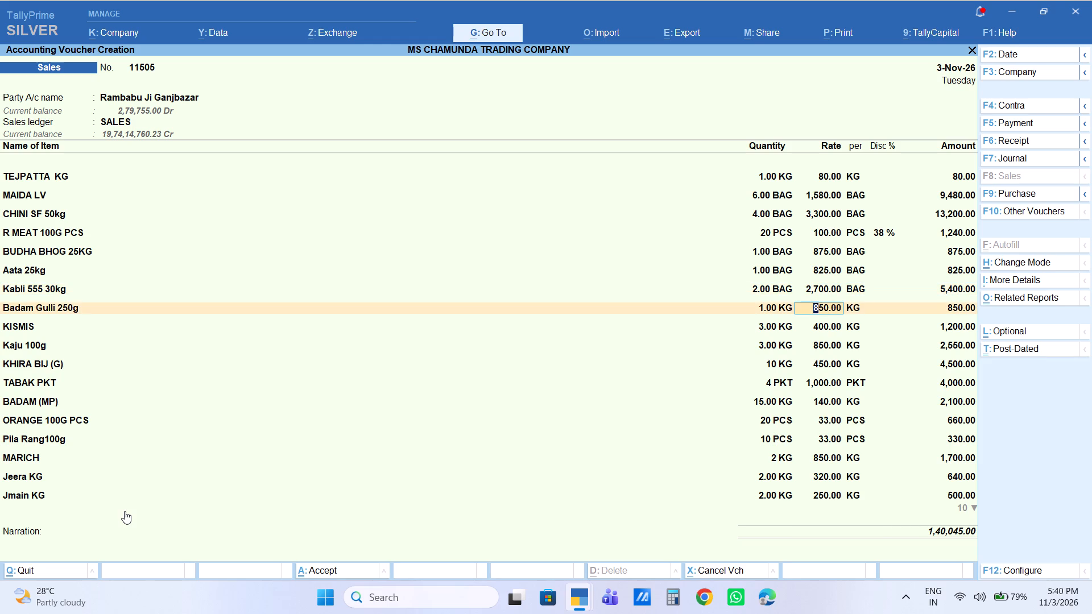
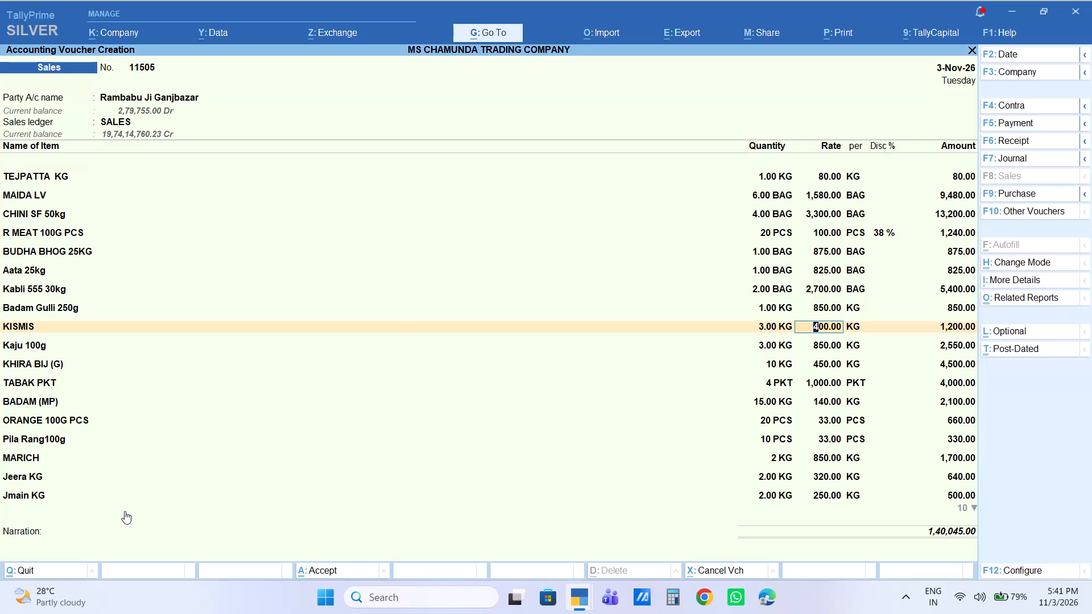
# Review the voucher's item lines one by one from KISMIS through Jeera KG, checking quantities and rates.
pyautogui.press('Down')
pyautogui.press('Down')
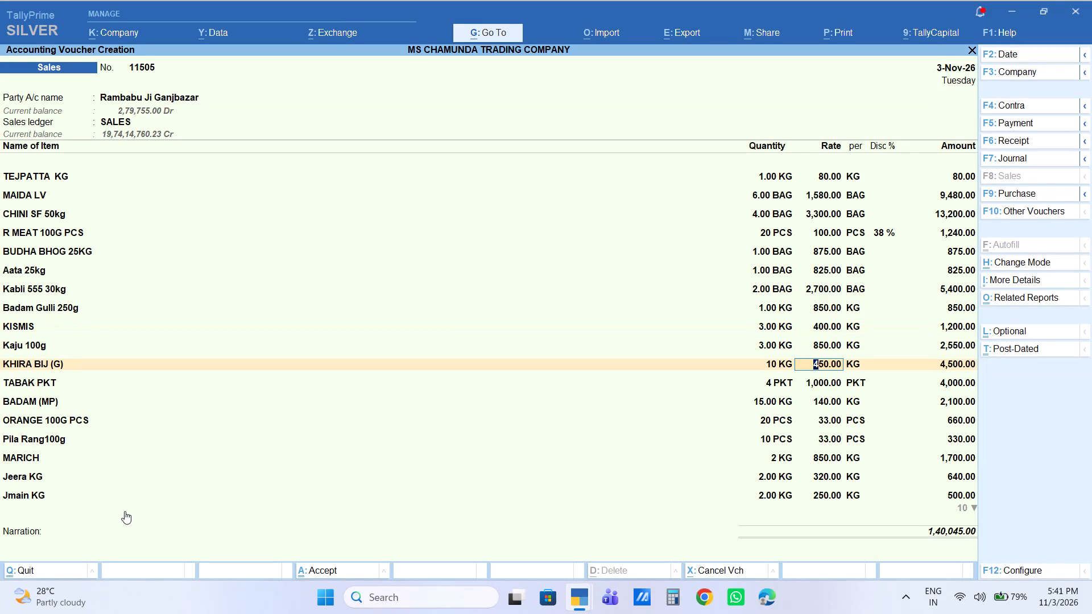
pyautogui.press('Down')
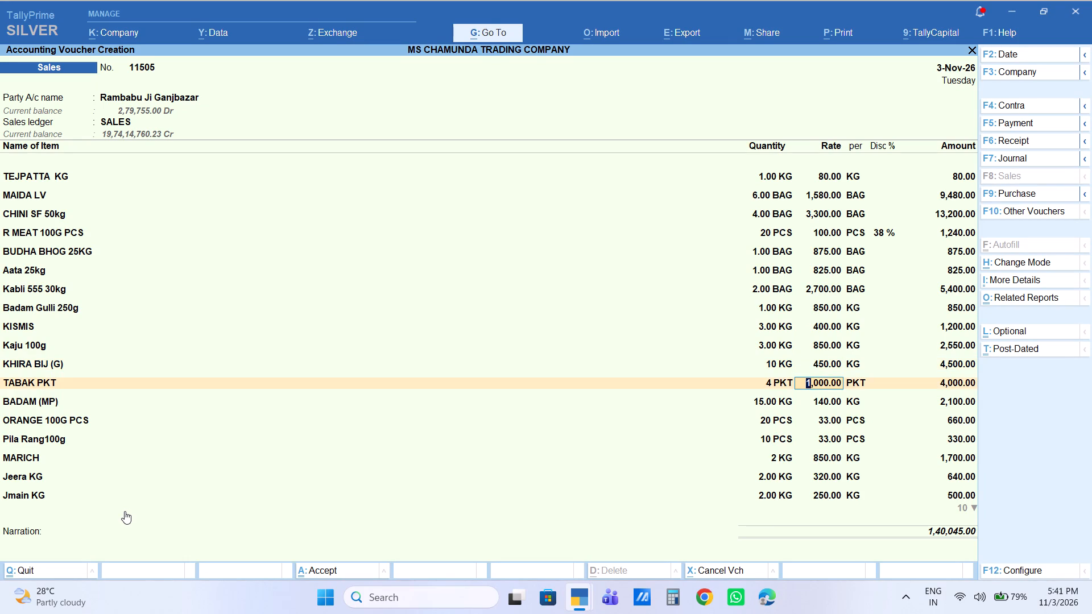
pyautogui.press('Down')
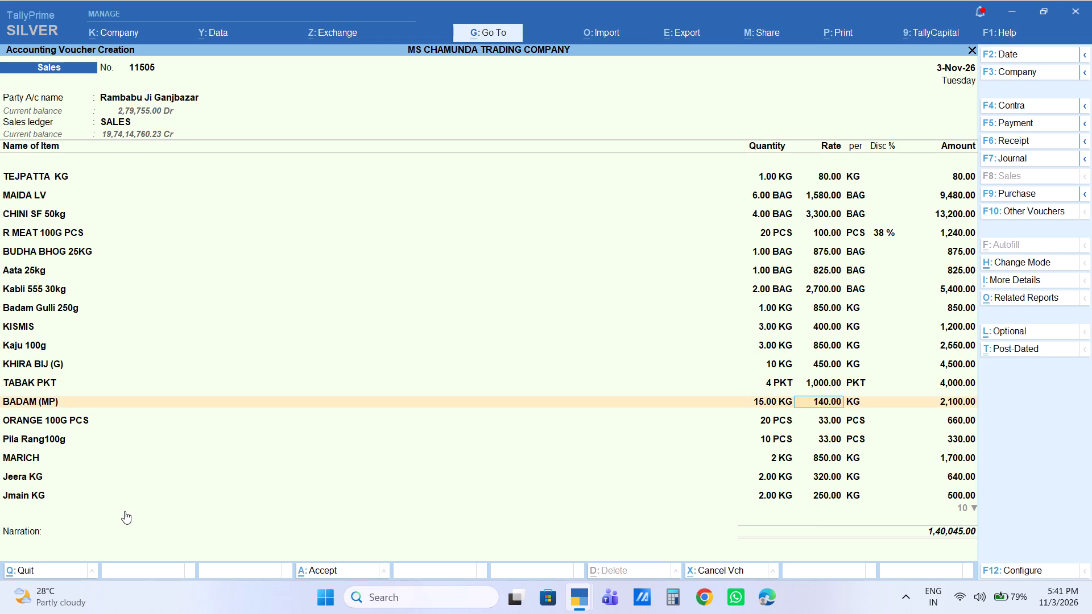
pyautogui.press('Down')
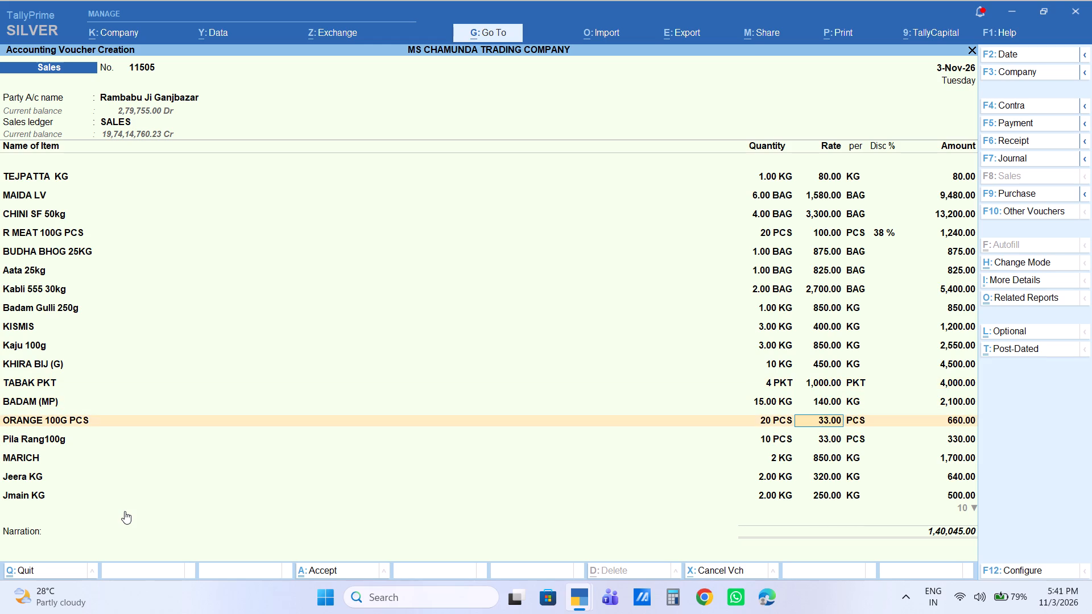
pyautogui.press('Down')
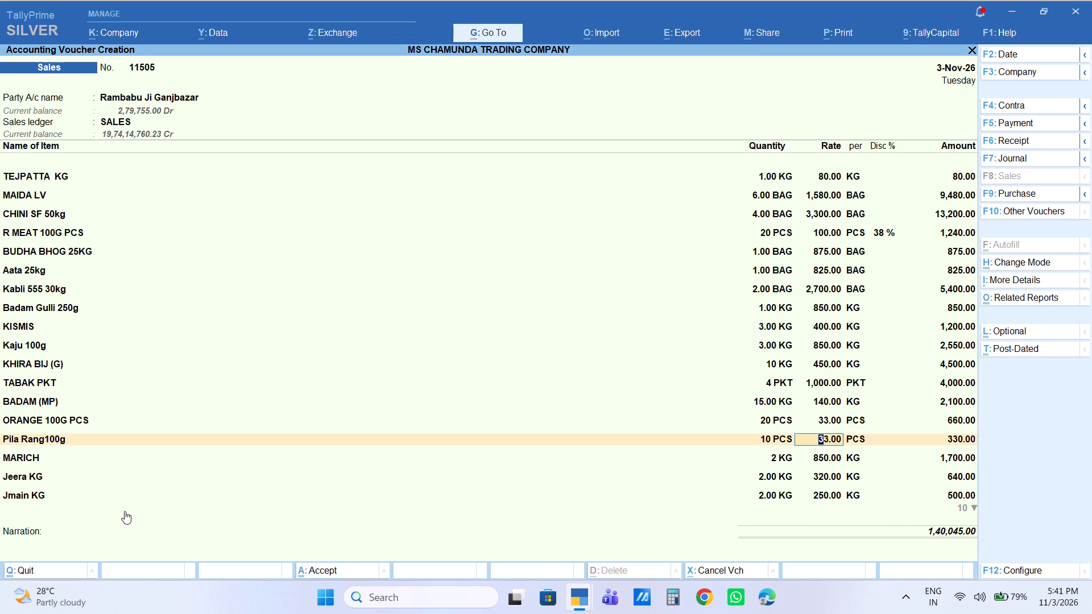
pyautogui.press('Down')
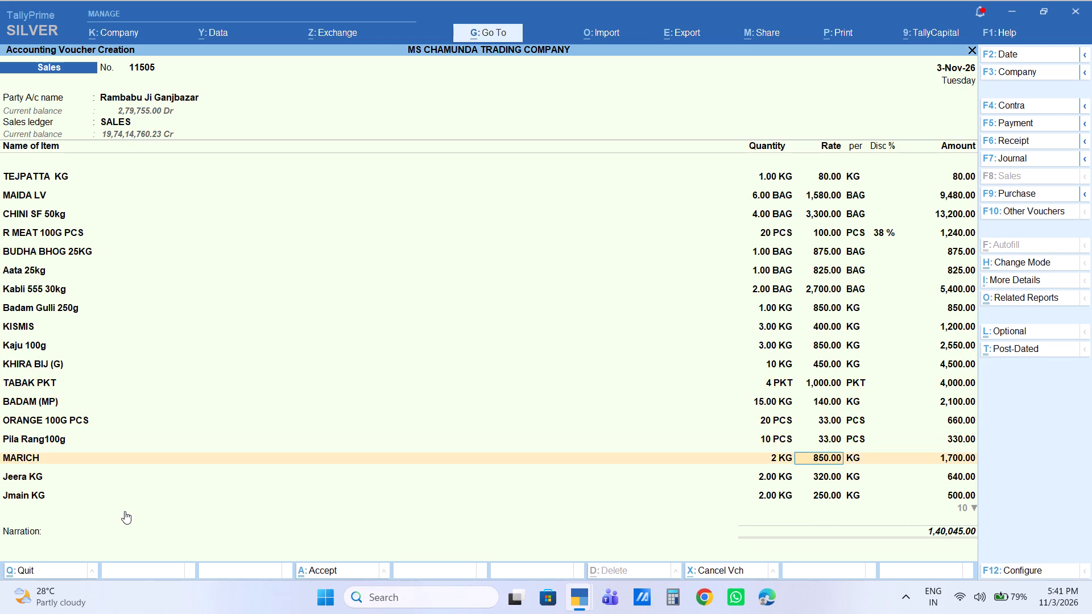
pyautogui.press('Down')
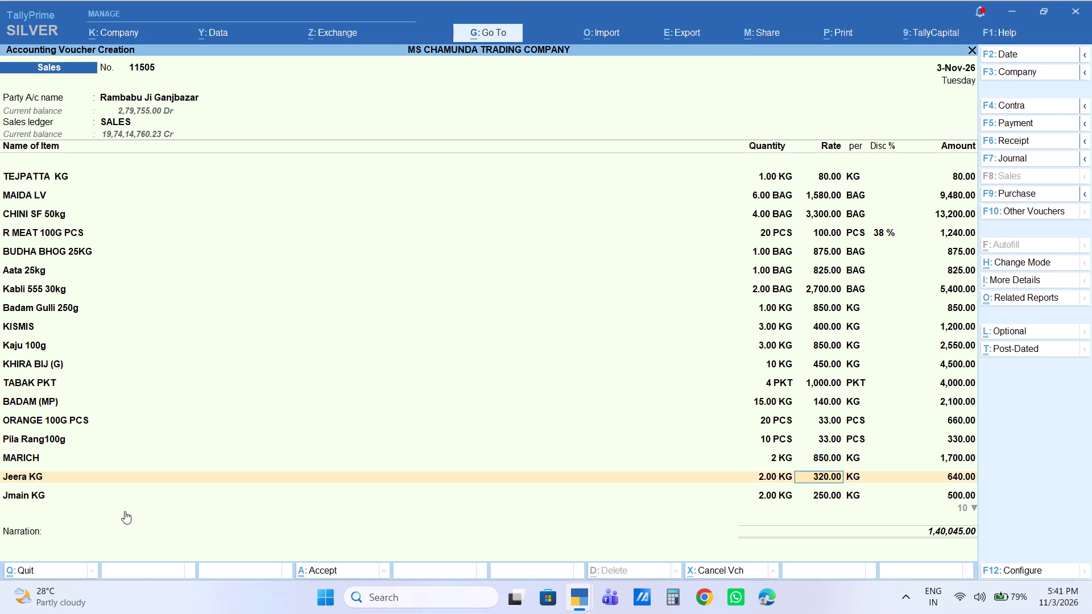
# Set the rate of the Jmain KG line in the sales voucher to 240.
pyautogui.press('Down')
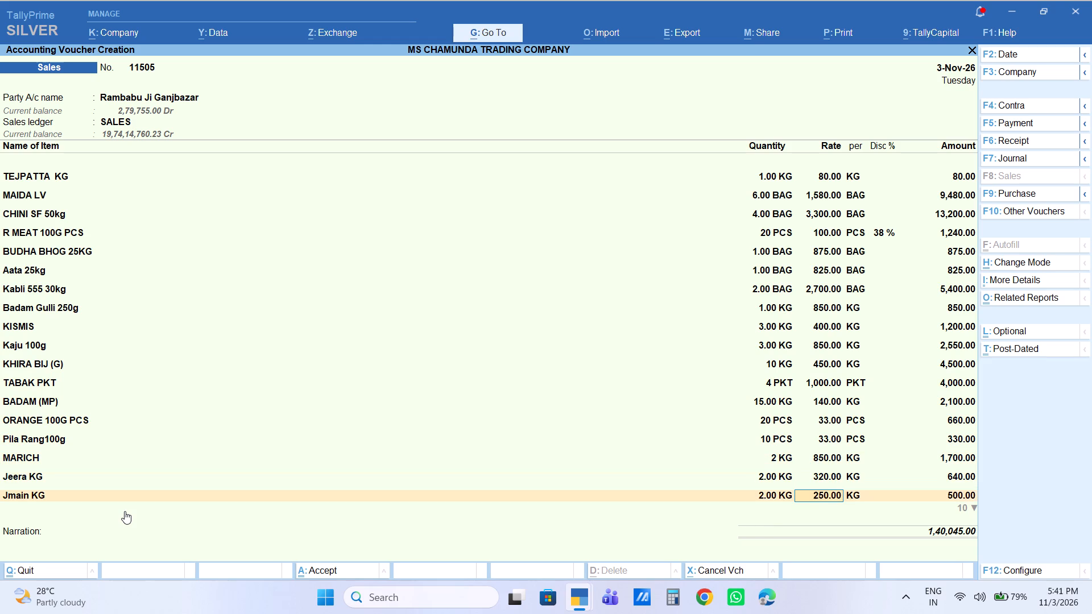
pyautogui.write('240')
pyautogui.press('Return')
# Review the remaining item lines from MANGRAILA (G) through BAKING 500G PCS, checking quantities and rates.
pyautogui.press('Return')
pyautogui.press('Return')
pyautogui.press('Return')
pyautogui.press('Return')
pyautogui.press('Return')
pyautogui.press('Return')
pyautogui.press('BackSpace')
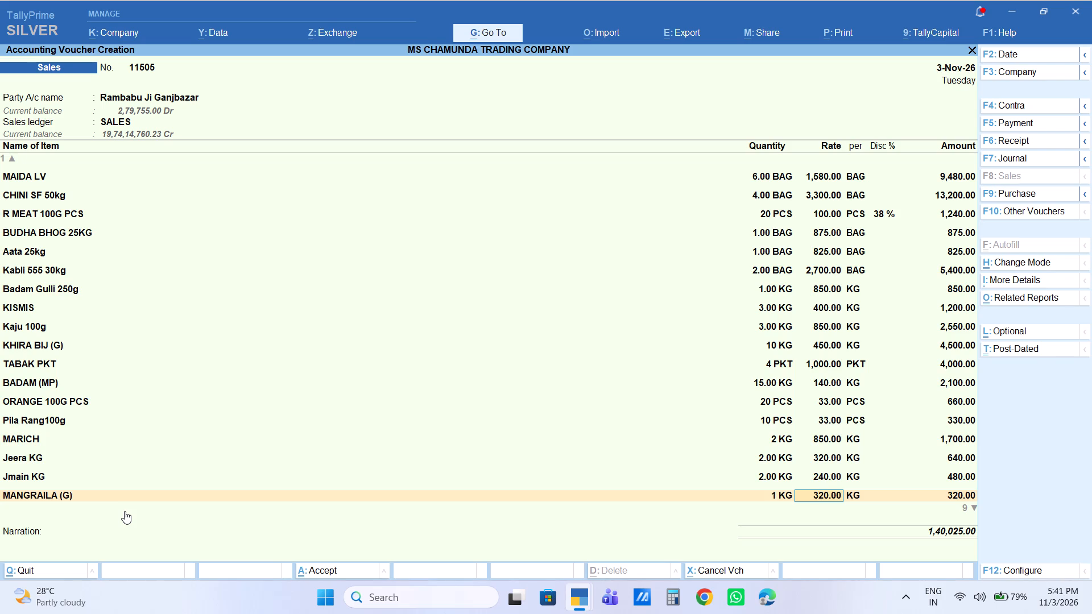
pyautogui.press('Down')
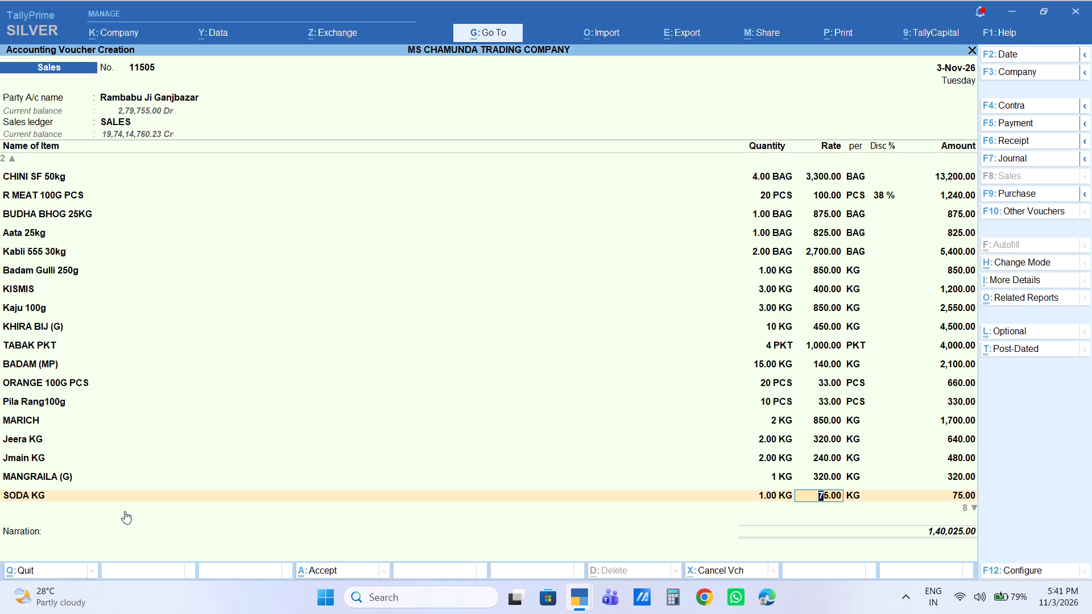
pyautogui.press('Down')
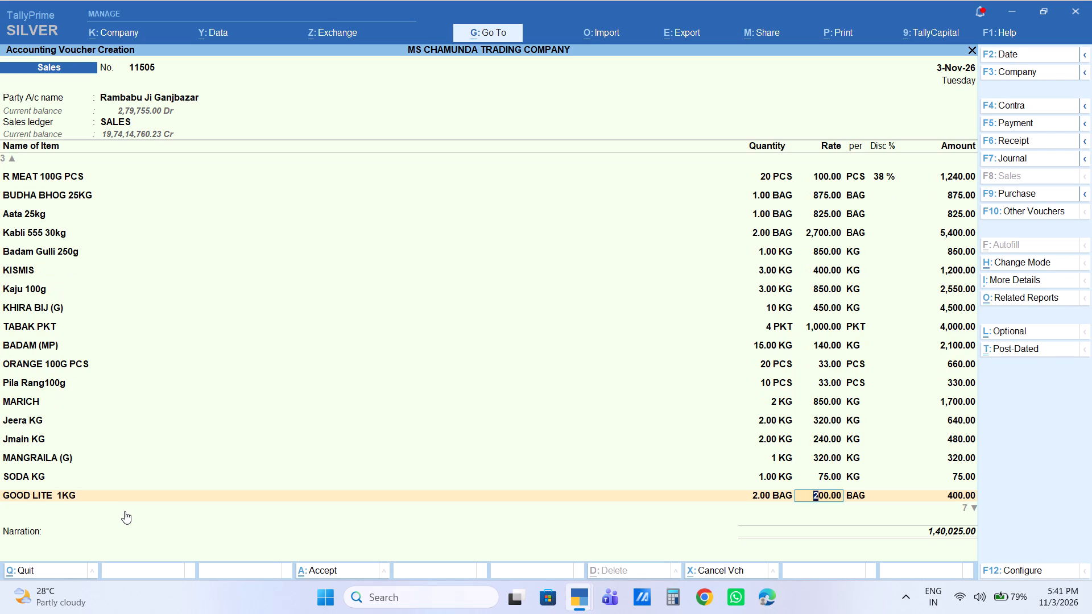
pyautogui.press('Down')
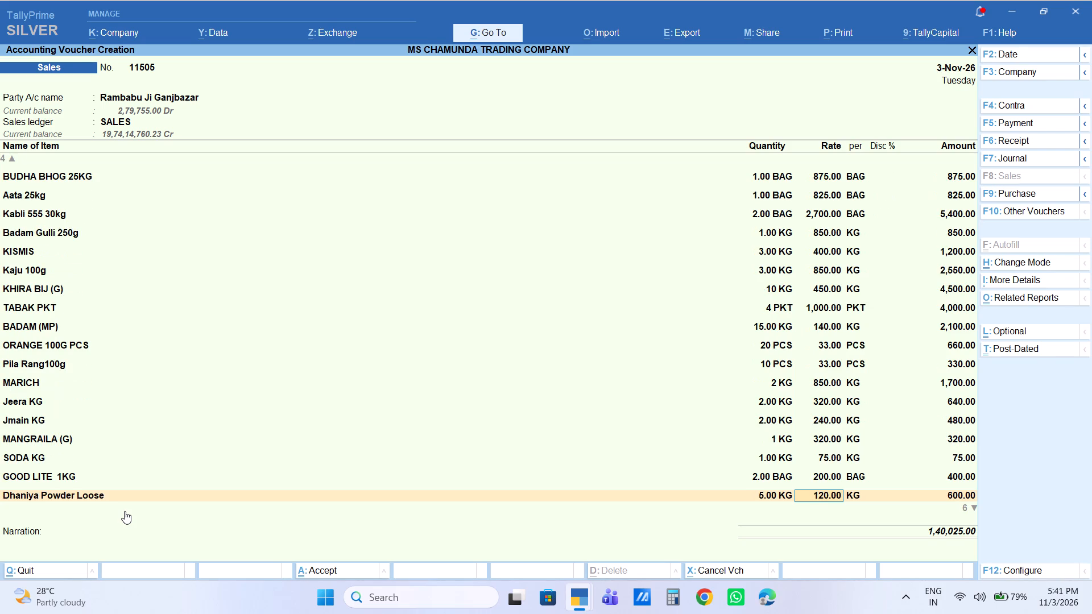
pyautogui.press('Down')
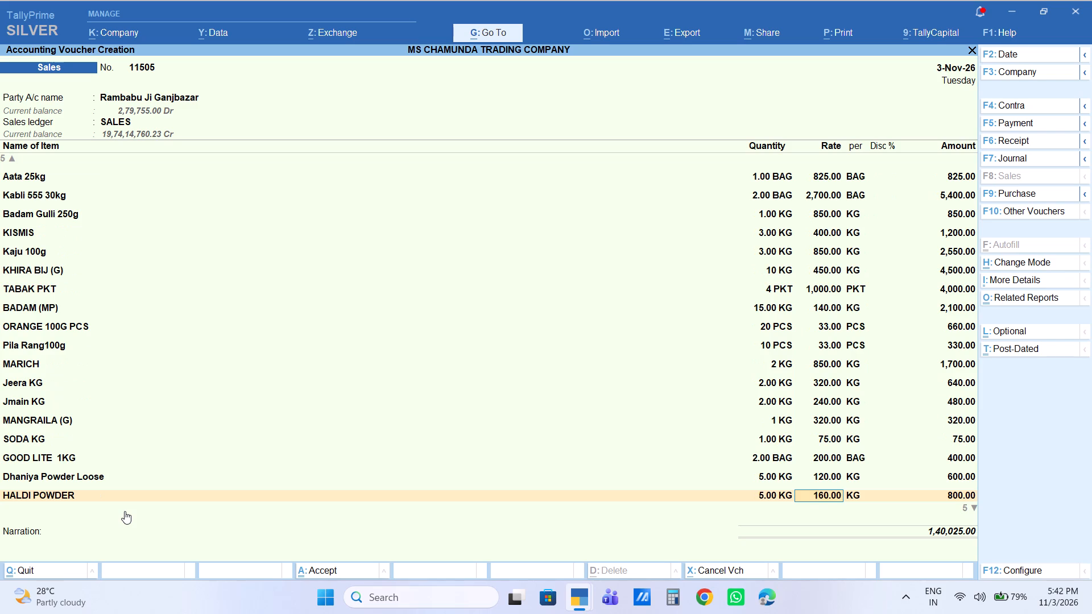
pyautogui.press('Down')
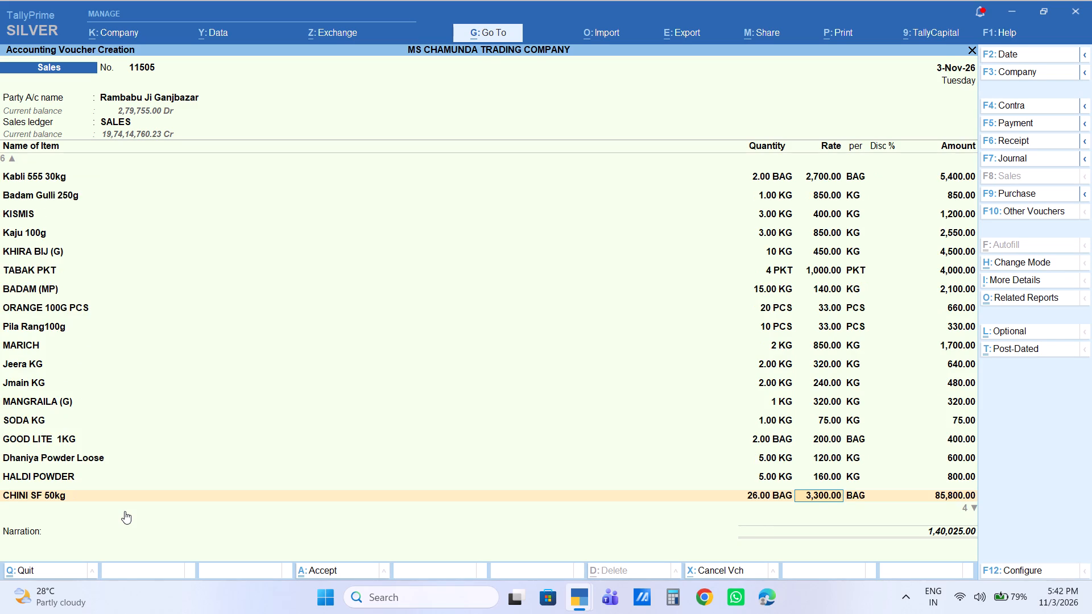
pyautogui.press('Return')
pyautogui.press('Return')
pyautogui.press('Return')
pyautogui.press('Return')
pyautogui.press('Return')
pyautogui.press('Return')
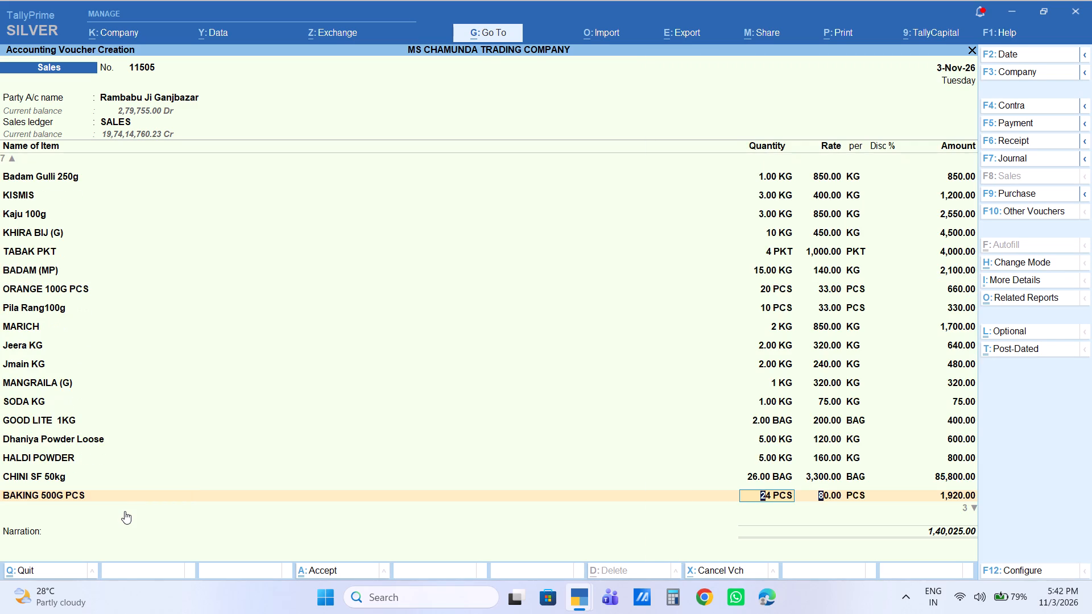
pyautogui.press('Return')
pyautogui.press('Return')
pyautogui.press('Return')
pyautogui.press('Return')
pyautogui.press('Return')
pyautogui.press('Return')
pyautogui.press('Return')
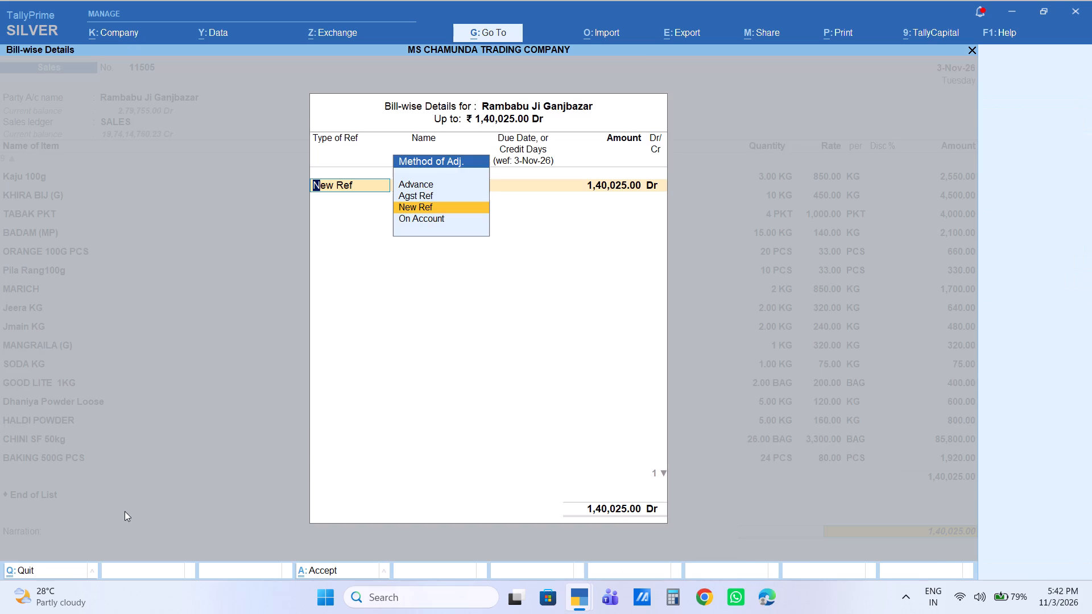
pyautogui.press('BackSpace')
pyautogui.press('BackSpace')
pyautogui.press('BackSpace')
# End the item list and add the Labour Charge ledger below the item lines of the sales voucher.
pyautogui.press('Return')
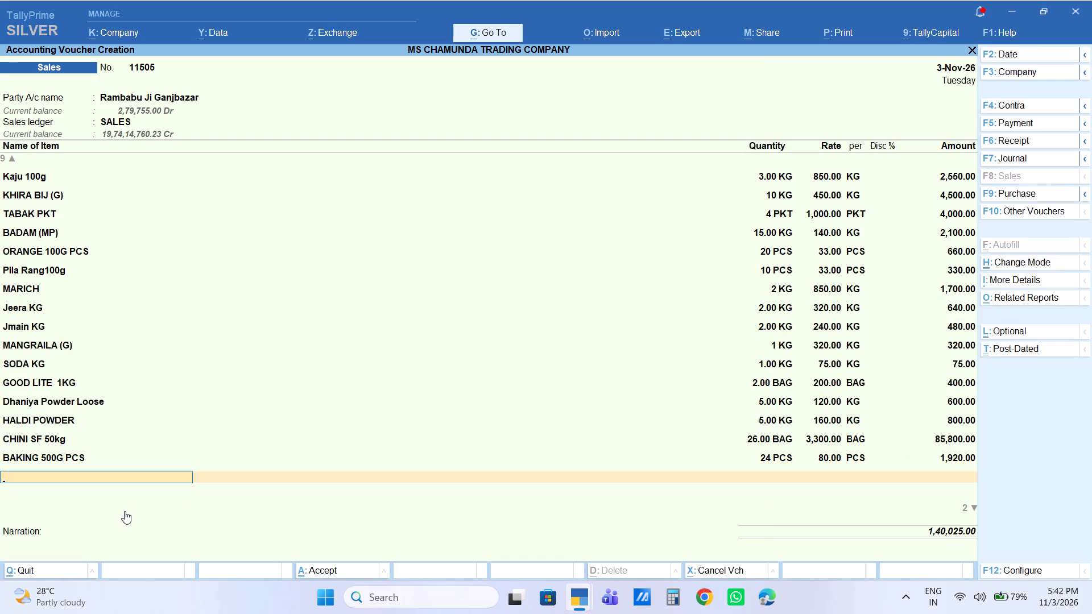
pyautogui.press('Return')
pyautogui.press('Down')
pyautogui.press('Down')
pyautogui.press('Down')
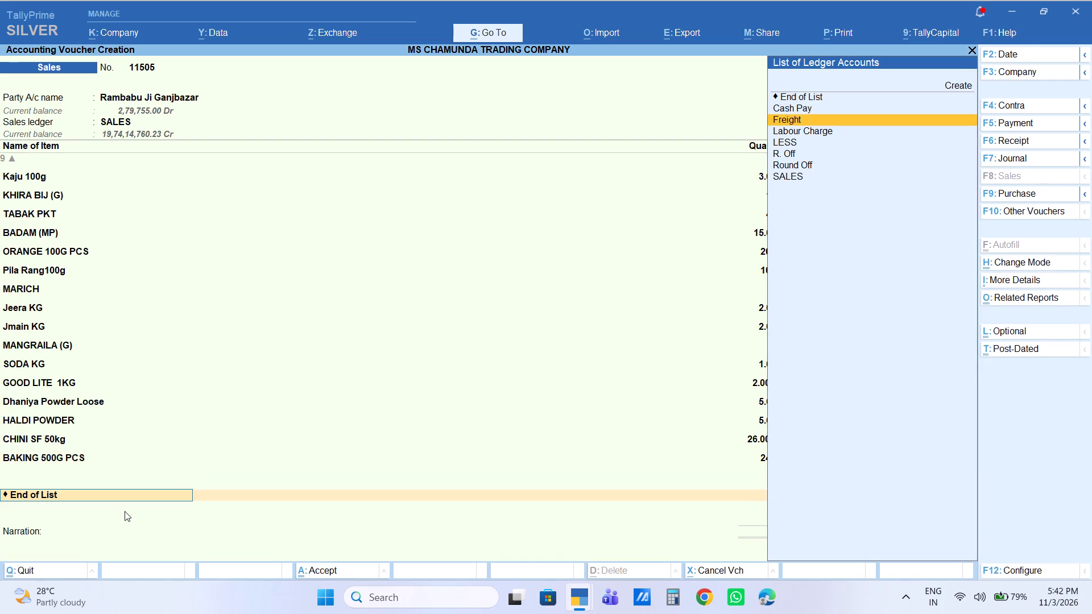
pyautogui.press('Return')
pyautogui.press('Return')
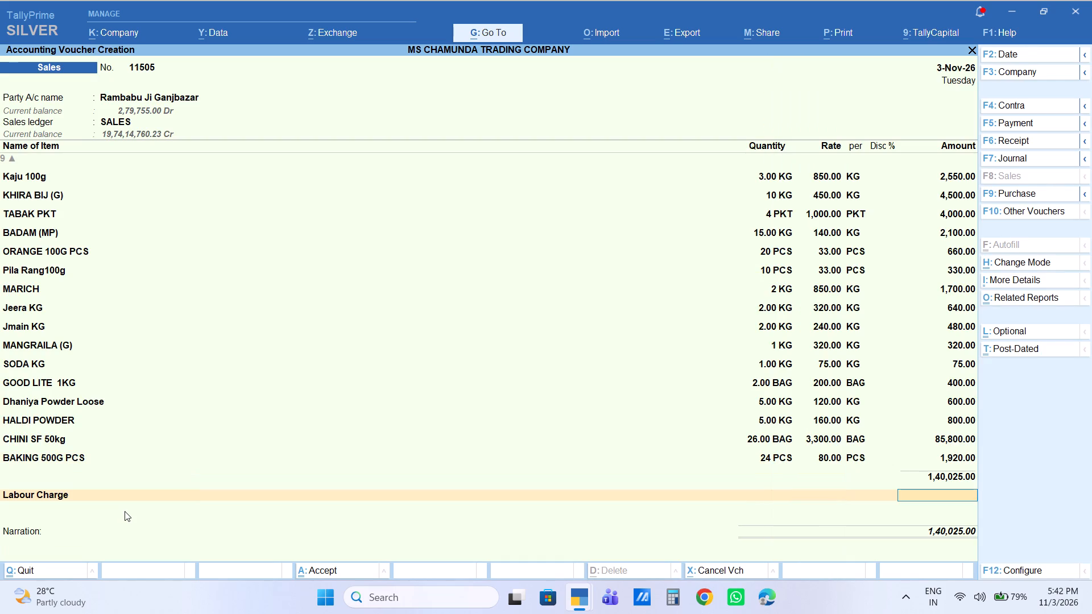
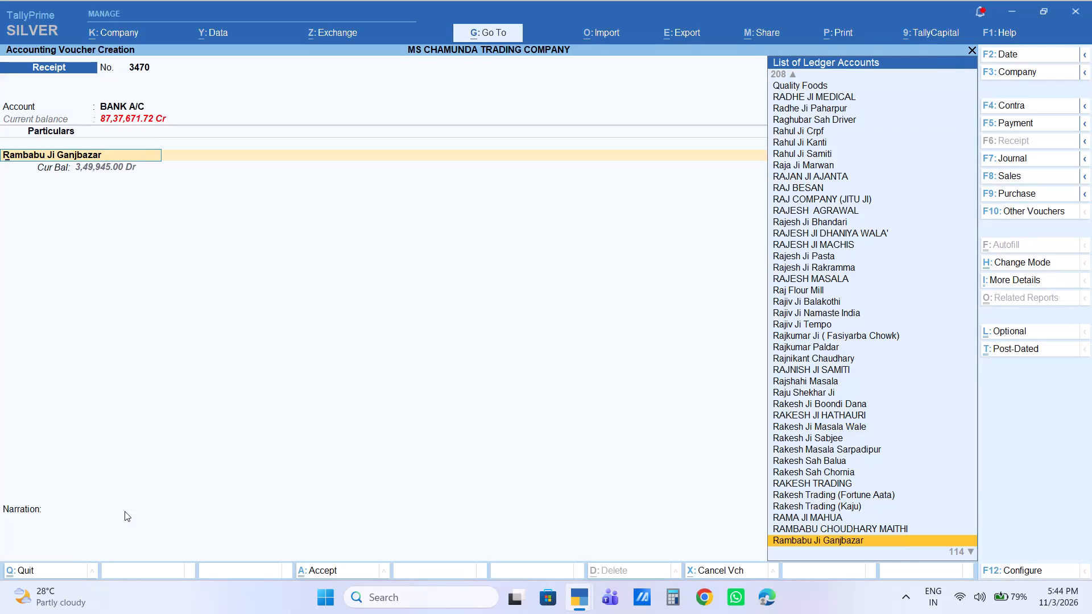
# Leave the unfinished receipt voucher and open the ledger vouchers report for the Ganjbazar customer.
pyautogui.press('Escape')
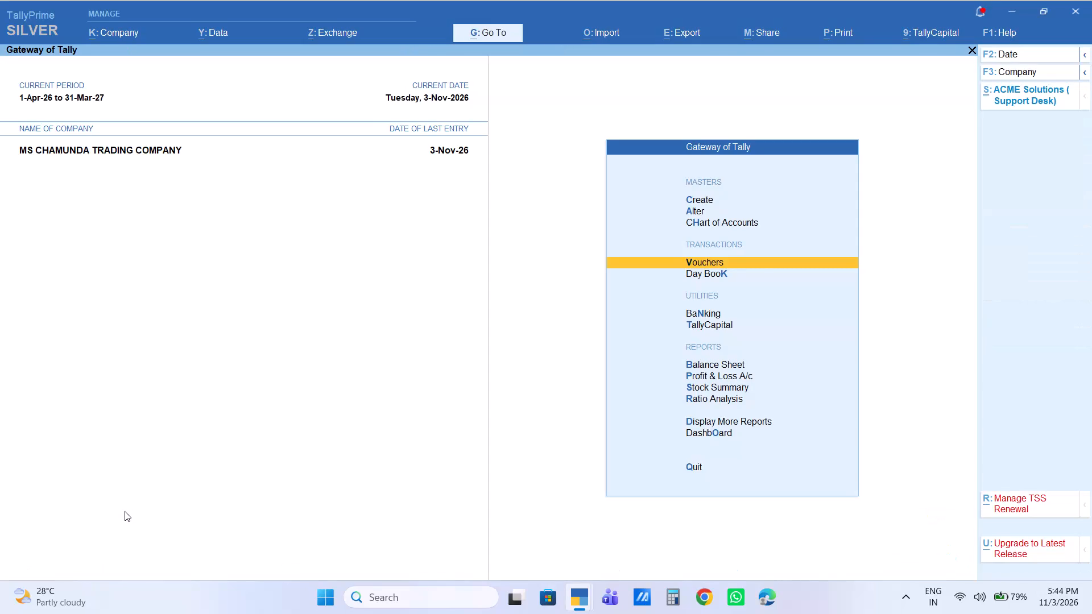
pyautogui.write('da')
pyautogui.write('lramabu')
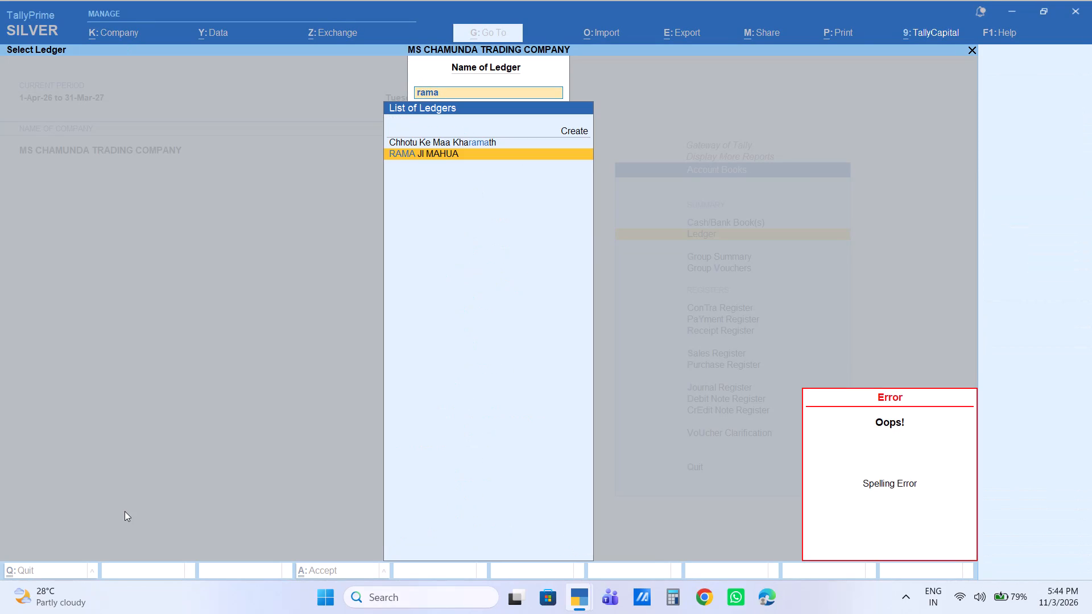
pyautogui.press('BackSpace')
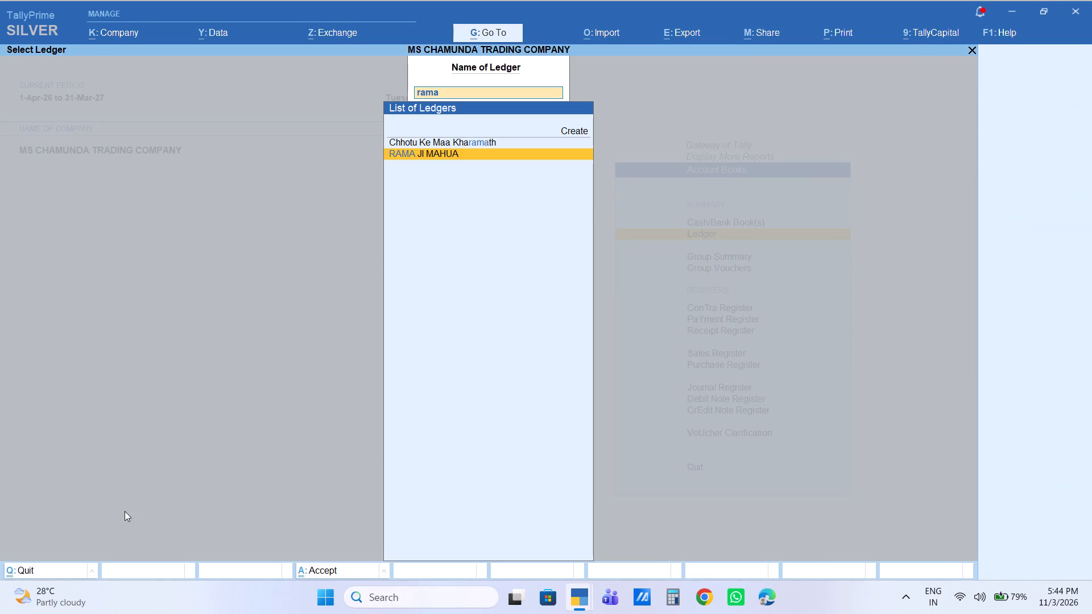
pyautogui.press('BackSpace')
pyautogui.write('ba')
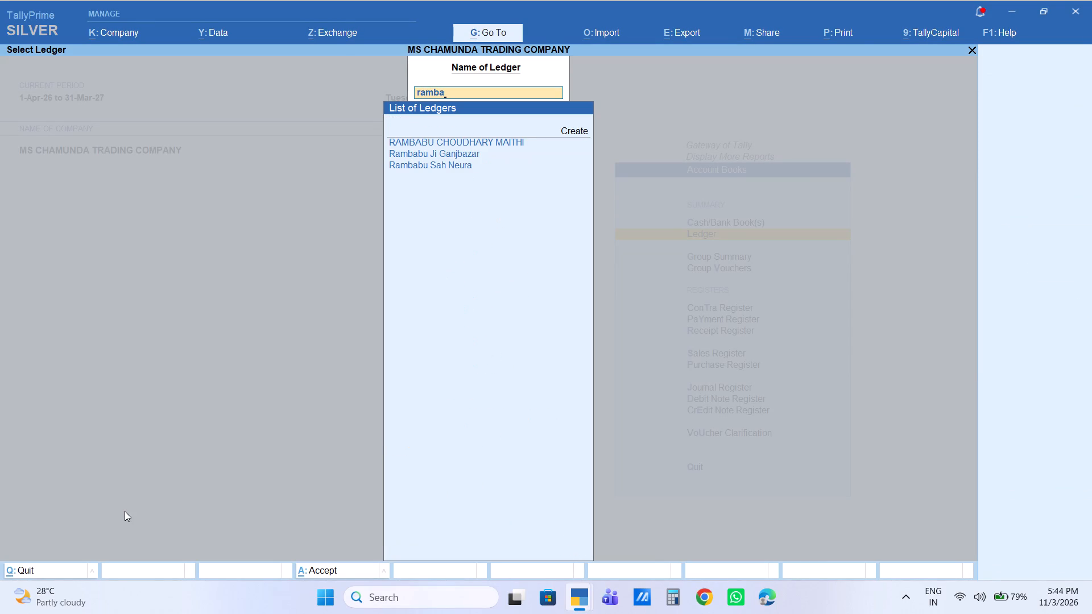
pyautogui.press('Down')
pyautogui.press('Down')
pyautogui.press('Down')
pyautogui.press('Up')
pyautogui.press('Return')
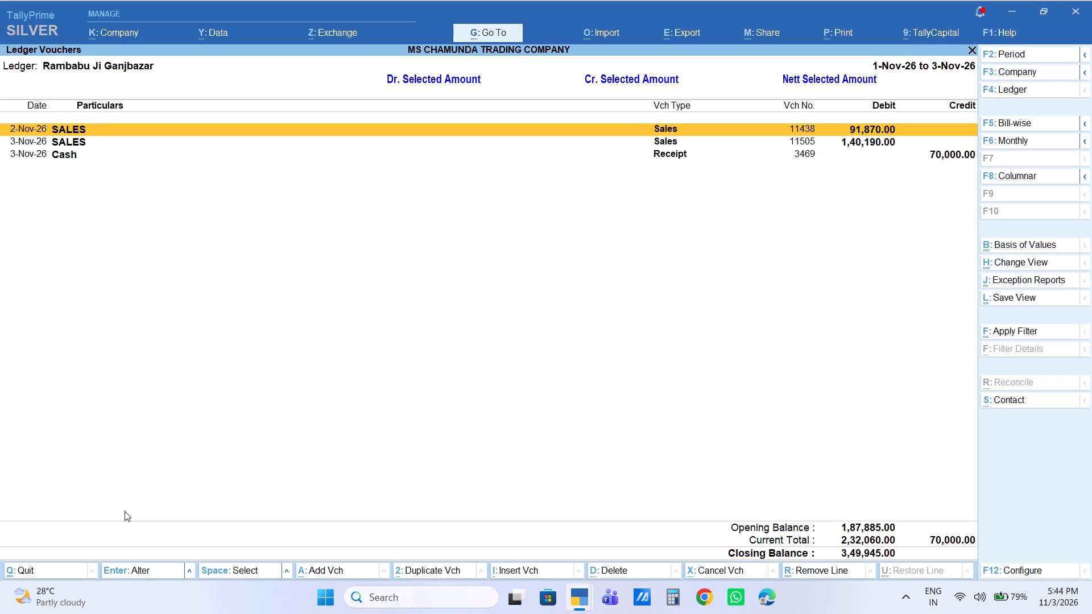
# Open sales voucher 11505 dated 3-Nov-26 from the ledger, print it, and return to the Gateway of Tally.
pyautogui.press('Down')
pyautogui.press('Return')
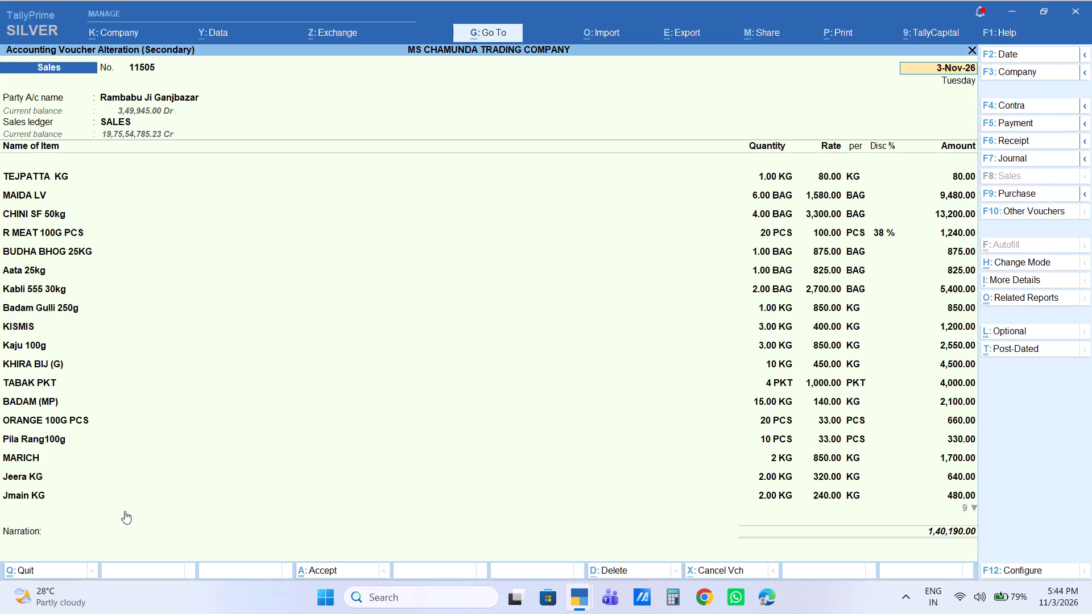
pyautogui.hotkey('ctrl', 'p')
pyautogui.press('Right')
pyautogui.press('Return')
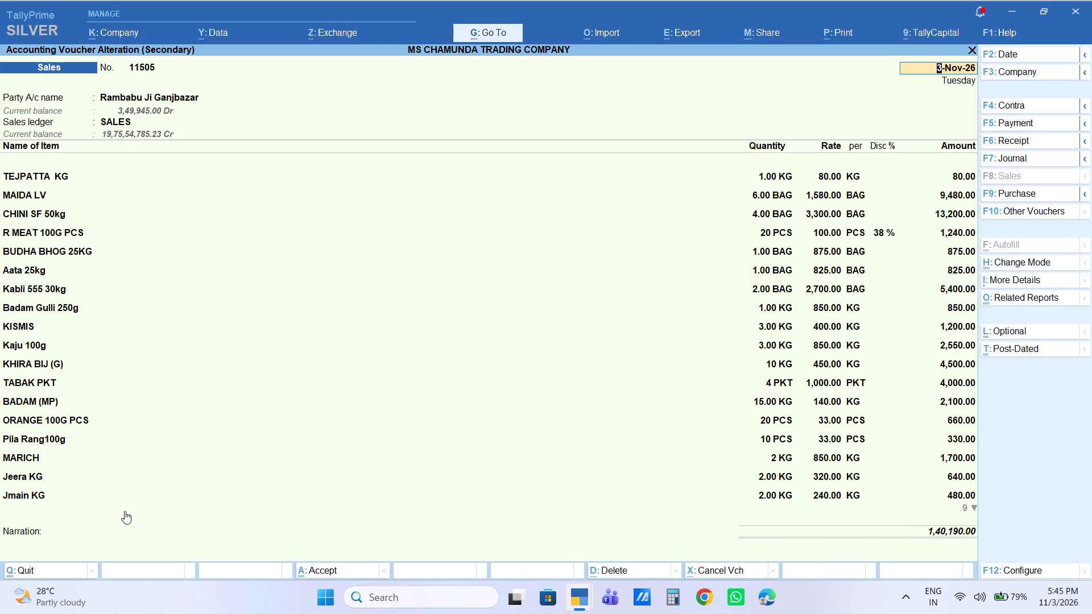
pyautogui.press('Escape')
pyautogui.press('Escape')
pyautogui.press('Escape')
pyautogui.press('Escape')
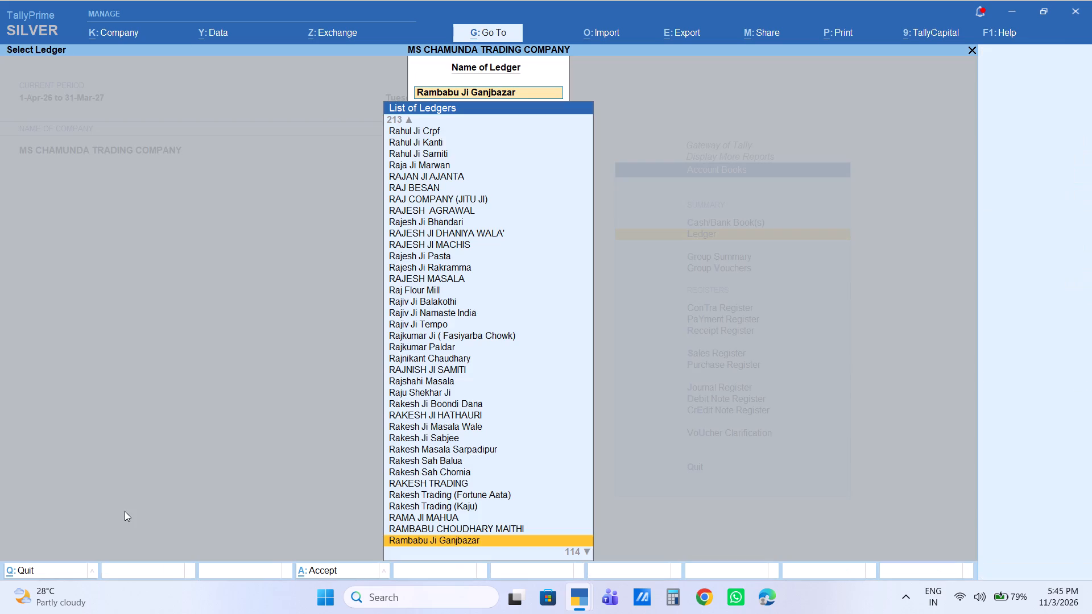
pyautogui.press('Escape')
pyautogui.press('Escape')
pyautogui.press('Escape')
pyautogui.press('Escape')
# Open the monthly stock summary of the item TABAK PKT from the inventory reports.
pyautogui.press('d')
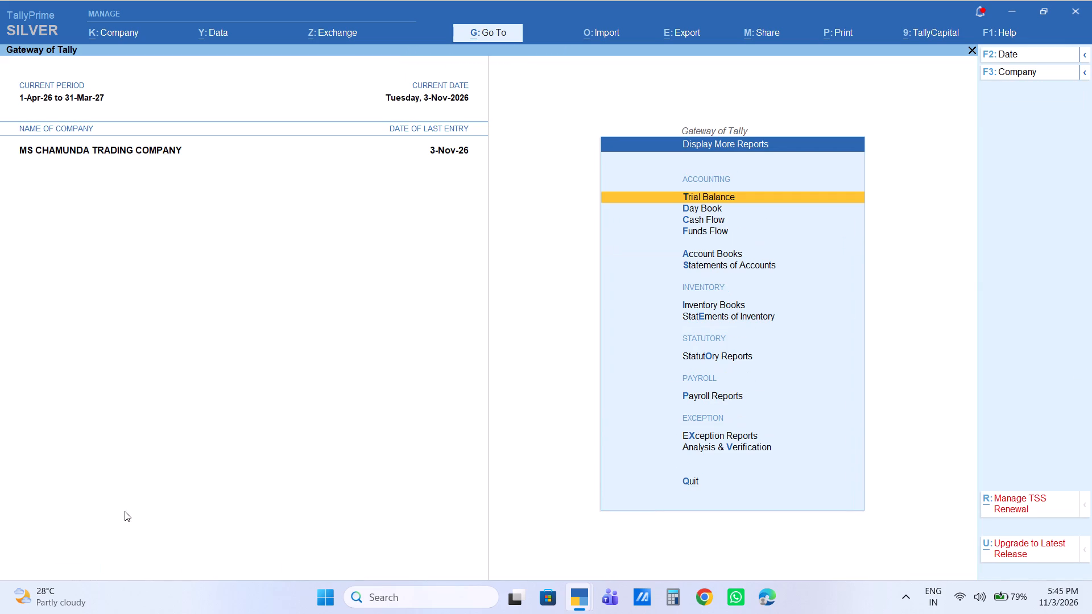
pyautogui.press('i')
pyautogui.press('Return')
pyautogui.write('taba')
pyautogui.press('Return')
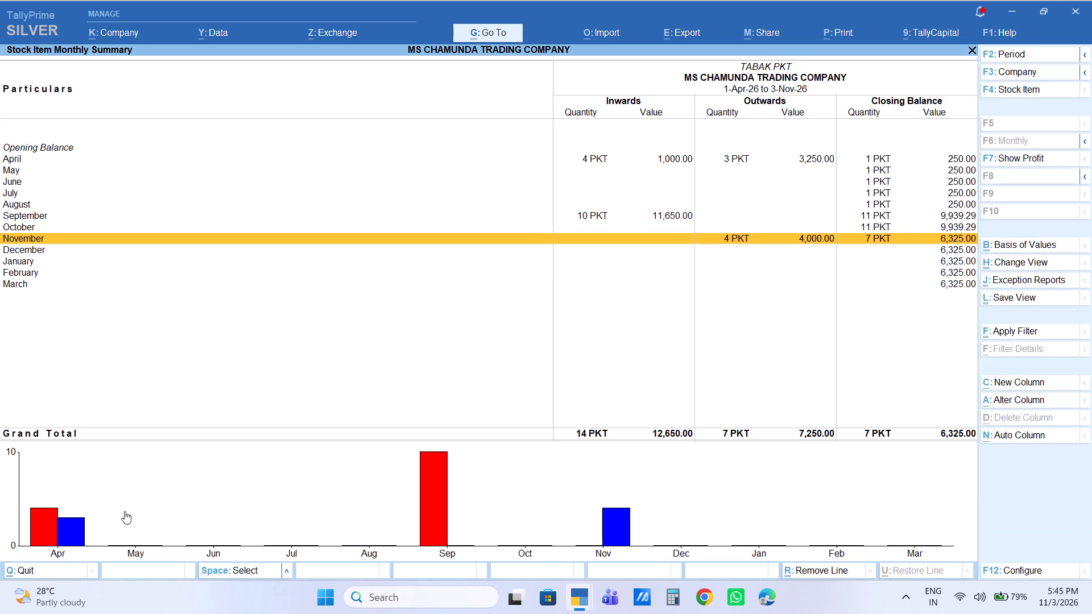
# Check the TABAK PKT purchase rate in the September purchase voucher, and return to the item's monthly summary.
pyautogui.press('Up')
pyautogui.press('Up')
pyautogui.press('Return')
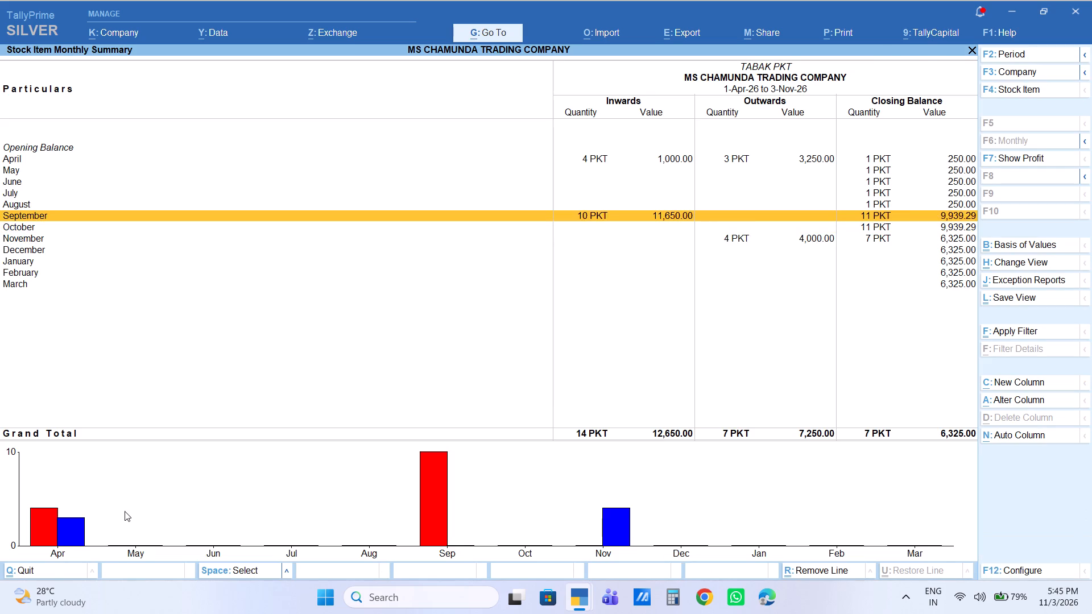
pyautogui.press('Return')
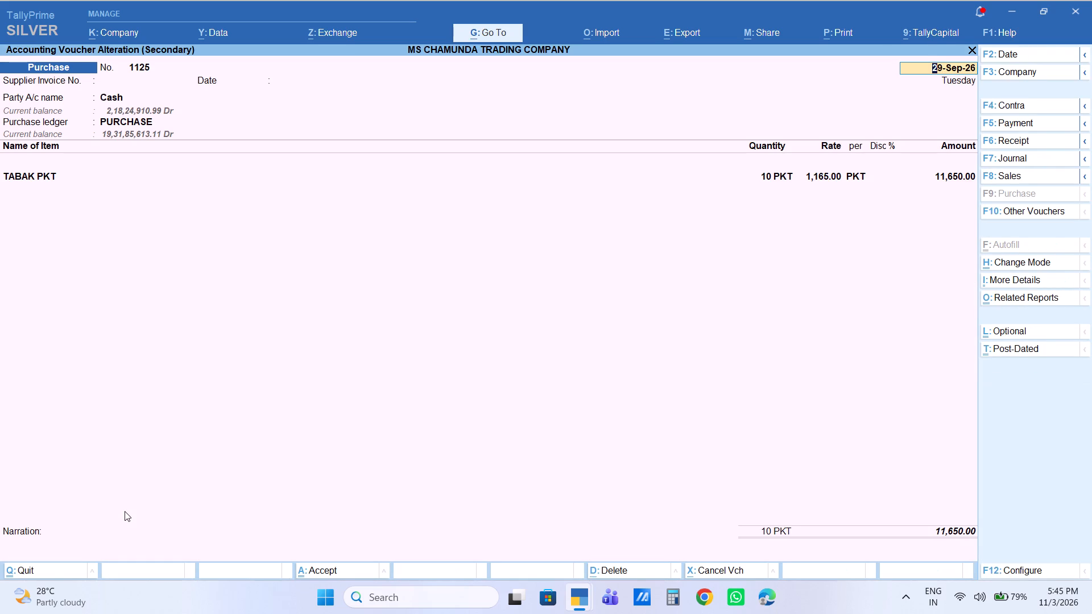
pyautogui.press('Escape')
pyautogui.press('Escape')
pyautogui.press('Escape')
pyautogui.press('Escape')
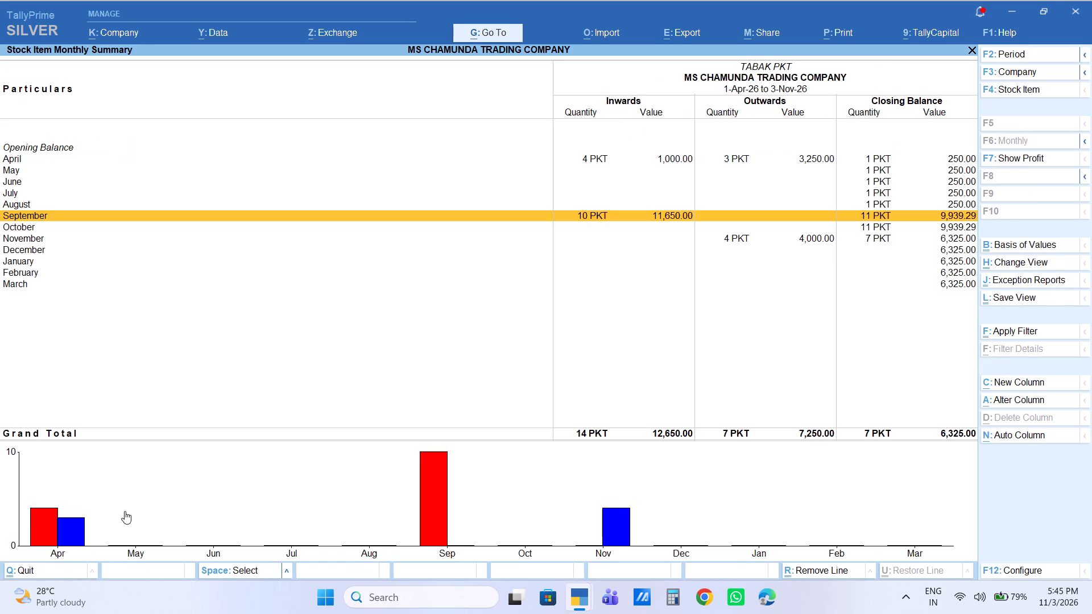
# Open the November sales voucher for TABAK PKT from the item's monthly summary.
pyautogui.press('Down')
pyautogui.press('Down')
pyautogui.press('Down')
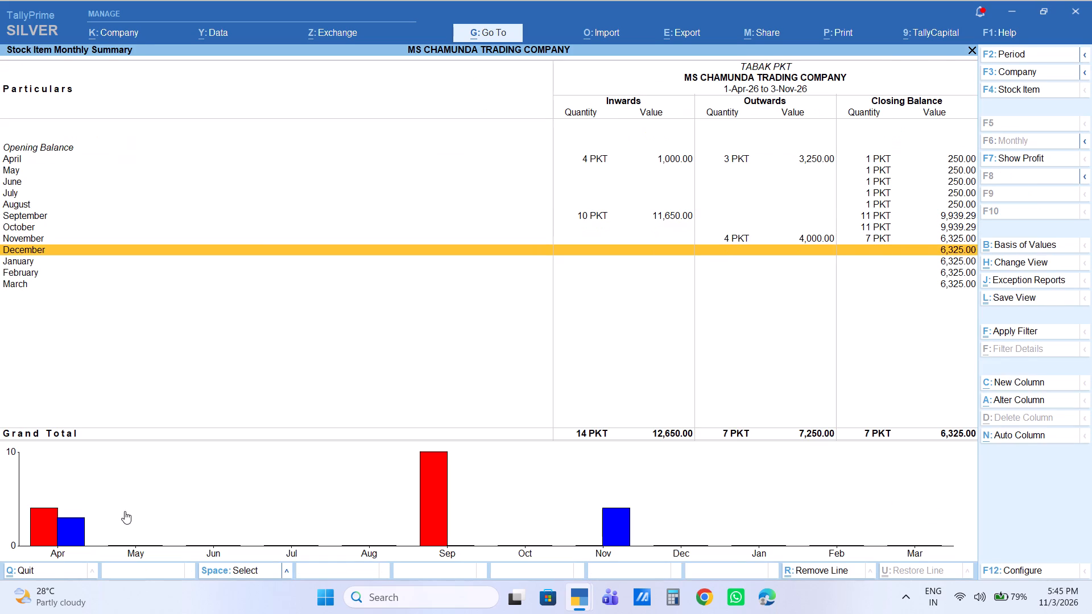
pyautogui.press('Up')
pyautogui.press('Return')
pyautogui.press('Return')
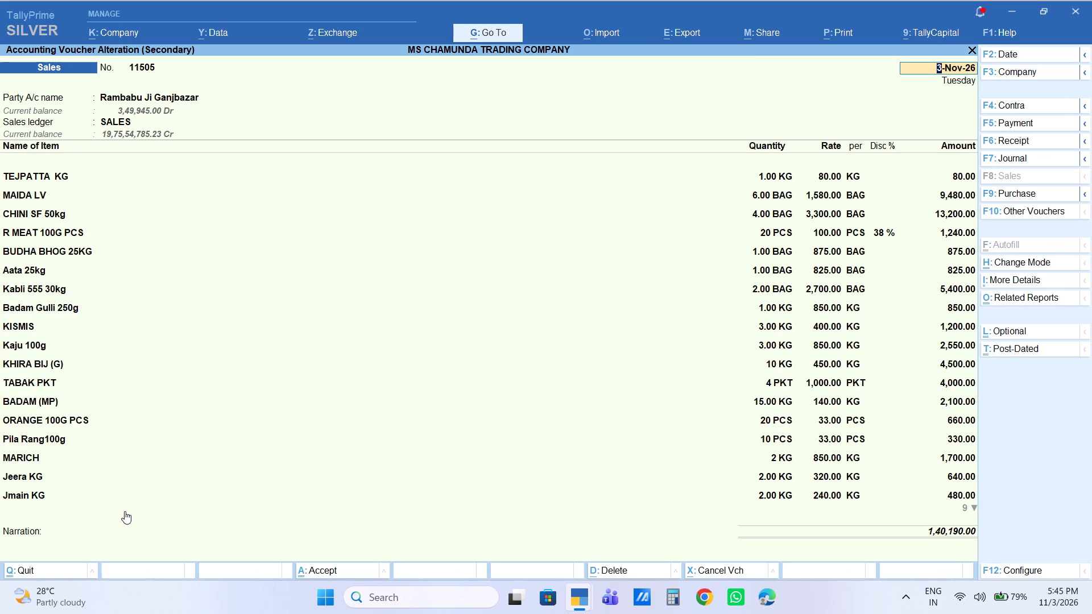
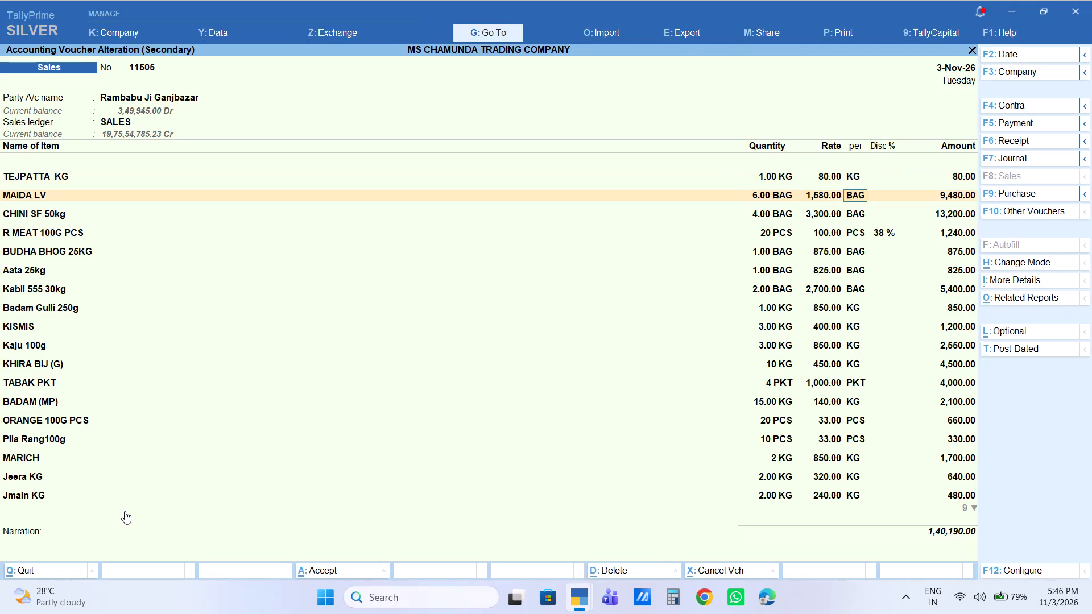
# Set the TABAK PKT rate to 1,300 in sales voucher 11505, save the voucher, and return to the Gateway of Tally.
pyautogui.press('Return')
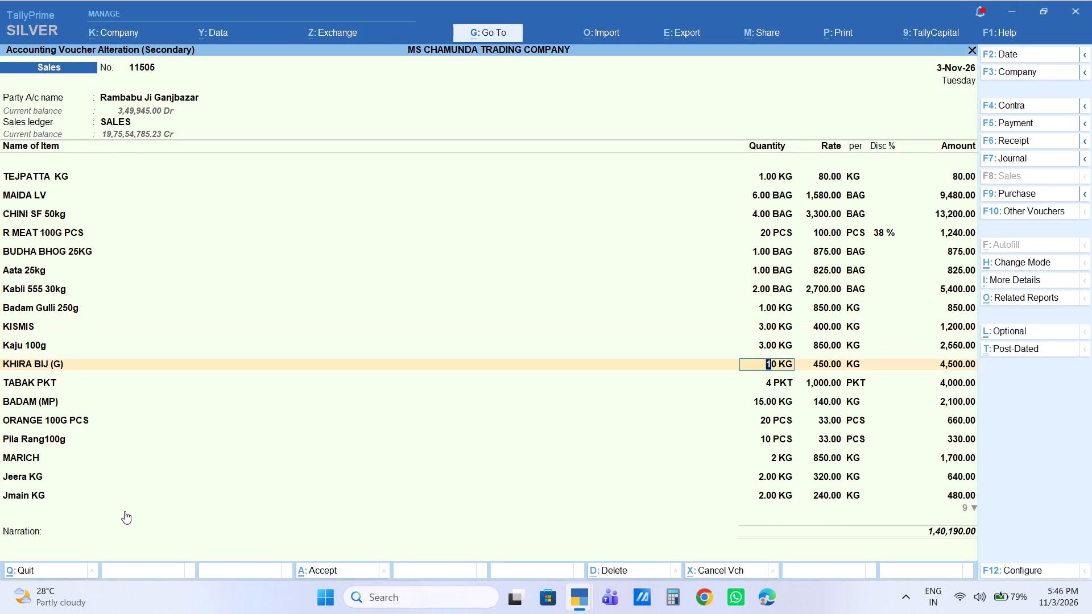
pyautogui.press('Return')
pyautogui.press('BackSpace')
pyautogui.press('Down')
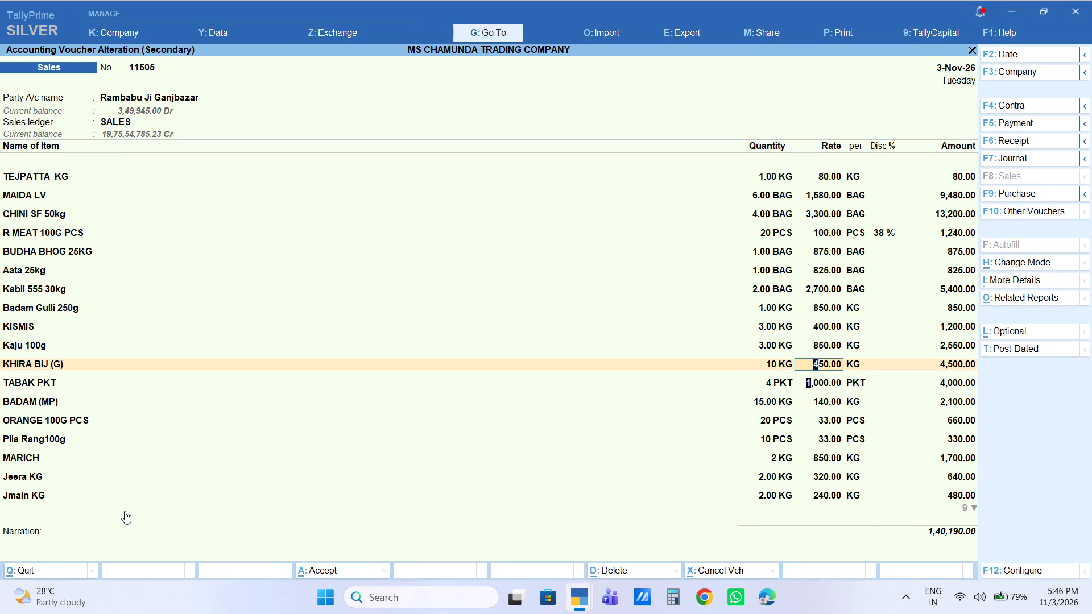
pyautogui.write('1300')
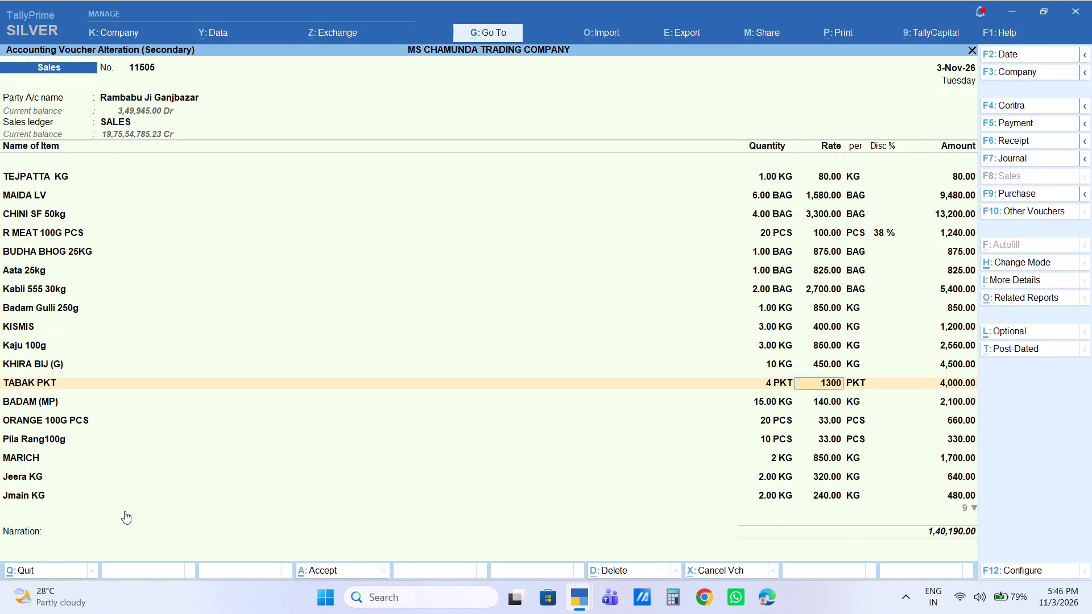
pyautogui.press('Return')
pyautogui.press('Return')
pyautogui.press('Return')
pyautogui.press('Return')
pyautogui.press('Return')
pyautogui.press('Return')
pyautogui.press('Return')
pyautogui.press('Return')
pyautogui.press('Return')
pyautogui.press('Return')
pyautogui.press('Return')
pyautogui.press('Return')
pyautogui.press('Return')
pyautogui.press('Return')
pyautogui.press('Return')
pyautogui.press('Return')
pyautogui.press('Return')
pyautogui.press('Return')
pyautogui.press('Return')
pyautogui.press('Return')
pyautogui.press('Return')
pyautogui.press('Return')
pyautogui.press('Return')
pyautogui.press('Return')
pyautogui.press('Return')
pyautogui.press('Return')
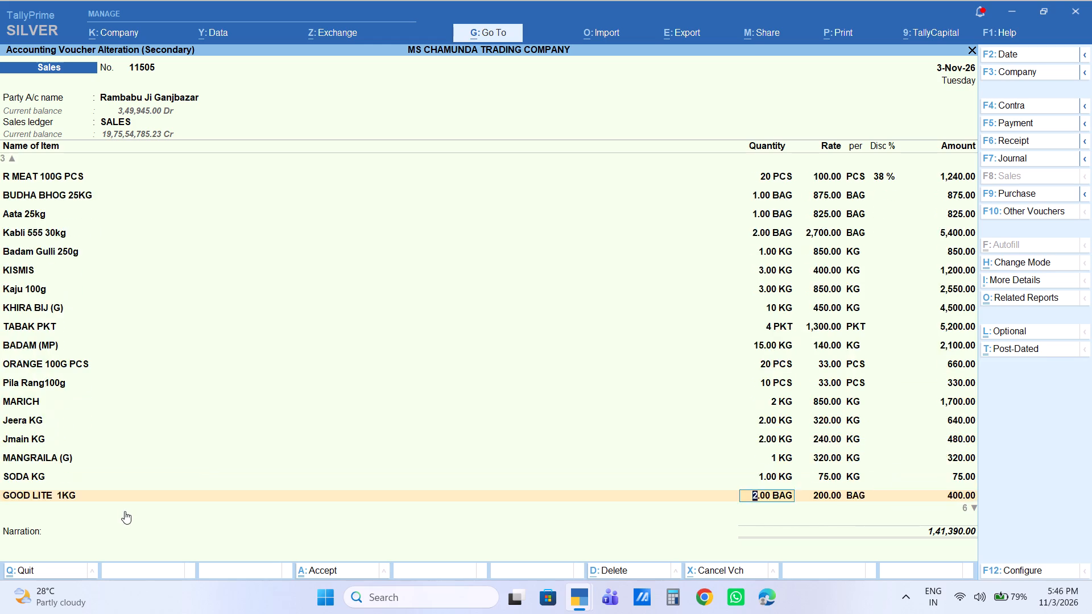
pyautogui.press('Return')
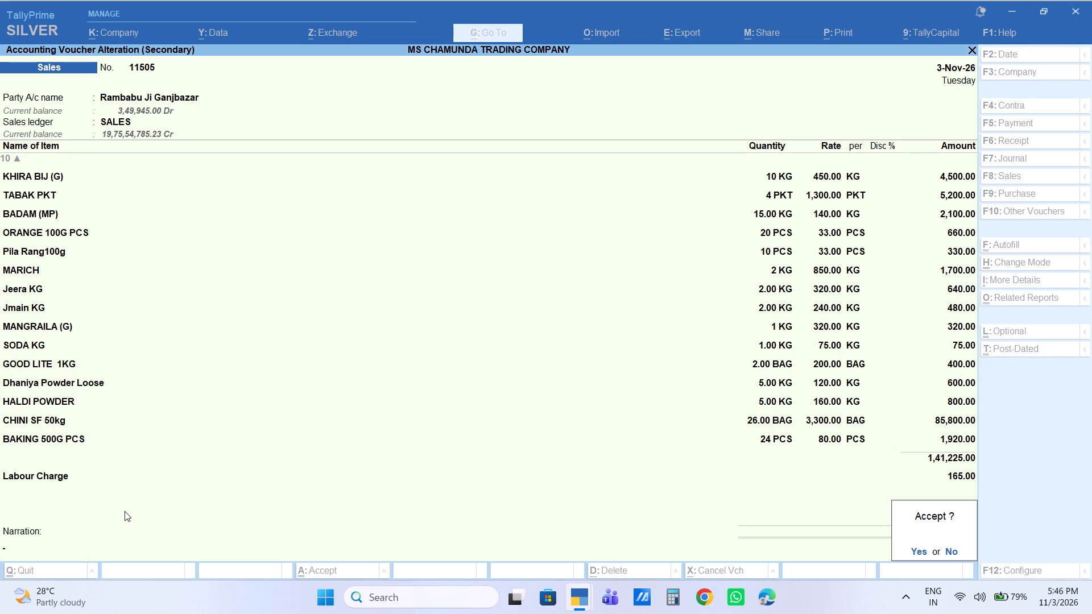
pyautogui.press('Escape')
pyautogui.press('Escape')
pyautogui.press('Escape')
pyautogui.press('Escape')
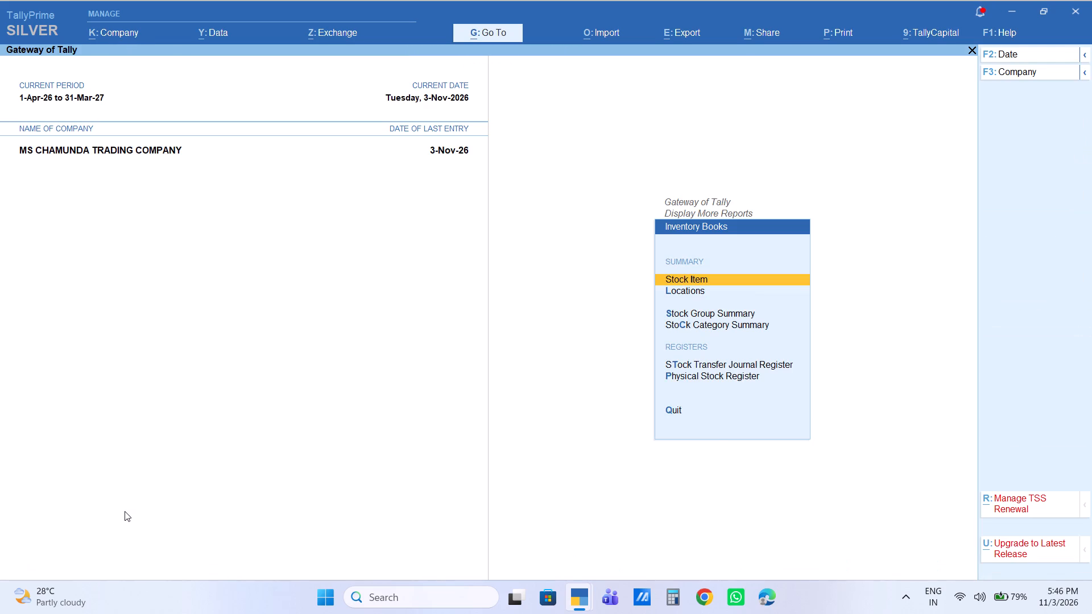
pyautogui.press('Escape')
pyautogui.press('Escape')
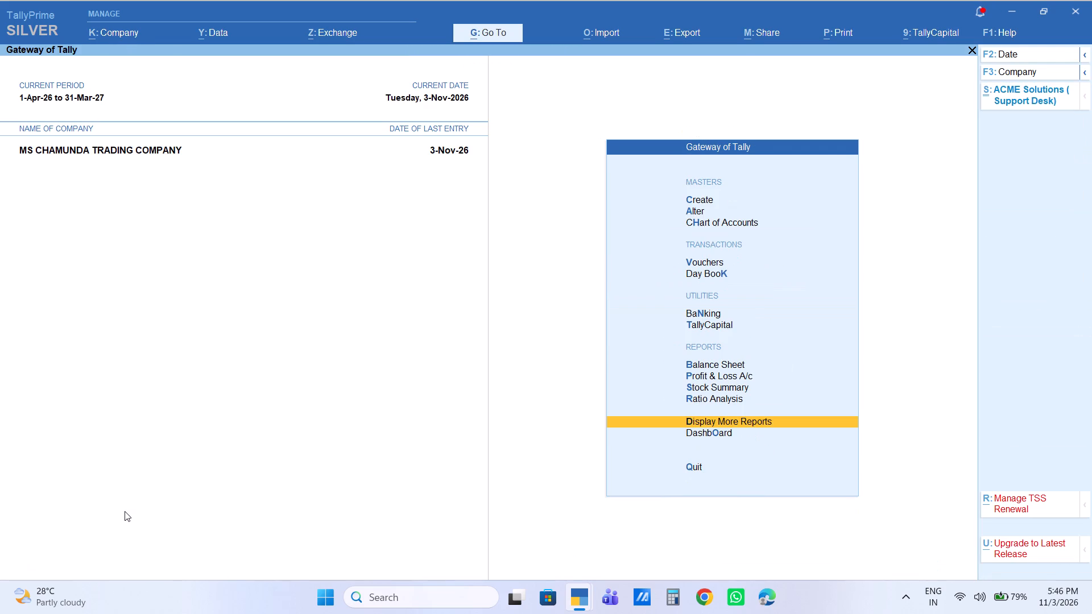
# Check the Ganjbazar customer's pending bills through a new receipt voucher, and leave it unsaved for the Gateway of Tally.
pyautogui.press('Up')
pyautogui.press('Up')
pyautogui.press('Up')
pyautogui.press('Up')
pyautogui.press('Up')
pyautogui.press('Up')
pyautogui.press('Up')
pyautogui.press('Up')
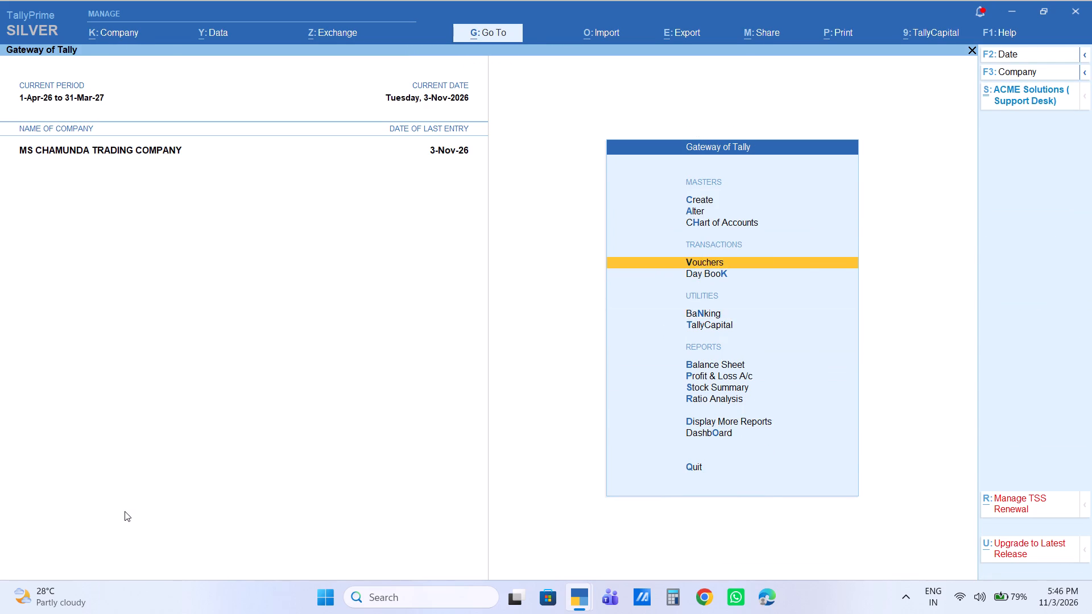
pyautogui.press('Return')
pyautogui.press('F6')
pyautogui.press('Return')
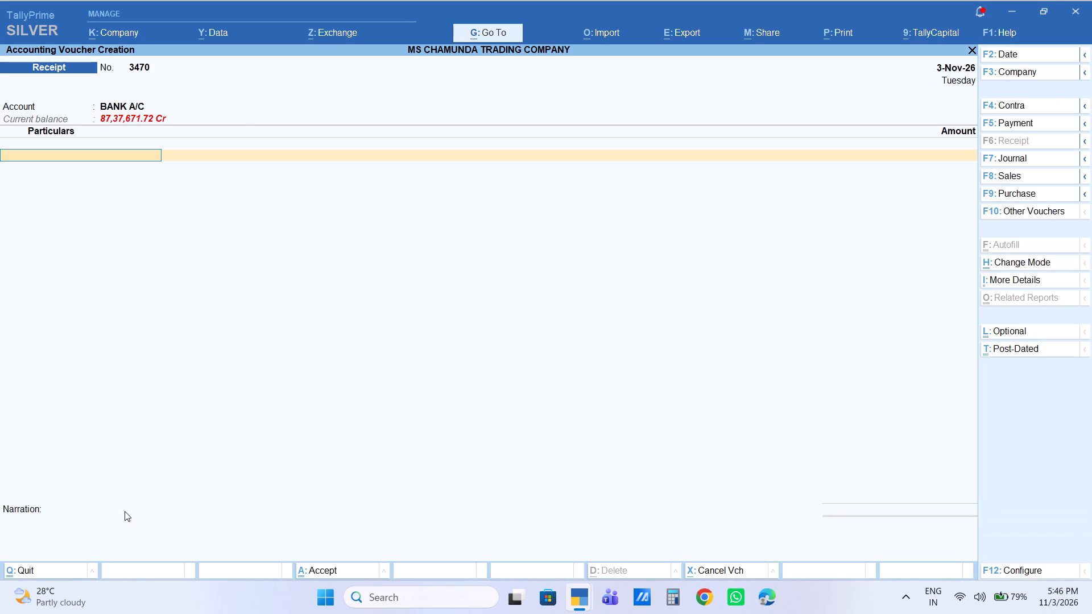
pyautogui.write('ramba')
pyautogui.press('Down')
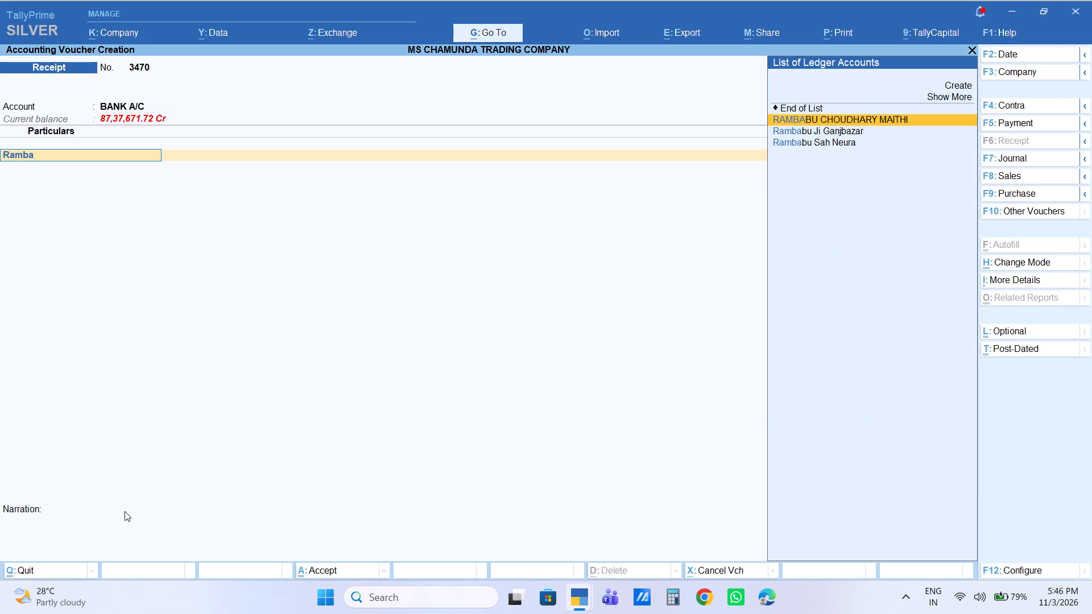
pyautogui.press('Down')
pyautogui.press('Return')
pyautogui.press('Return')
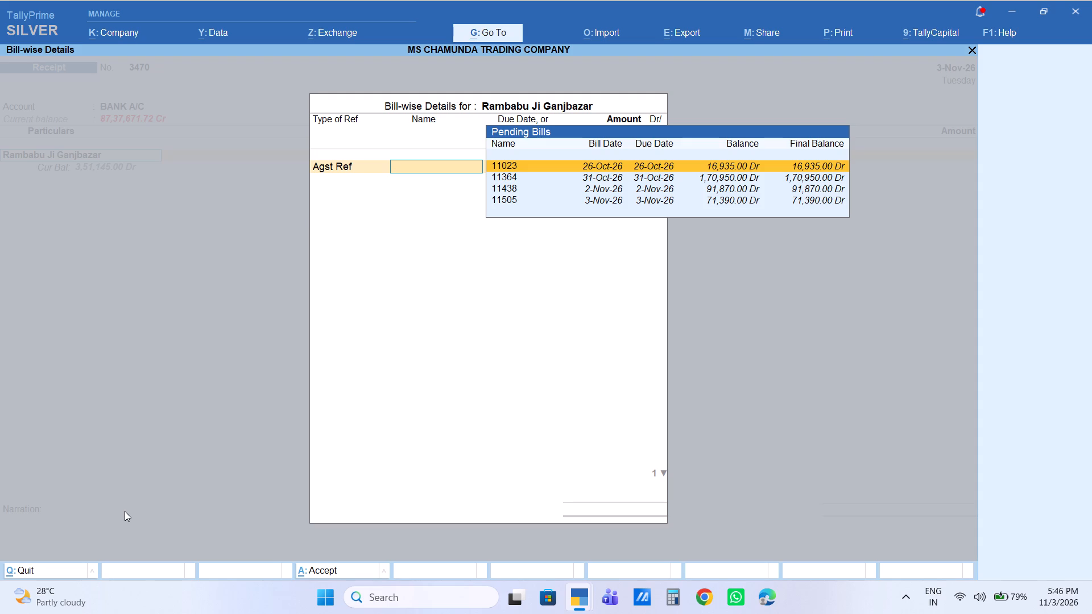
pyautogui.press('Escape')
pyautogui.press('Escape')
pyautogui.press('Escape')
pyautogui.press('Escape')
pyautogui.press('Escape')
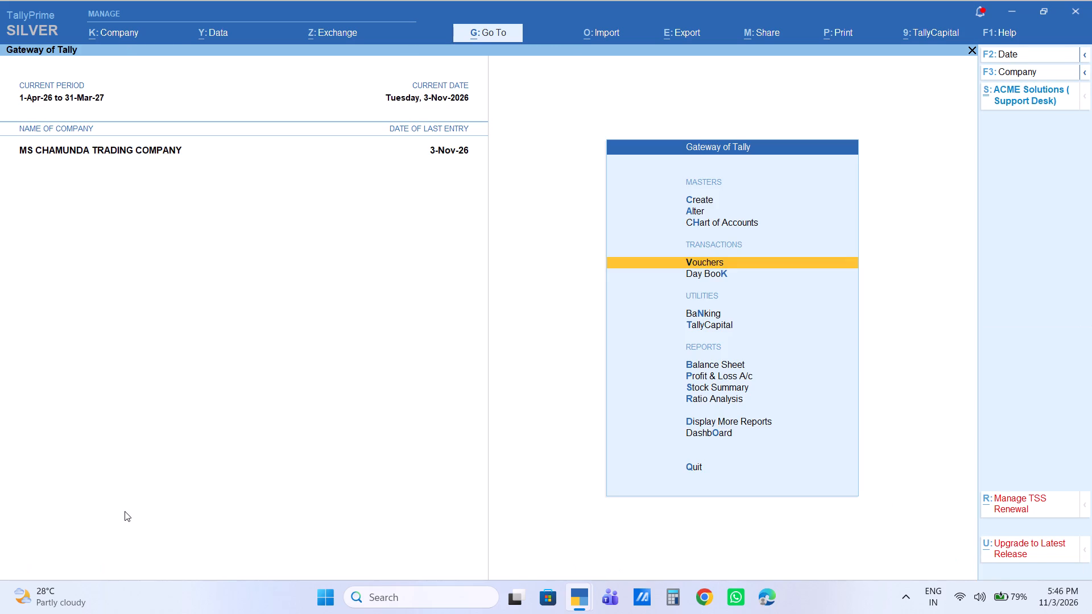
# Open the Ganjbazar customer's sales voucher 11505 from the Day Book and print it.
pyautogui.press('Down')
pyautogui.press('Return')
pyautogui.press('Down')
pyautogui.press('Down')
pyautogui.press('Down')
pyautogui.press('Down')
pyautogui.press('Down')
pyautogui.press('Down')
pyautogui.press('Down')
pyautogui.press('Down')
pyautogui.press('Down')
pyautogui.press('Down')
pyautogui.press('Down')
pyautogui.press('Down')
pyautogui.press('Down')
pyautogui.press('Down')
pyautogui.press('Down')
pyautogui.press('Down')
pyautogui.press('Down')
pyautogui.press('Down')
pyautogui.press('Down')
pyautogui.press('Down')
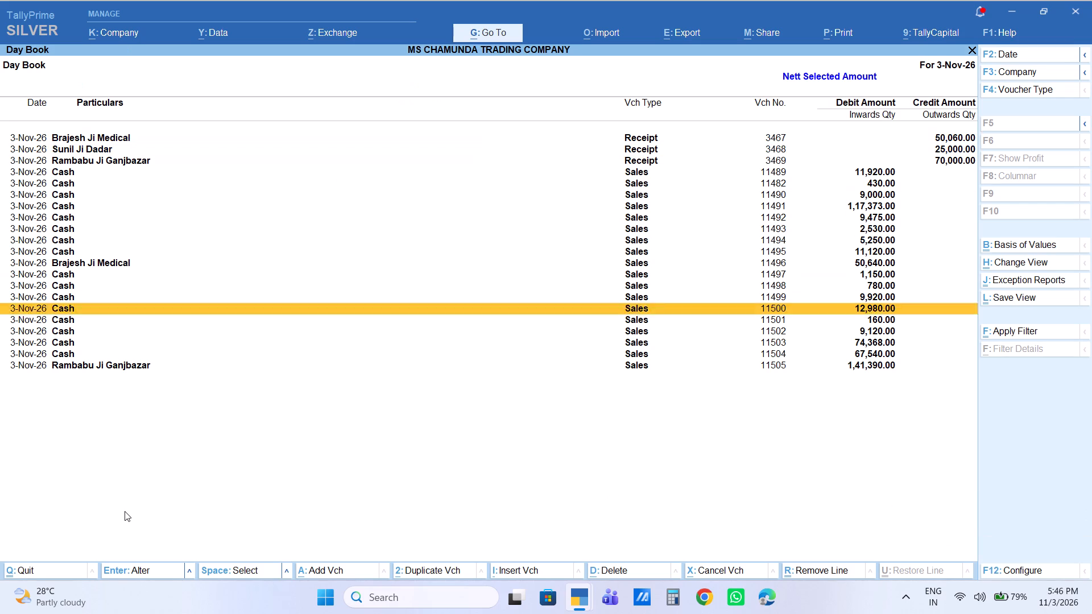
pyautogui.press('Return')
pyautogui.hotkey('ctrl', 'p')
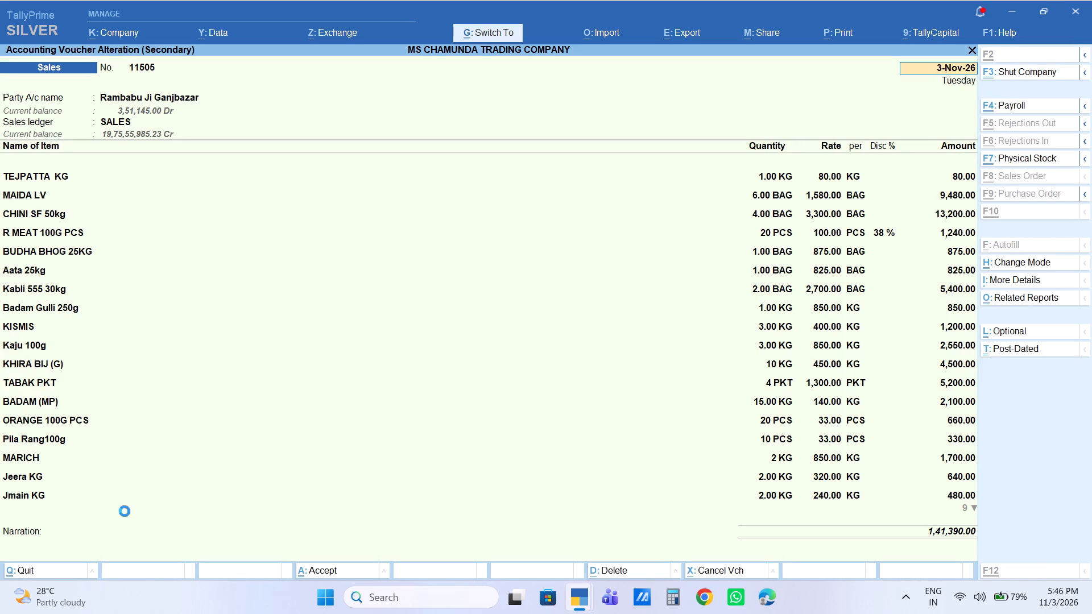
pyautogui.press('Right')
pyautogui.press('Return')
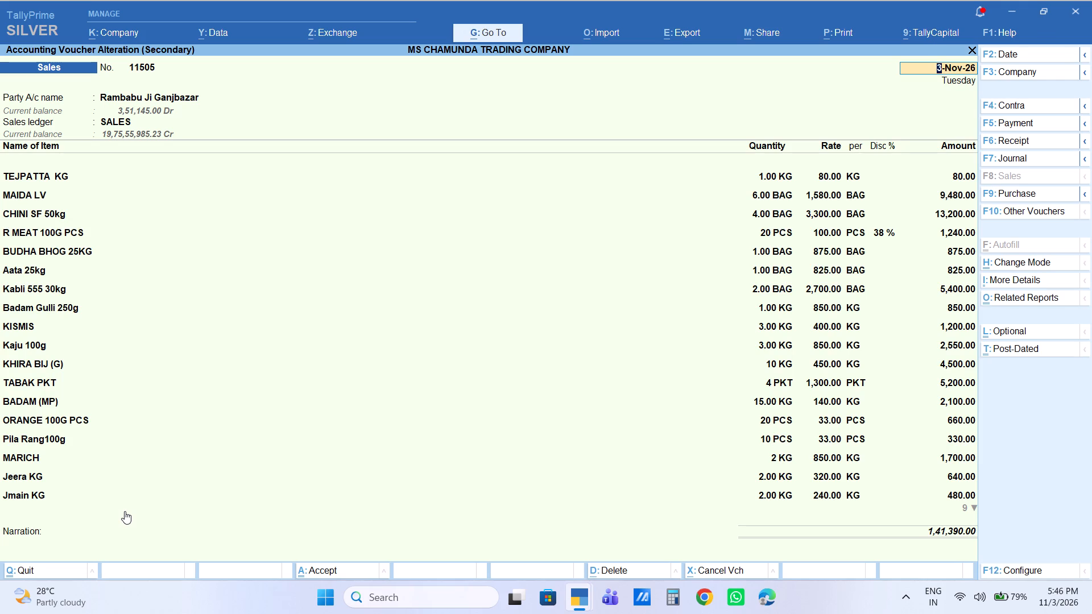
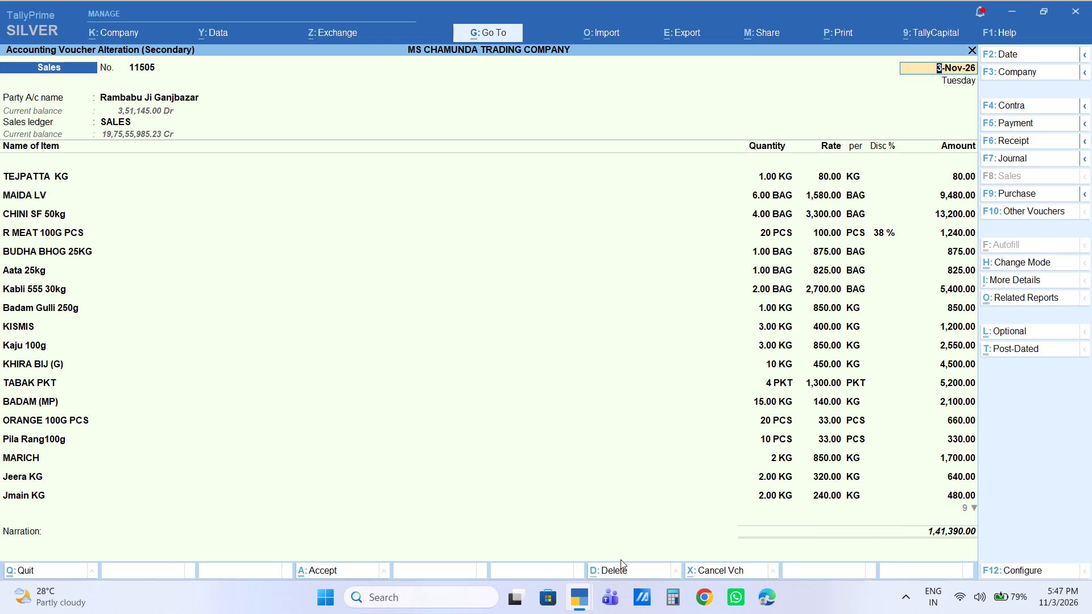
# Leave sales voucher 11505 and return to the Gateway of Tally.
pyautogui.press('Escape')
pyautogui.press('Escape')
pyautogui.press('Escape')
pyautogui.press('Escape')
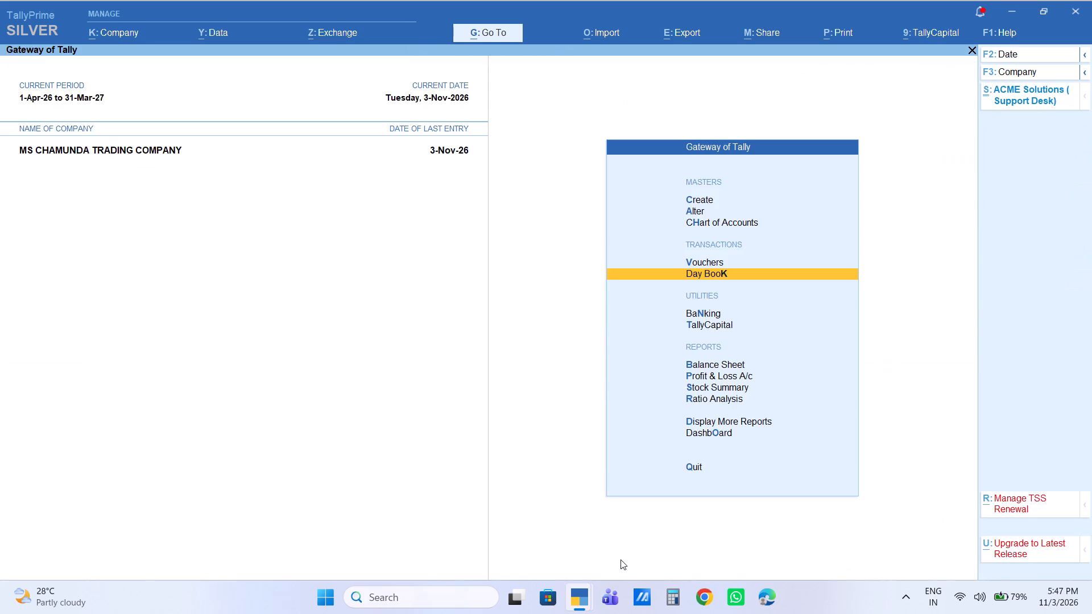
pyautogui.press('Escape')
pyautogui.press('Escape')
# Start a new sales voucher for the Kanti customer, using the SALES ledger, and go to its first item line.
pyautogui.press('Down')
pyautogui.press('Down')
pyautogui.press('Down')
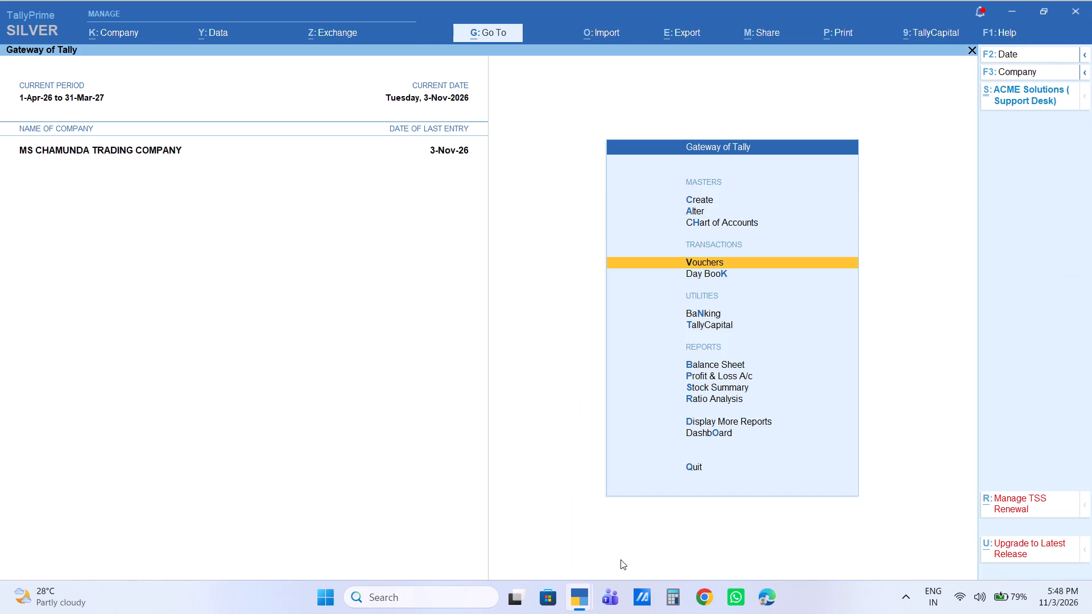
pyautogui.press('Down')
pyautogui.press('Up')
pyautogui.press('Return')
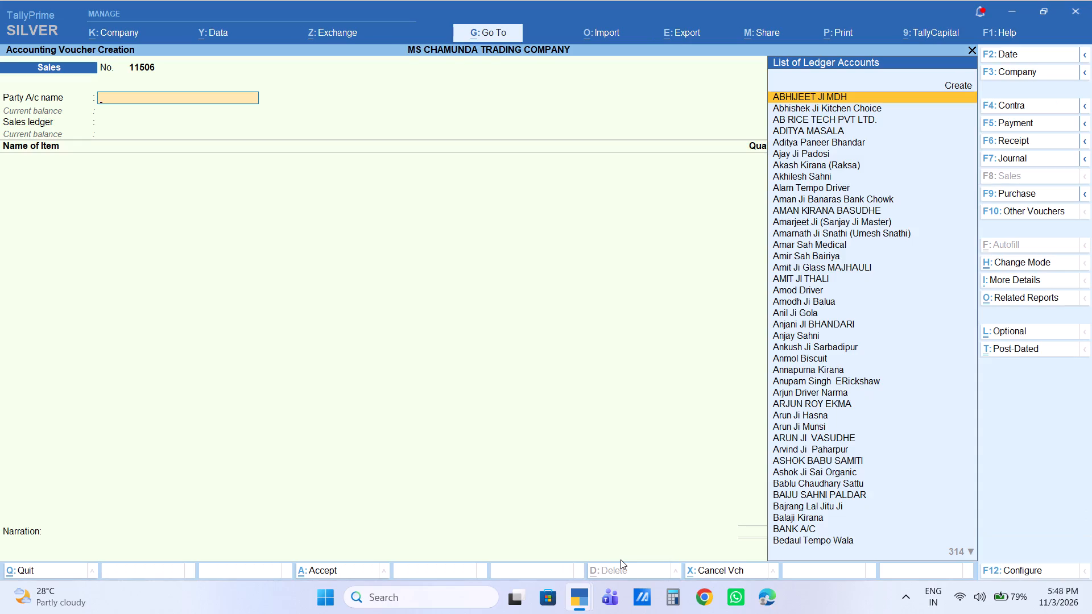
pyautogui.write('ra')
pyautogui.write('hu')
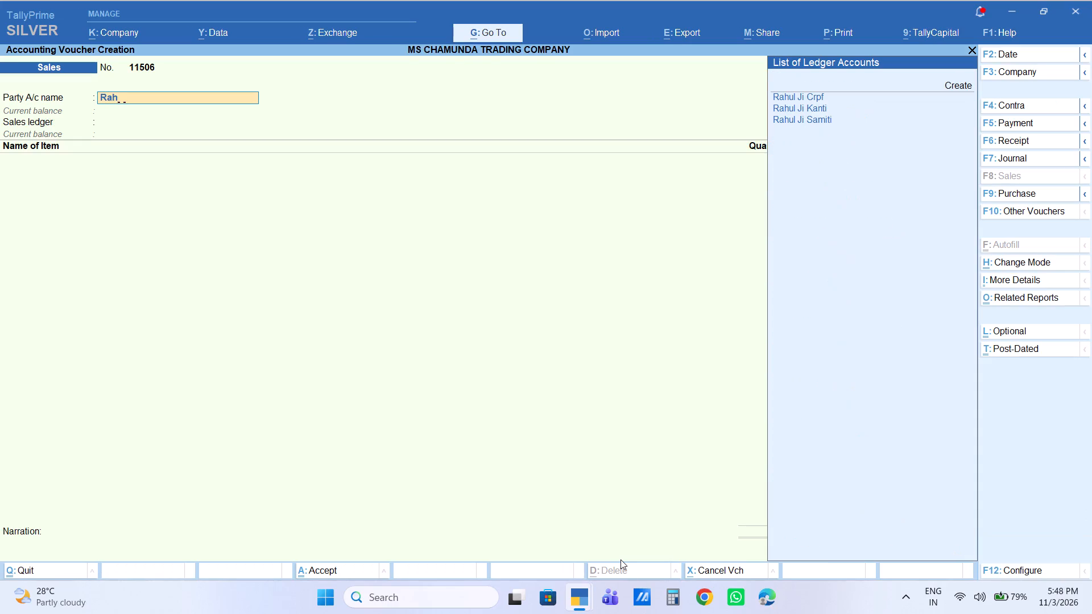
pyautogui.press('l')
pyautogui.press('Down')
pyautogui.press('Down')
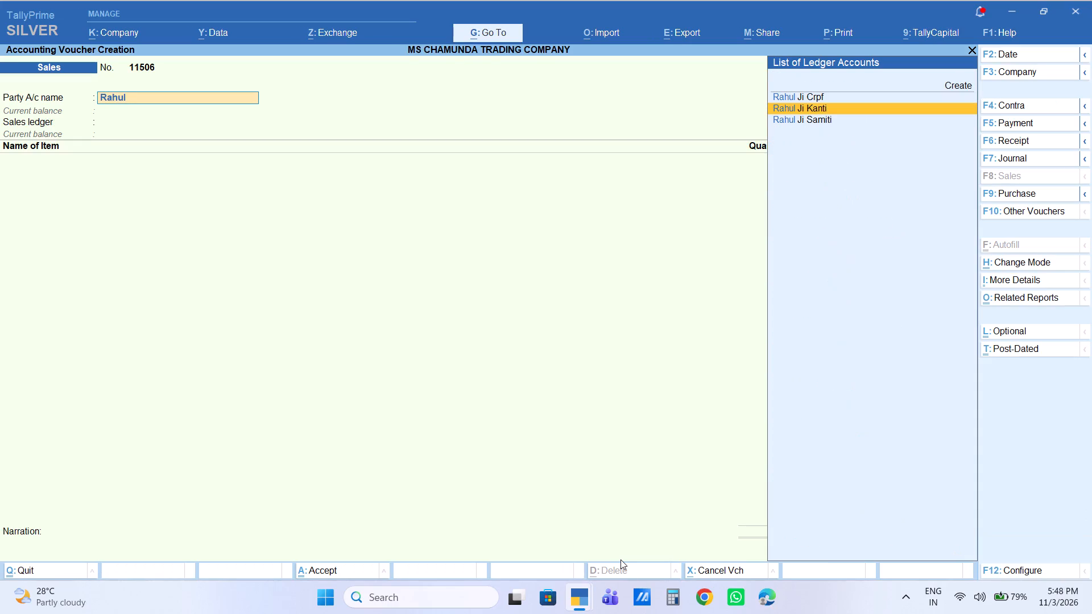
pyautogui.press('Return')
pyautogui.press('Return')
pyautogui.press('Return')
pyautogui.press('Return')
pyautogui.press('Return')
pyautogui.press('Return')
pyautogui.press('Return')
pyautogui.press('Return')
pyautogui.press('Return')
pyautogui.press('Return')
pyautogui.press('Return')
pyautogui.press('Return')
pyautogui.press('Return')
pyautogui.press('Return')
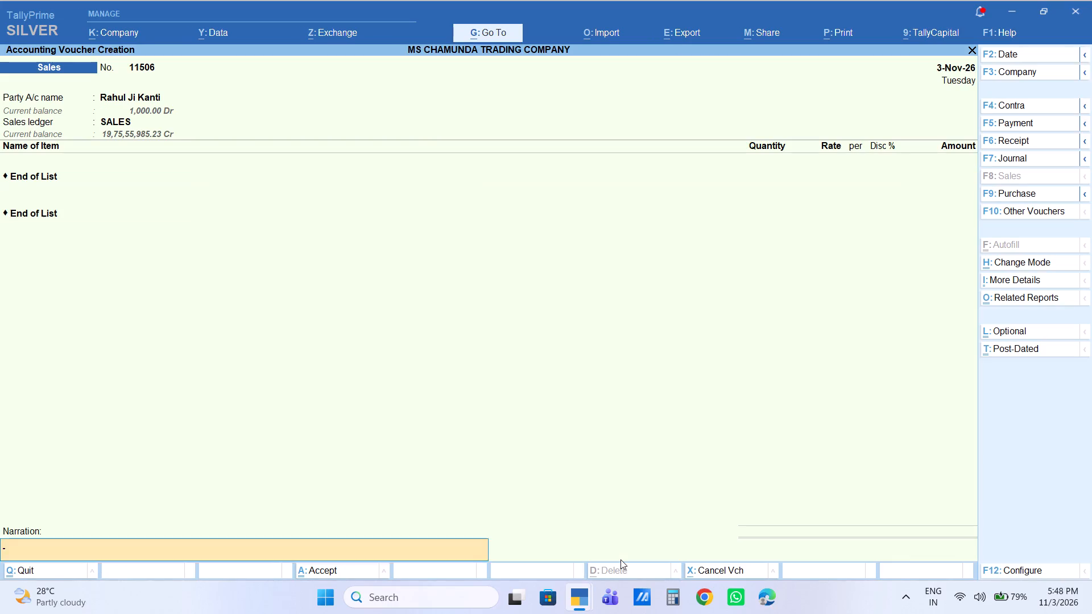
pyautogui.press('BackSpace')
pyautogui.press('BackSpace')
pyautogui.press('BackSpace')
pyautogui.press('BackSpace')
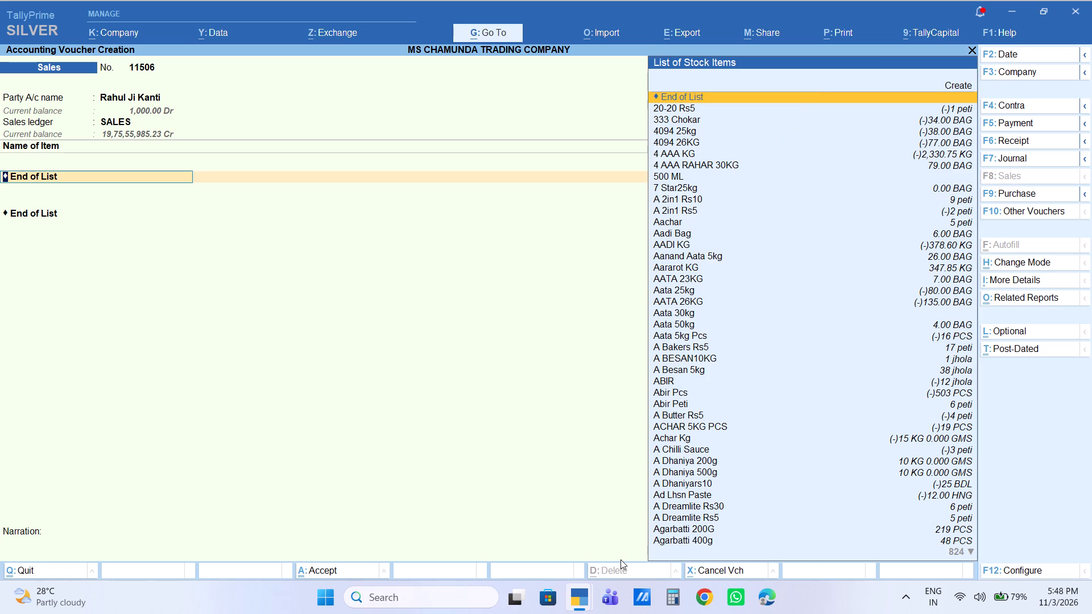
# Date the voucher 2-Nov-2026 and add CHINI SF 50kg, 2 bags at 3,300, as the first item.
pyautogui.write('sf')
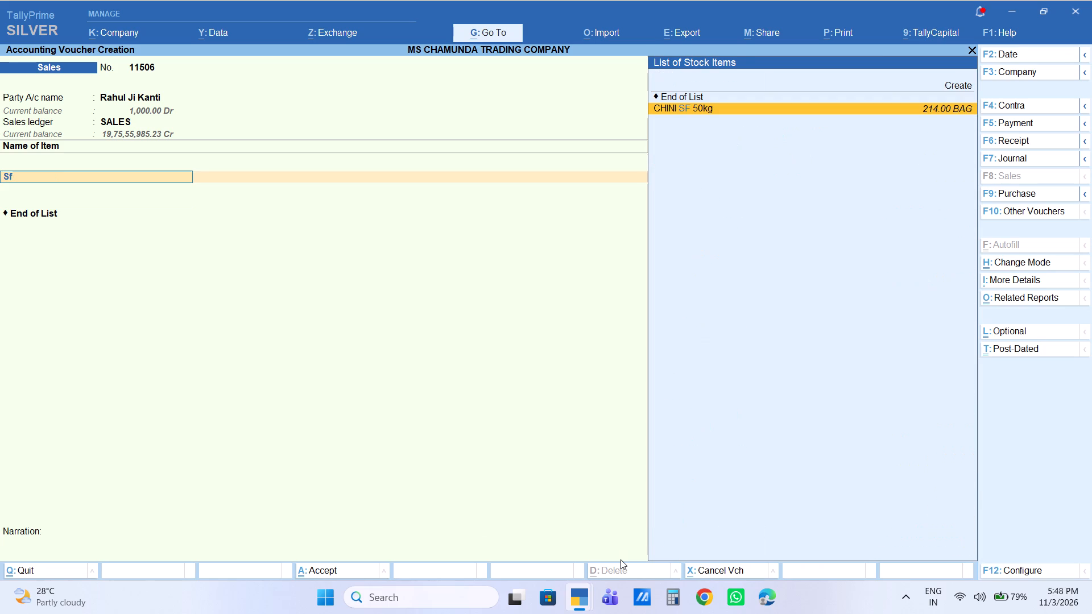
pyautogui.press('F2')
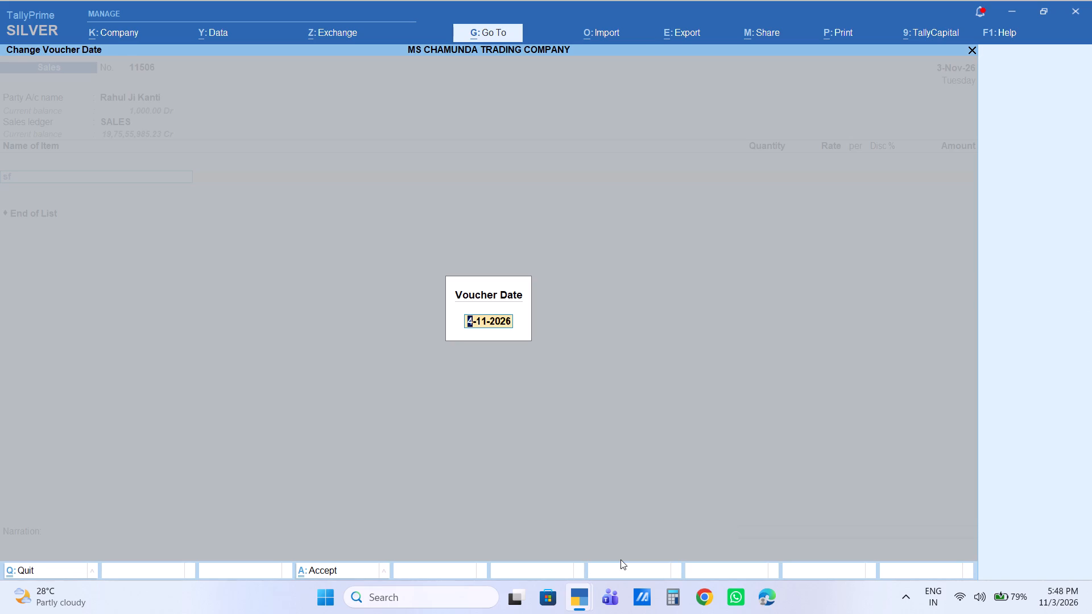
pyautogui.write('02')
pyautogui.press('Return')
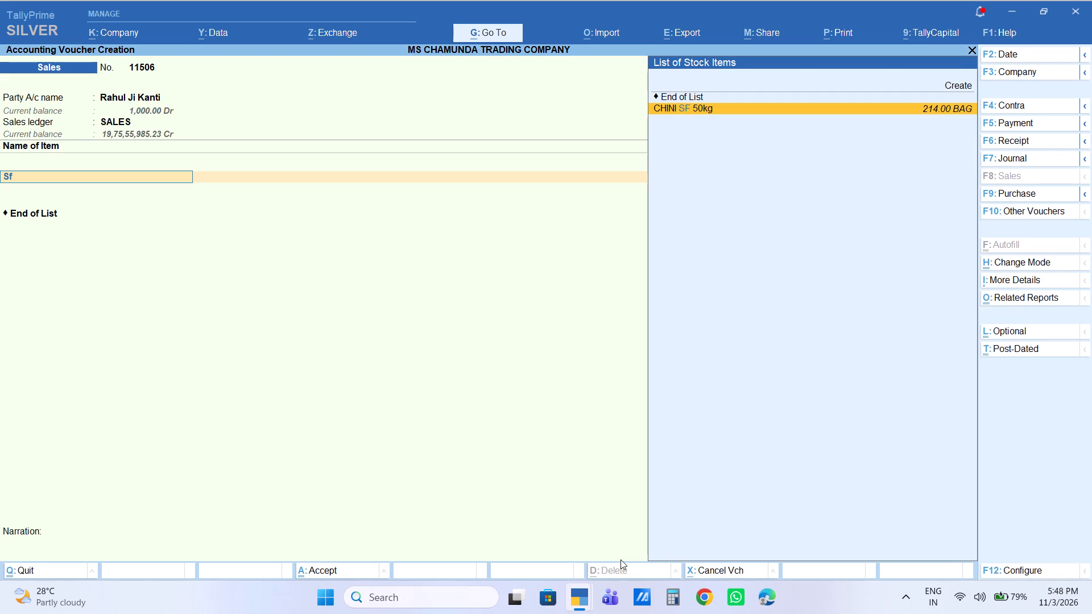
pyautogui.press('Return')
pyautogui.press('2')
pyautogui.press('Return')
pyautogui.press('Return')
pyautogui.press('Return')
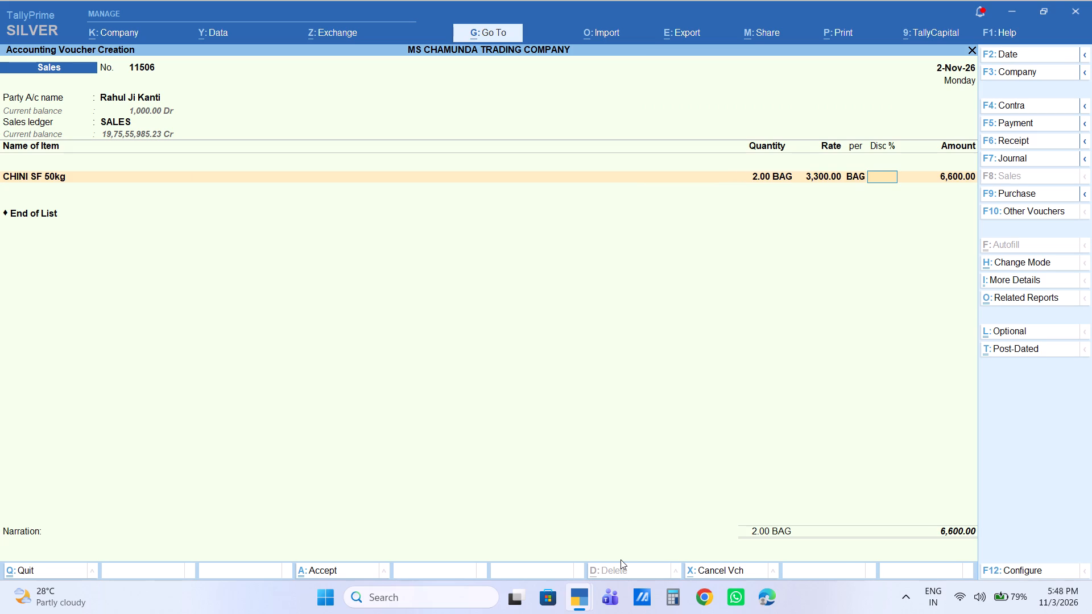
pyautogui.press('Return')
pyautogui.press('Return')
pyautogui.press('Return')
pyautogui.press('BackSpace')
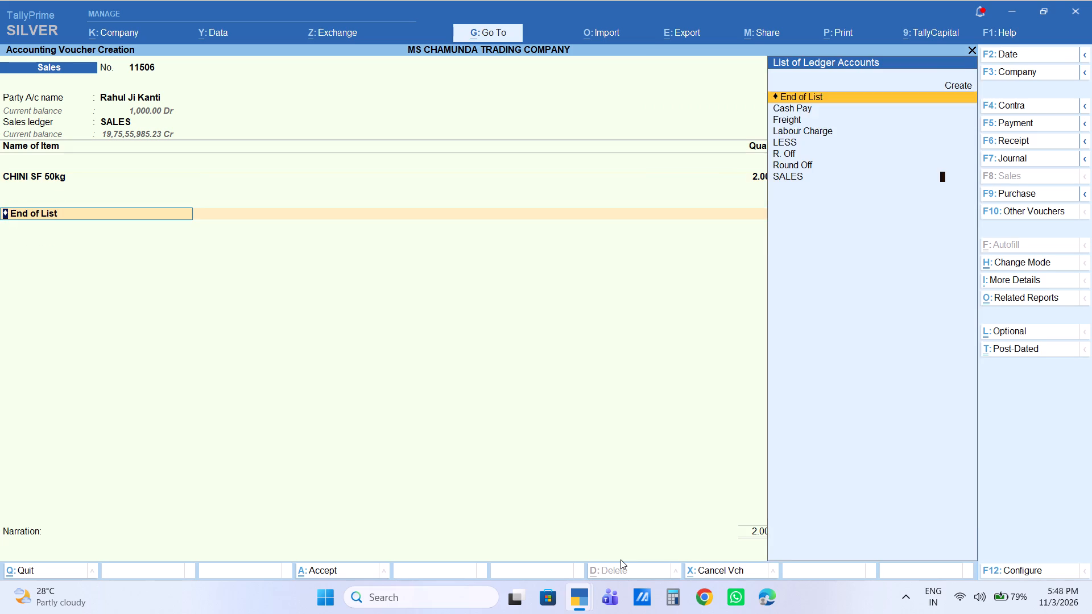
pyautogui.press('Return')
# Add MAIDA LV to the sales voucher, 2 bags at 1,600.
pyautogui.write('maida')
pyautogui.press('Down')
pyautogui.press('Down')
pyautogui.press('Down')
pyautogui.press('Return')
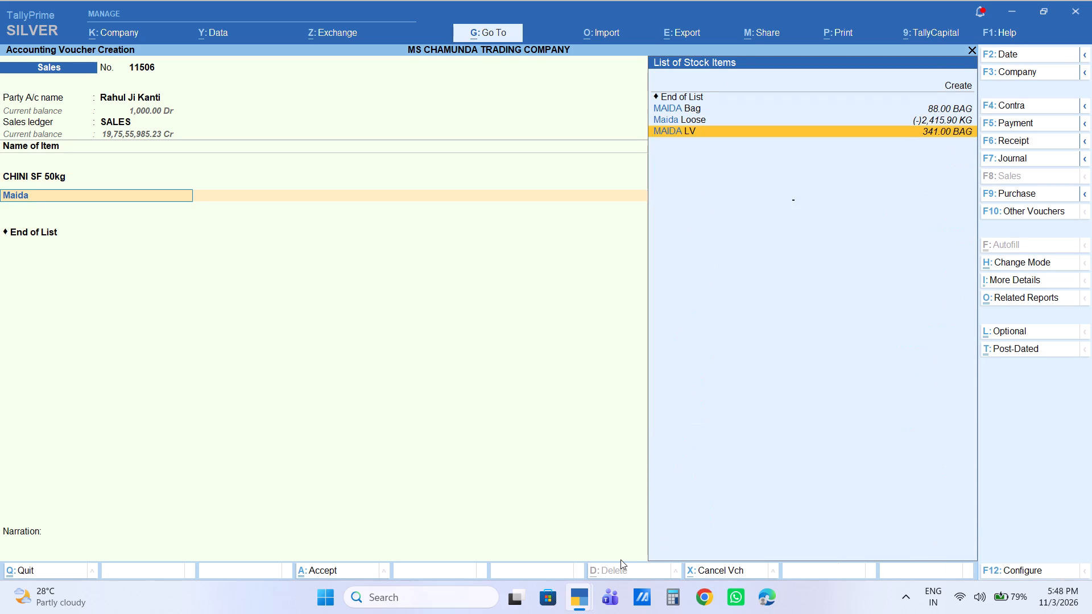
pyautogui.press('2')
pyautogui.press('Return')
pyautogui.press('Return')
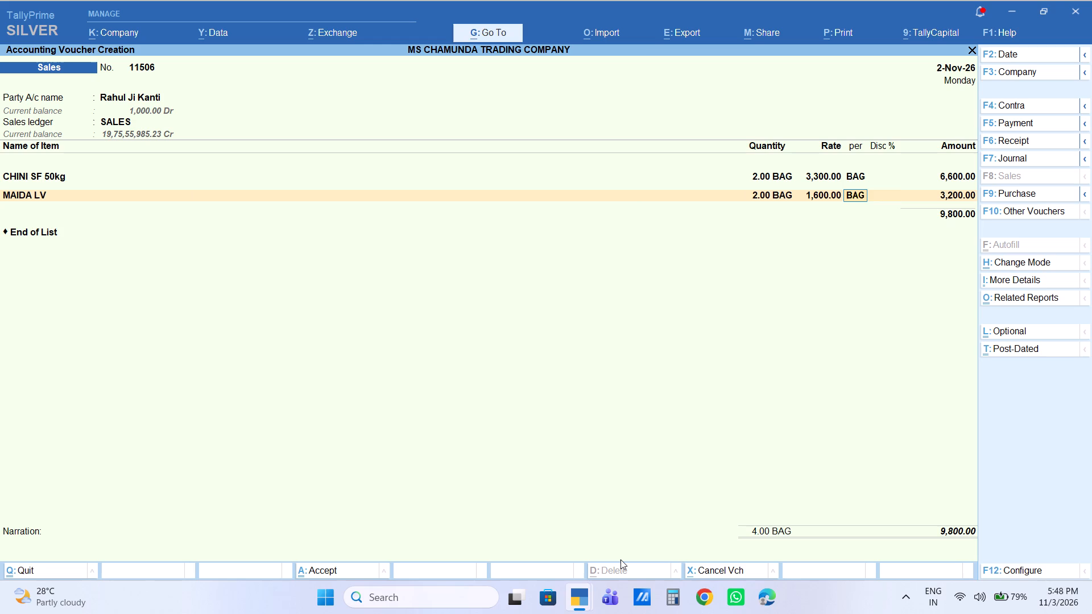
pyautogui.press('Return')
pyautogui.press('Return')
pyautogui.press('Return')
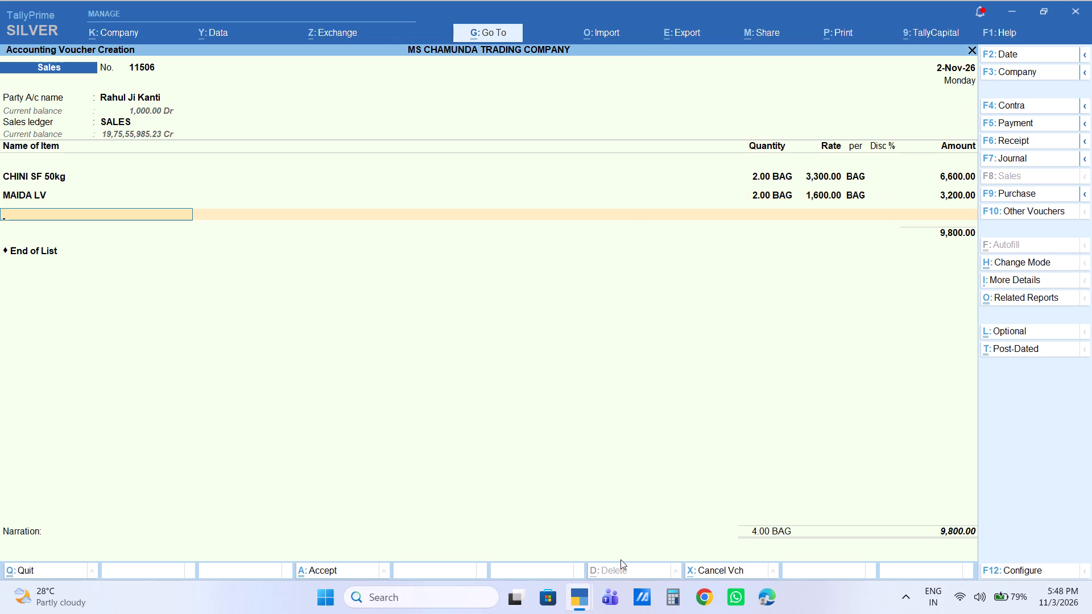
# Add Sooji 50kg to the sales voucher, 1 bag with an amount of 1,780.
pyautogui.write('sooji')
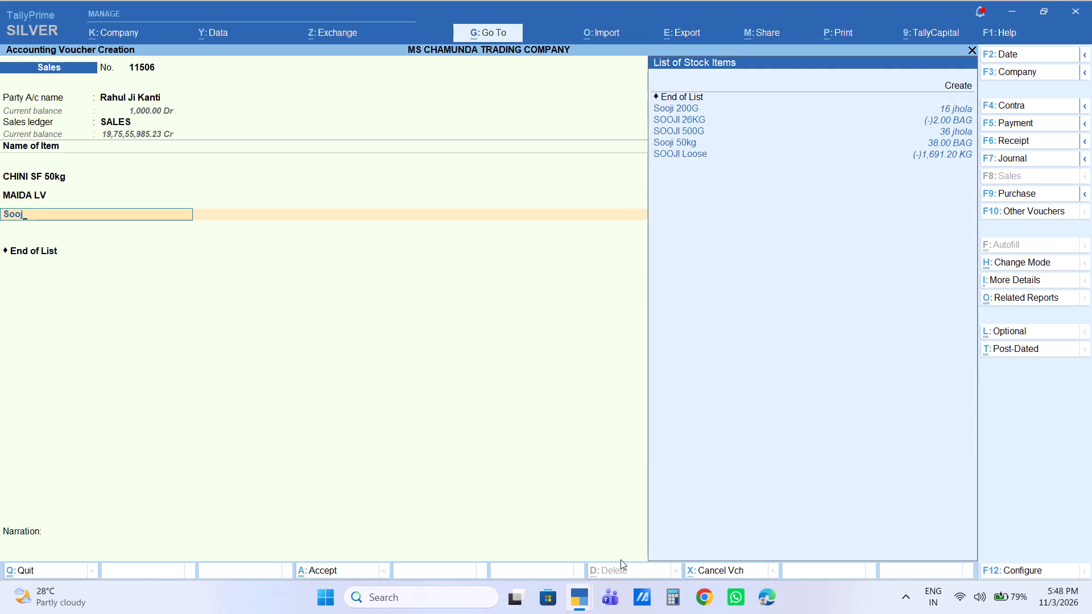
pyautogui.write('50')
pyautogui.press('Down')
pyautogui.press('Down')
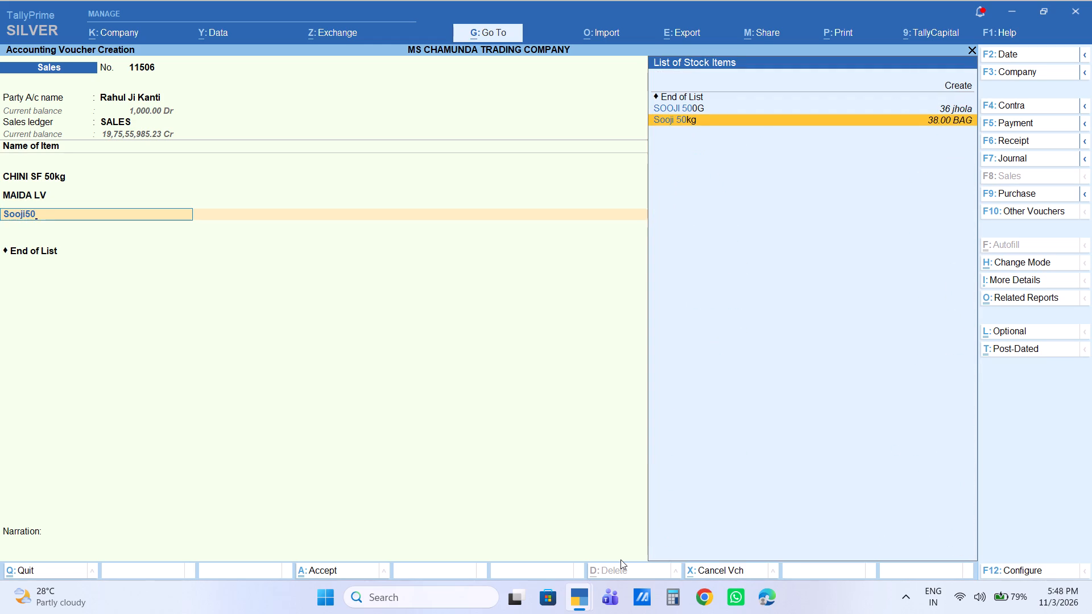
pyautogui.press('Return')
pyautogui.press('1')
pyautogui.press('Return')
pyautogui.press('Return')
pyautogui.press('Return')
pyautogui.press('Return')
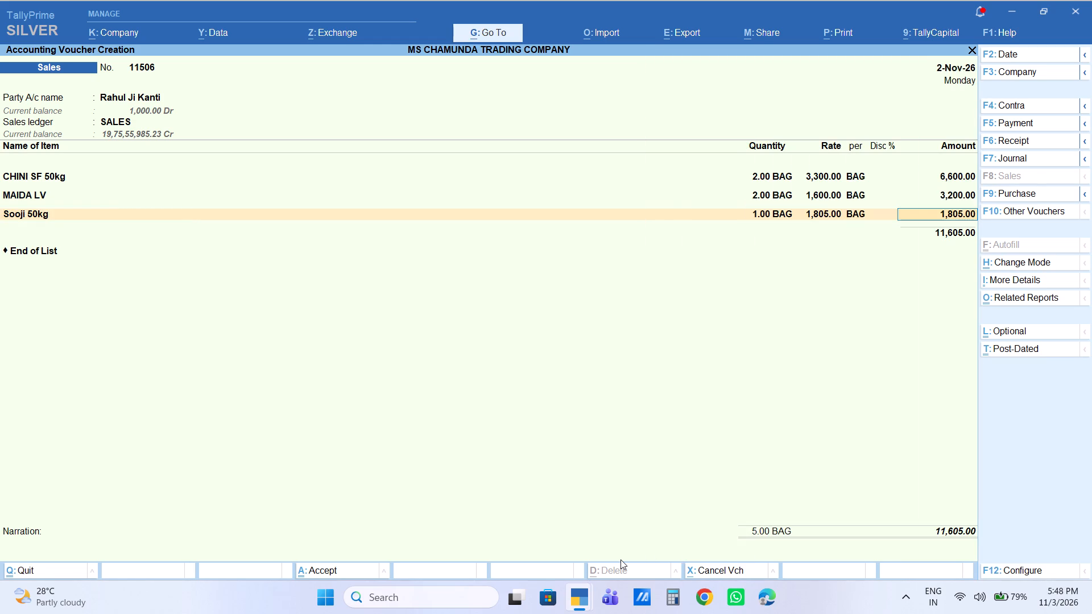
pyautogui.write('1780')
pyautogui.press('Return')
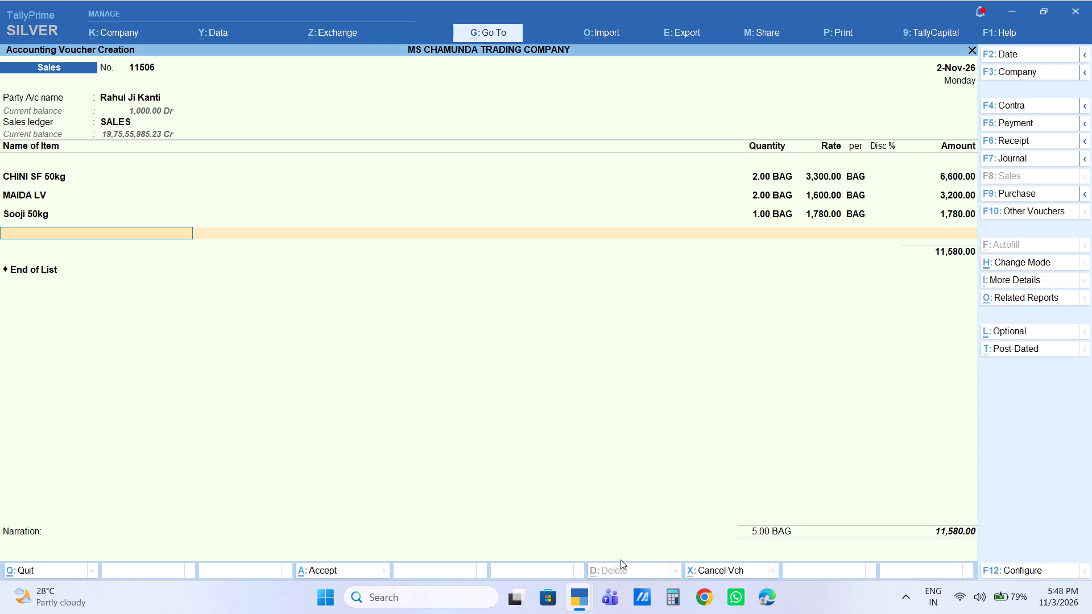
# Add Aata 50kg to the sales voucher, 1 bag at 1,600.
pyautogui.write('aa')
pyautogui.write('ta50')
pyautogui.press('Return')
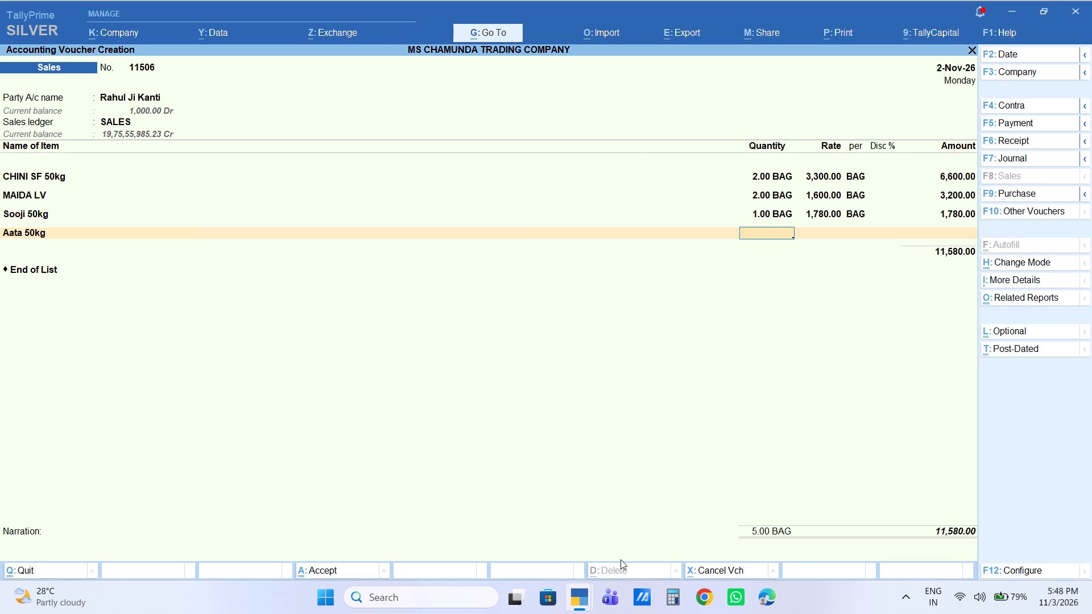
pyautogui.press('1')
pyautogui.press('Return')
pyautogui.press('Return')
pyautogui.press('Return')
pyautogui.press('Return')
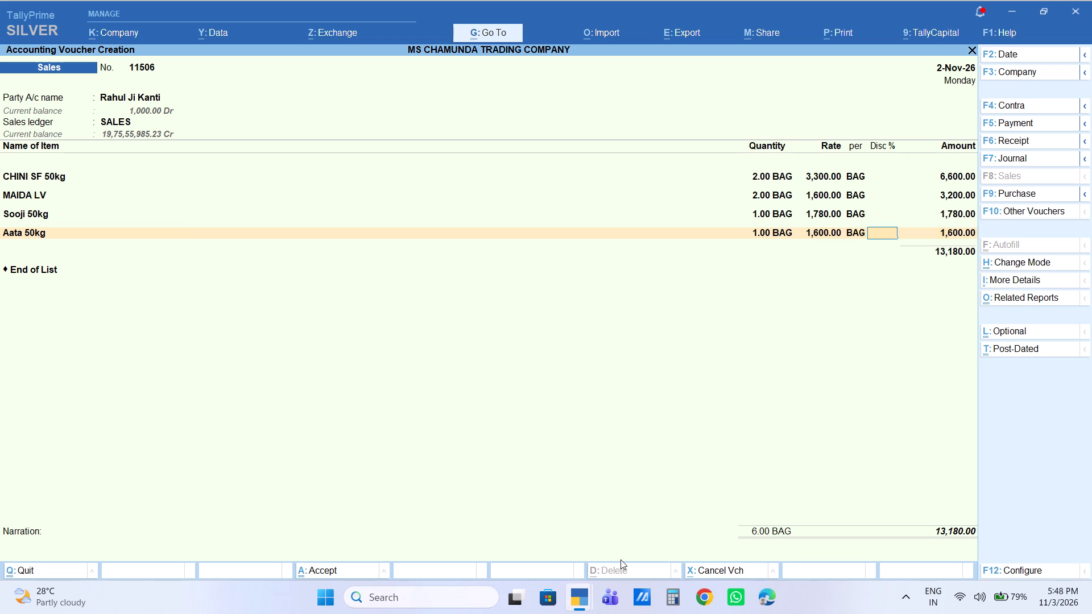
pyautogui.press('Return')
# Add Ripuraj Arwa 26kg to the sales voucher, 1 bag with an amount of 1,950.
pyautogui.write('ripura')
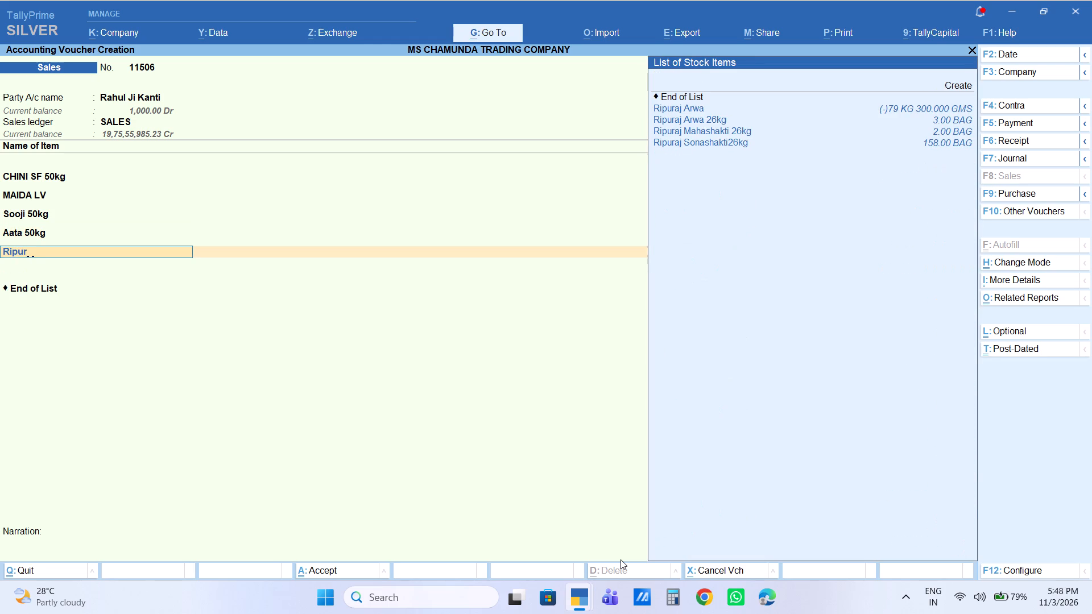
pyautogui.press('Down')
pyautogui.press('Down')
pyautogui.press('Down')
pyautogui.press('Up')
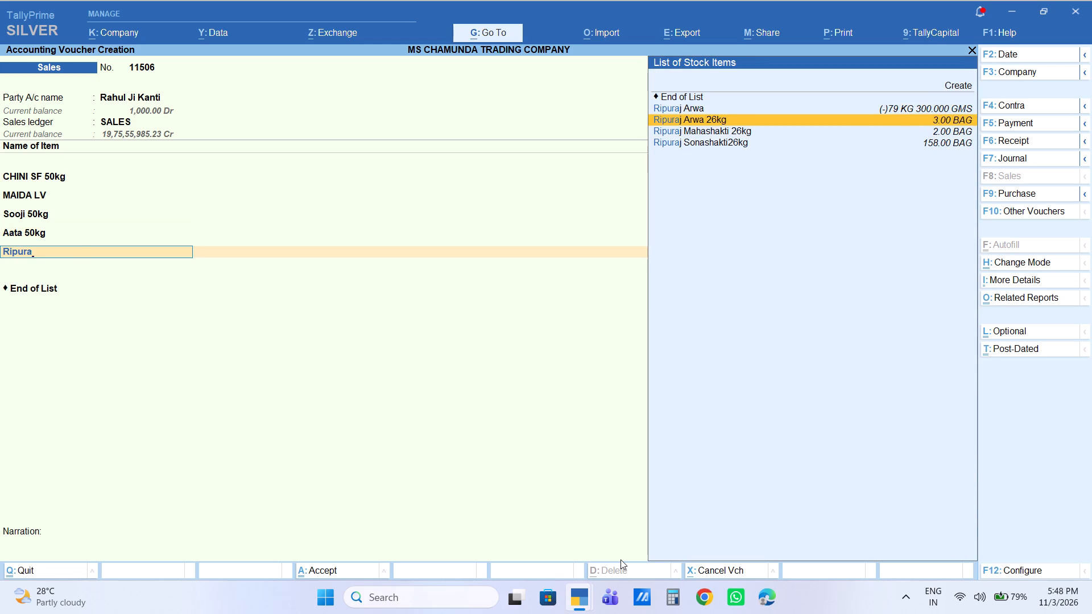
pyautogui.press('Return')
pyautogui.press('1')
pyautogui.press('Return')
pyautogui.press('Return')
pyautogui.press('Return')
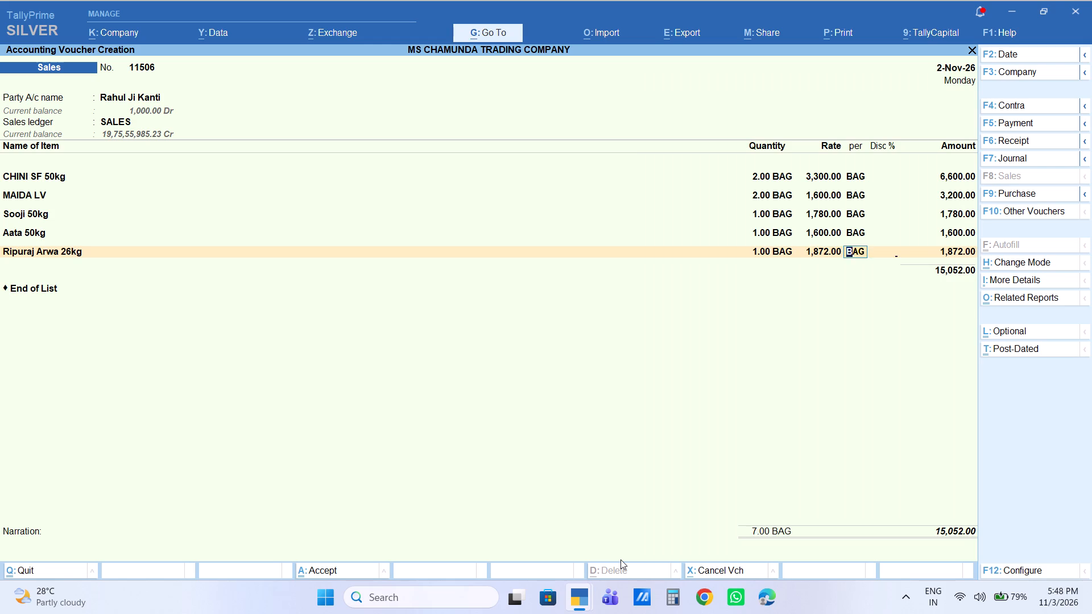
pyautogui.press('Return')
pyautogui.write('1950')
pyautogui.press('Return')
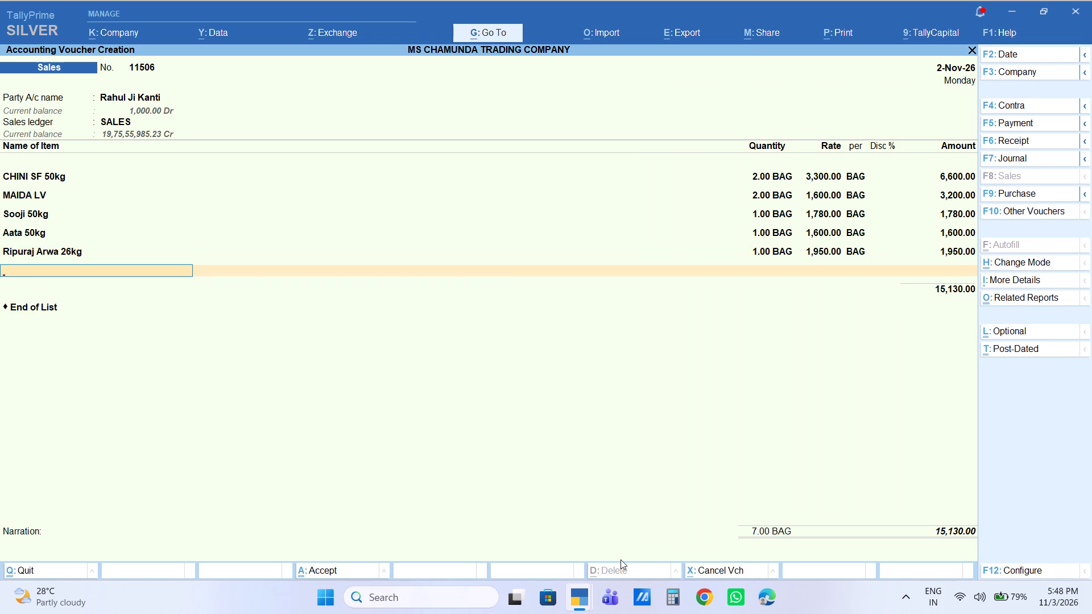
# Add FORTUNE 1L PETI to the sales voucher, 4 peti with an amount of 10,560.
pyautogui.write('fort')
pyautogui.press('Down')
pyautogui.press('Down')
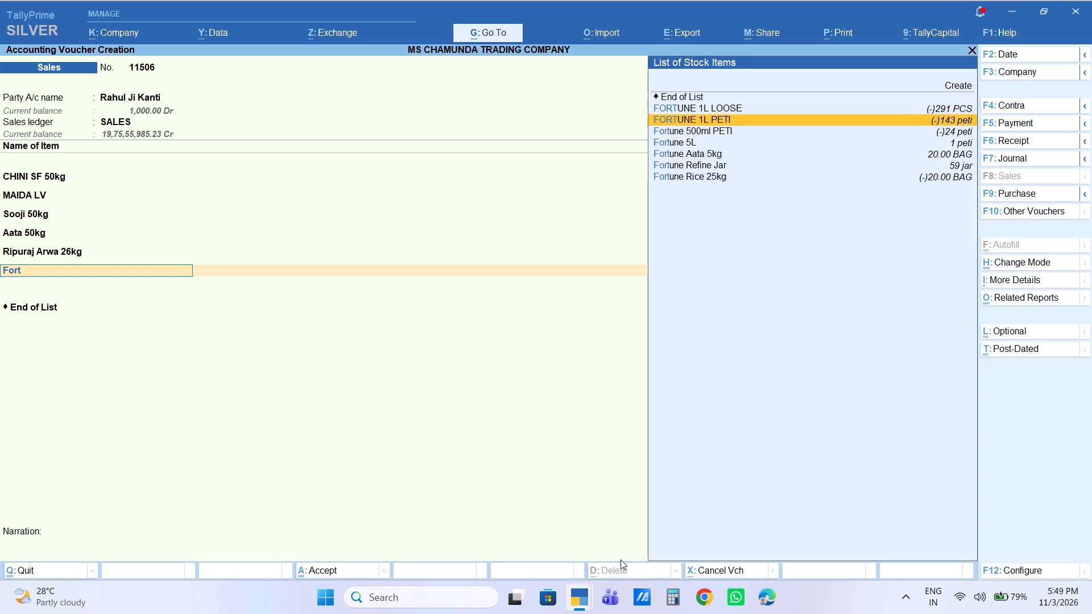
pyautogui.press('Return')
pyautogui.press('4')
pyautogui.press('Return')
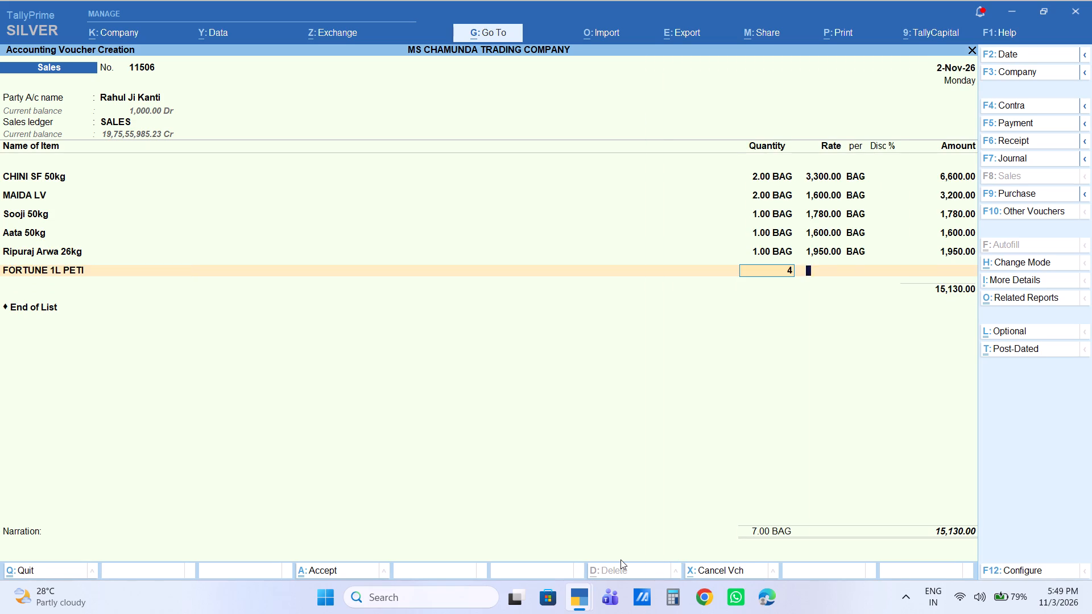
pyautogui.press('Return')
pyautogui.press('Return')
pyautogui.press('Return')
pyautogui.write('10560')
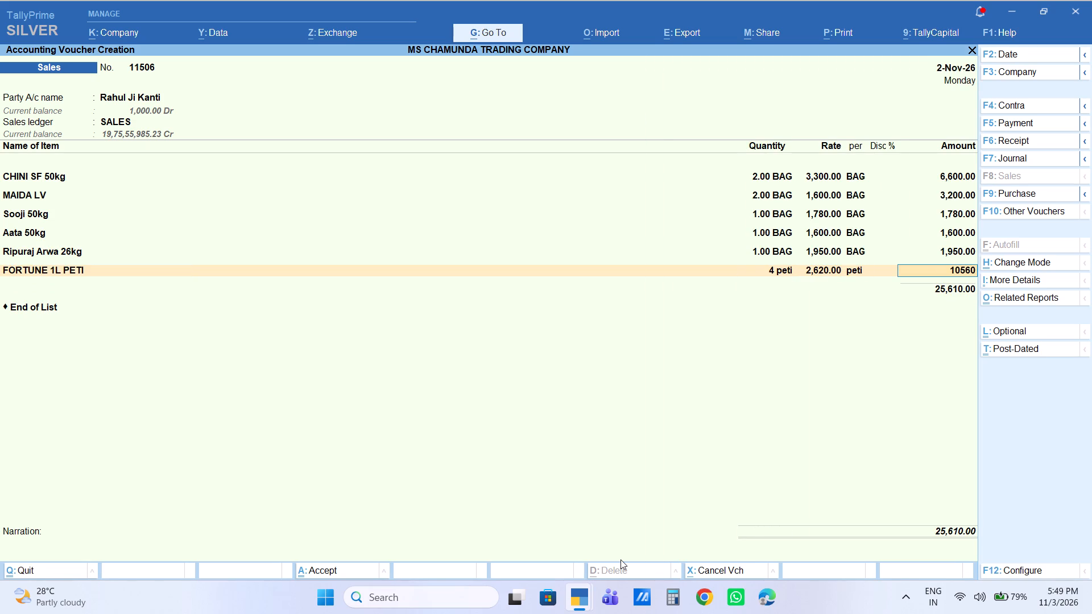
pyautogui.press('Return')
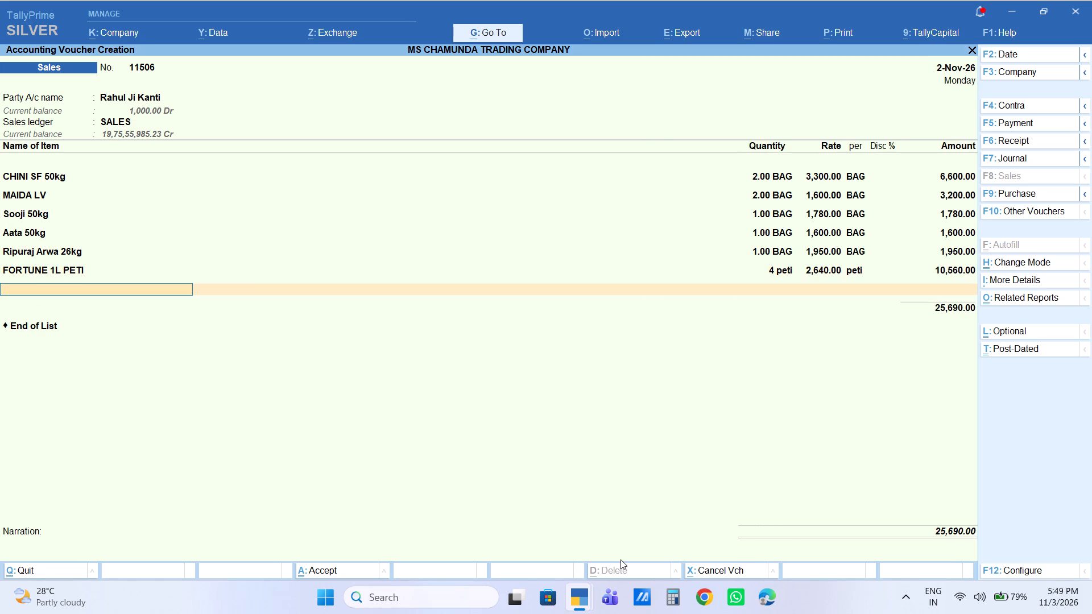
# Add Fortune 500ml PETI to the sales voucher with a quantity of 3 peti.
pyautogui.write('fort')
pyautogui.press('Down')
pyautogui.press('Down')
pyautogui.press('Down')
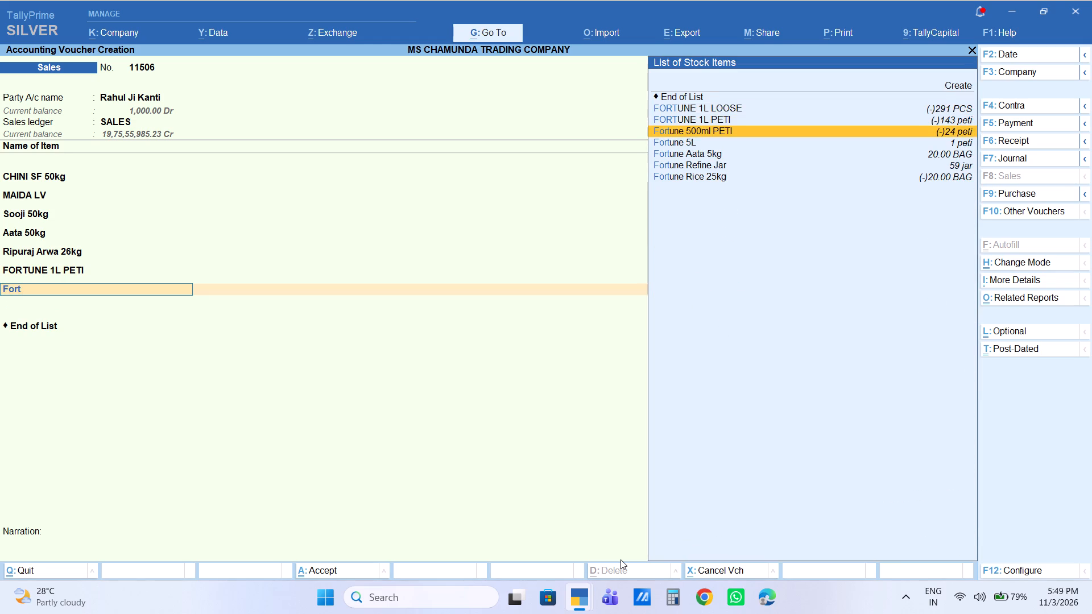
pyautogui.press('Return')
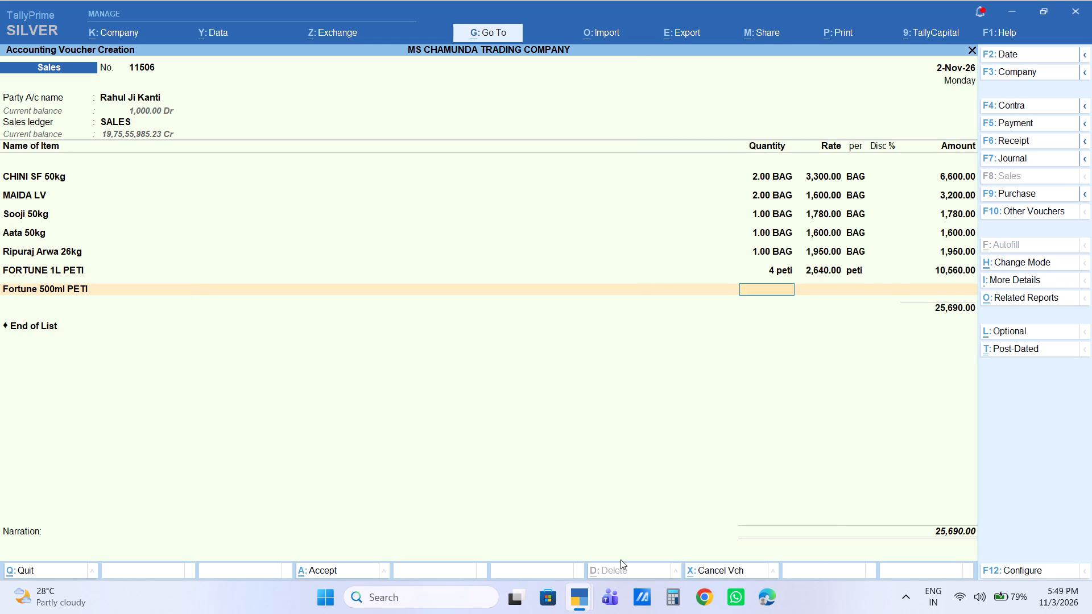
pyautogui.press('3')
pyautogui.press('Return')
# Save the Kanti customer's sales voucher and return to the Gateway of Tally.
pyautogui.hotkey('ctrl', 'a')
pyautogui.press('Escape')
pyautogui.press('Escape')
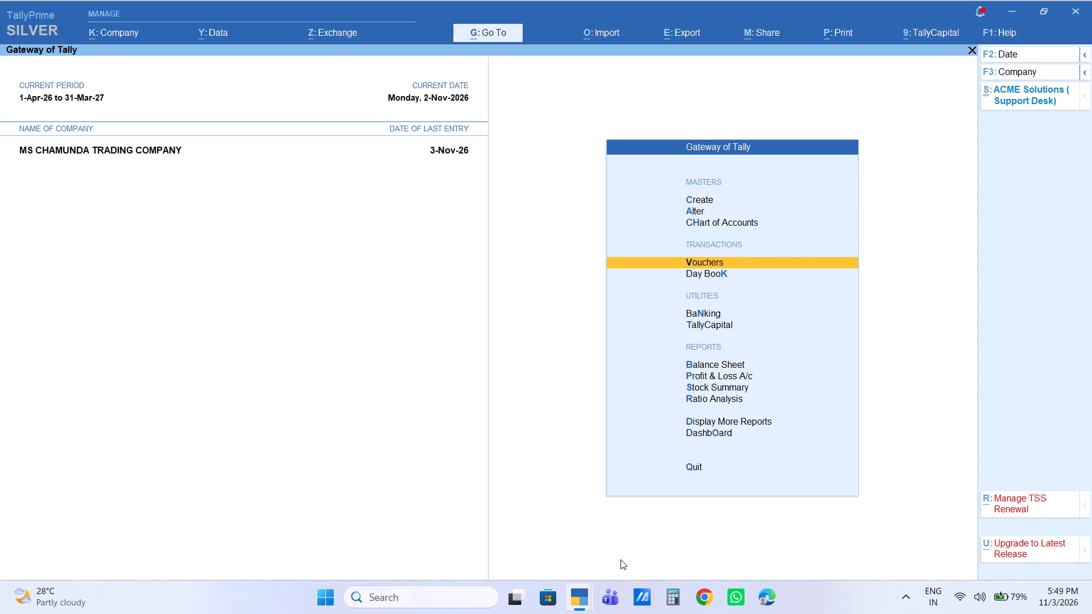
# Examine the October vouchers for stock item R Dhaniya 500g in the inventory books.
pyautogui.write('di')
pyautogui.press('Return')
pyautogui.write('r dhan')
pyautogui.press('Down')
pyautogui.press('Down')
pyautogui.press('Down')
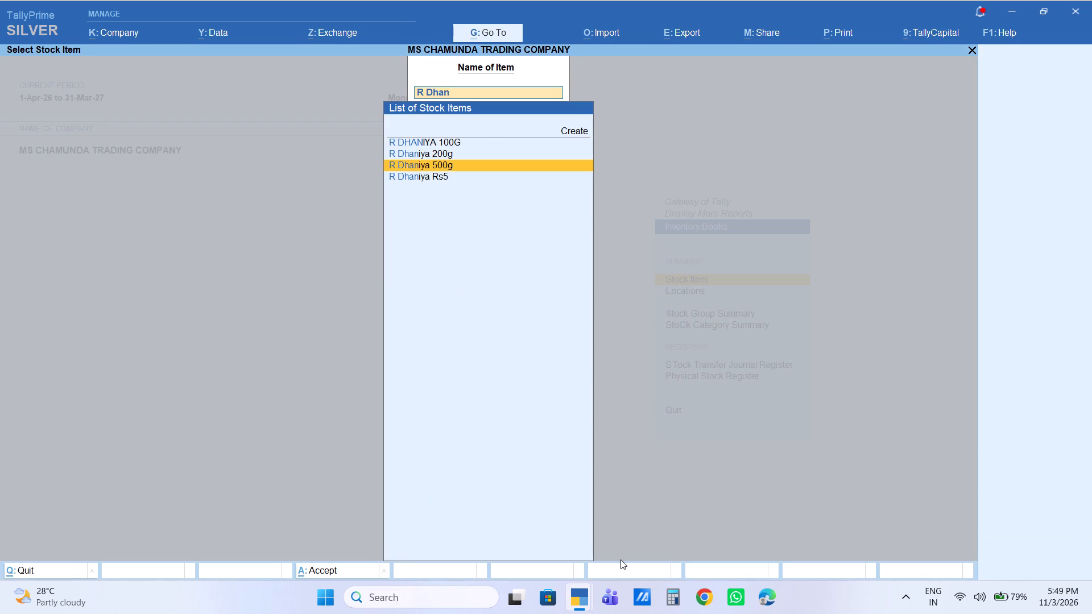
pyautogui.press('Return')
pyautogui.press('Up')
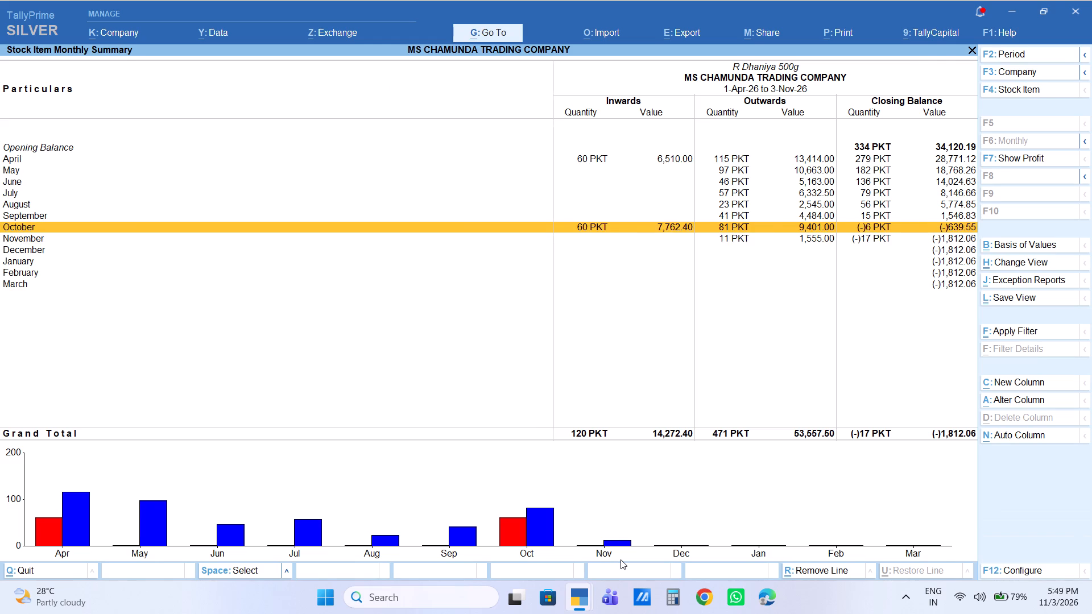
pyautogui.press('Return')
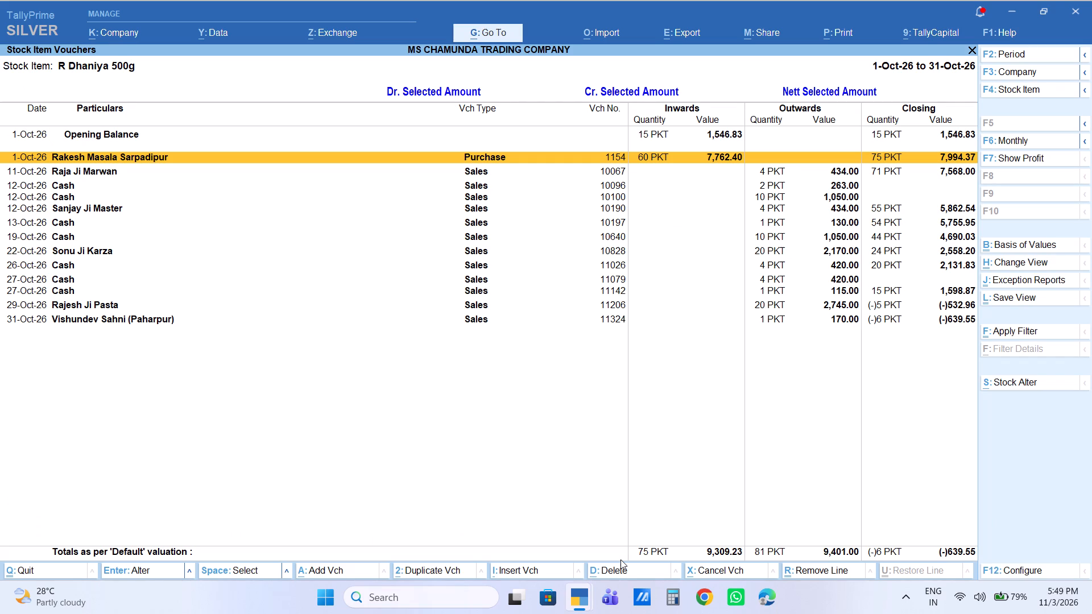
# Examine the November vouchers for R Dhaniya 500g and return to the Gateway of Tally.
pyautogui.press('Escape')
pyautogui.press('Down')
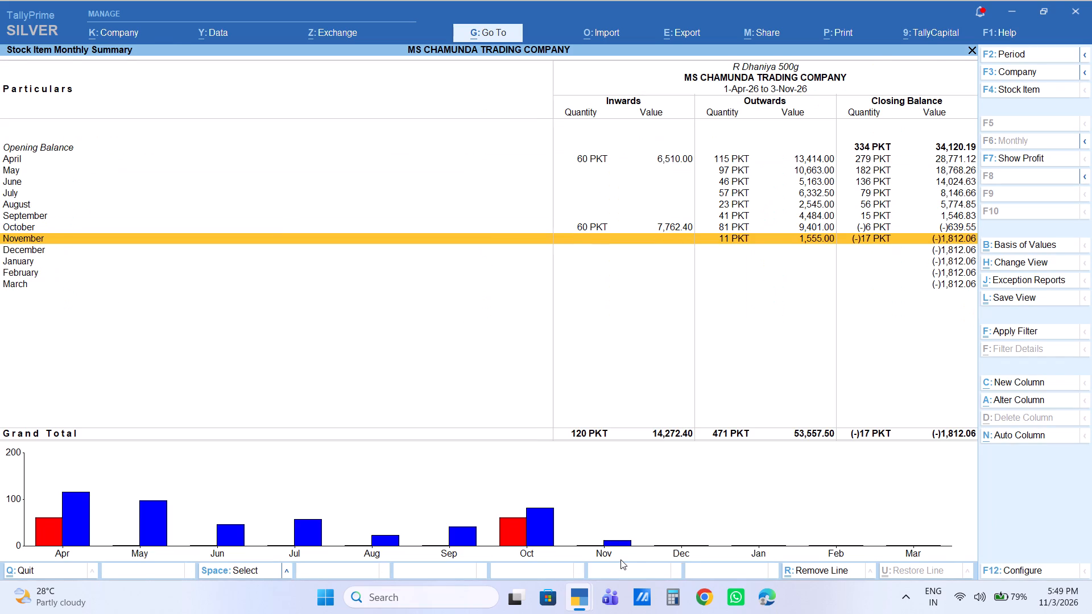
pyautogui.press('Return')
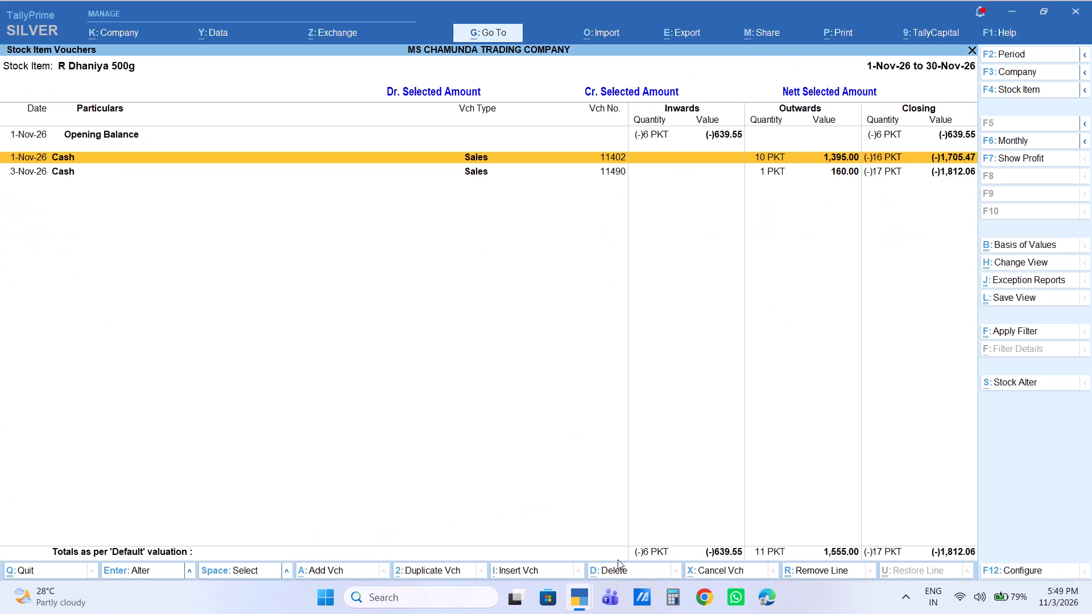
pyautogui.press('Escape')
pyautogui.press('Escape')
pyautogui.press('Escape')
pyautogui.press('Escape')
pyautogui.press('Escape')
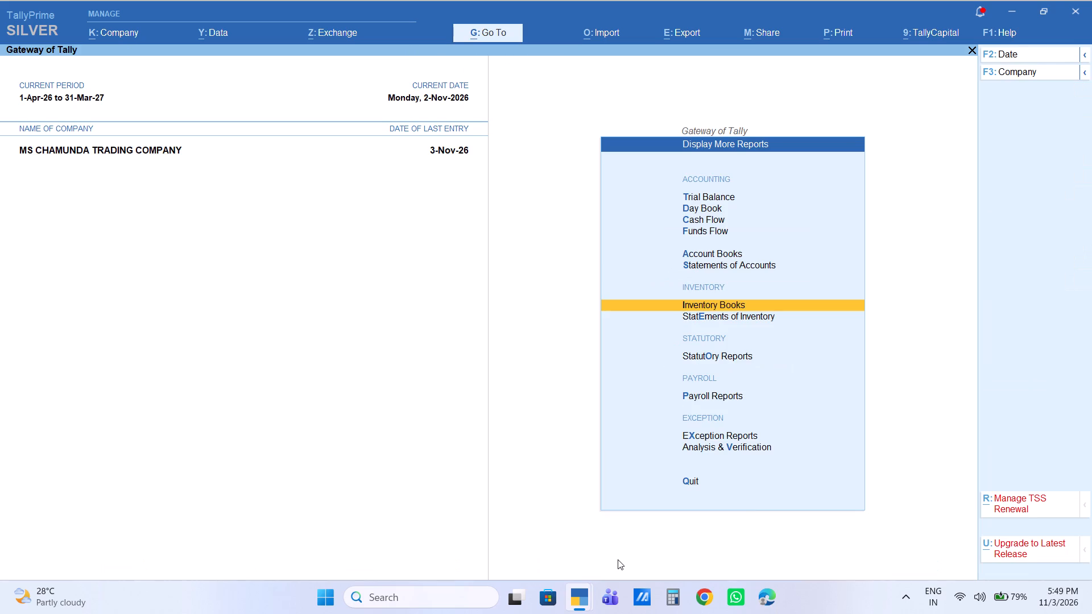
pyautogui.press('Escape')
# Open the Kanti customer's sales voucher 11506 for alteration from the 2-Nov-26 Day Book.
pyautogui.press('Up')
pyautogui.press('Up')
pyautogui.press('Up')
pyautogui.press('Up')
pyautogui.press('Up')
pyautogui.press('Up')
pyautogui.press('Up')
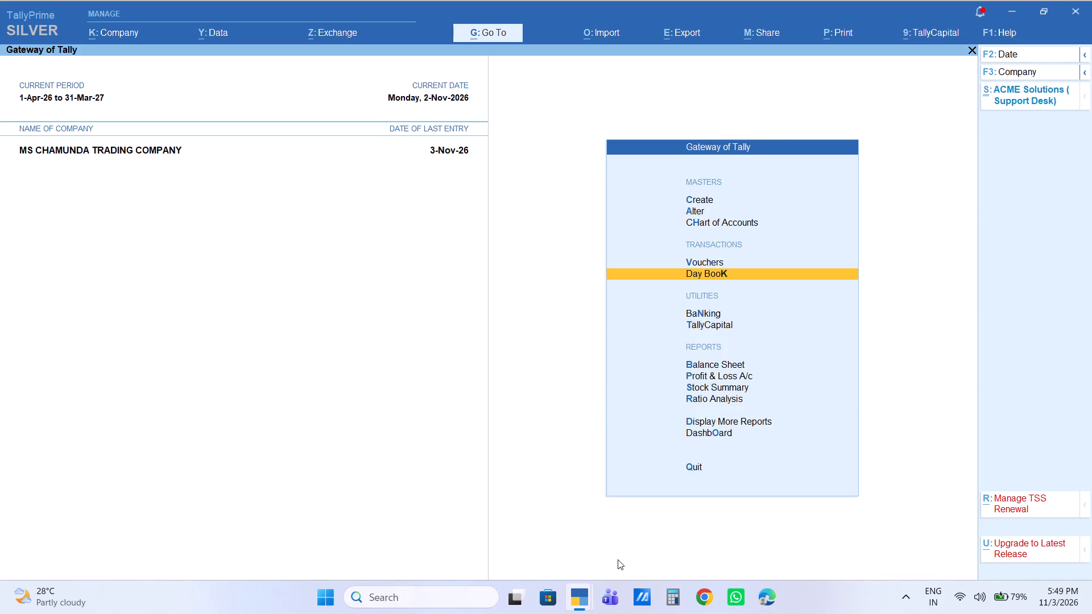
pyautogui.press('Up')
pyautogui.press('Down')
pyautogui.press('Return')
pyautogui.press('Down')
pyautogui.press('Down')
pyautogui.press('Down')
pyautogui.press('Down')
pyautogui.press('Down')
pyautogui.press('Down')
pyautogui.press('Down')
pyautogui.press('Down')
pyautogui.press('Down')
pyautogui.press('Down')
pyautogui.press('Down')
pyautogui.press('Down')
pyautogui.press('Down')
pyautogui.press('Down')
pyautogui.press('Down')
pyautogui.press('Down')
pyautogui.press('Down')
pyautogui.press('Down')
pyautogui.press('Down')
pyautogui.press('Down')
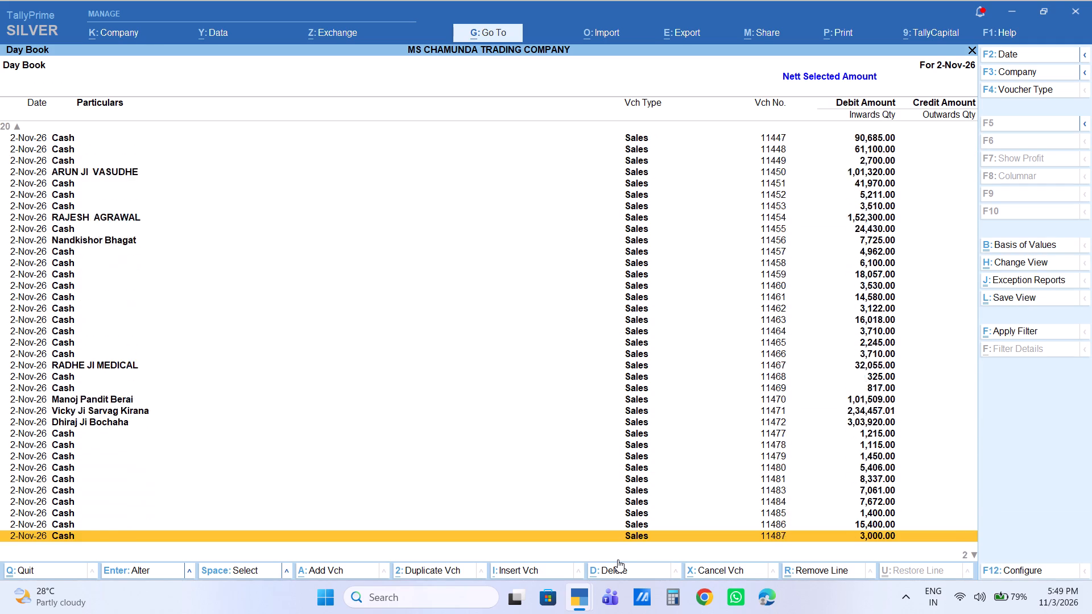
pyautogui.press('Return')
# Add SALONI 1L PETI below the existing items of sales voucher 11506 with a quantity of 3 peti.
pyautogui.press('Return')
pyautogui.press('Return')
pyautogui.press('Return')
pyautogui.press('Return')
pyautogui.press('Return')
pyautogui.press('Return')
pyautogui.press('Return')
pyautogui.press('Return')
pyautogui.press('Return')
pyautogui.press('Return')
pyautogui.press('Return')
pyautogui.press('Return')
pyautogui.press('Return')
pyautogui.press('Return')
pyautogui.press('Return')
pyautogui.press('Return')
pyautogui.press('Return')
pyautogui.press('Return')
pyautogui.press('Return')
pyautogui.press('Return')
pyautogui.press('Return')
pyautogui.press('Return')
pyautogui.press('Return')
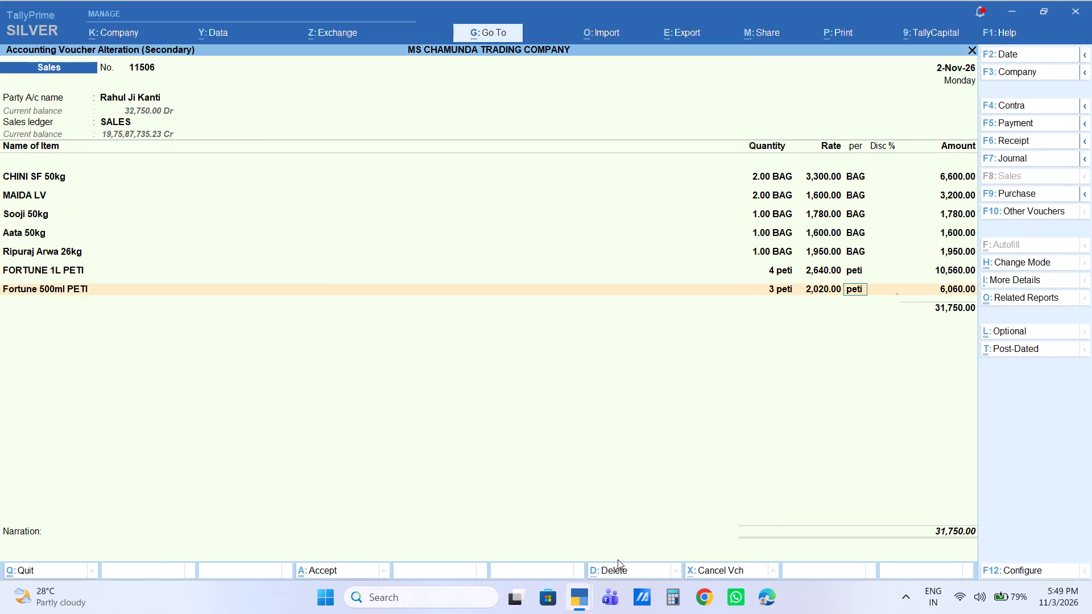
pyautogui.press('Return')
pyautogui.press('Return')
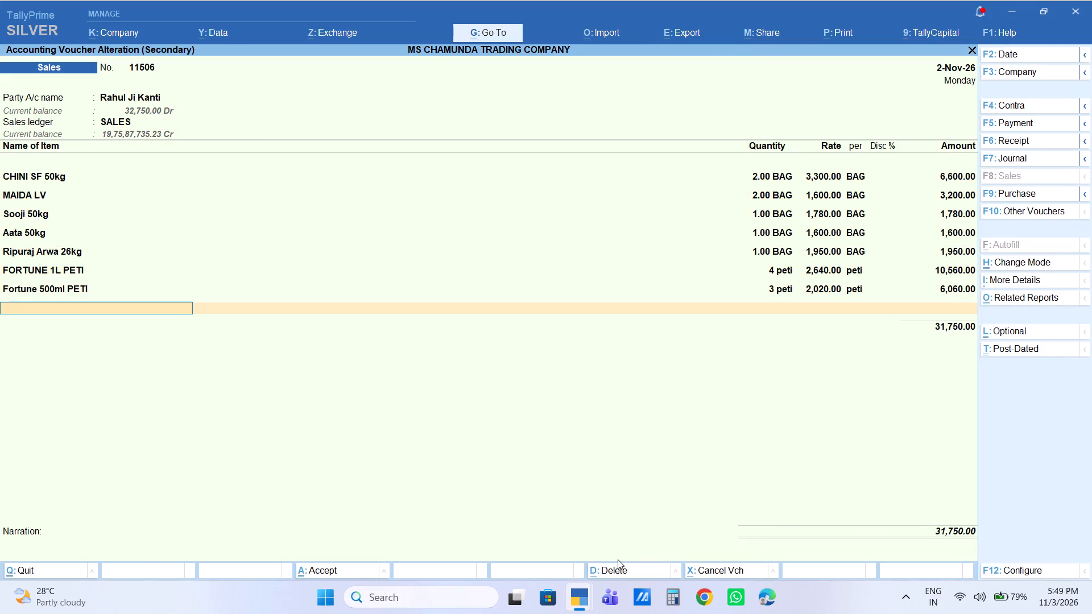
pyautogui.write('sa')
pyautogui.write('loni1')
pyautogui.press('Down')
pyautogui.press('Down')
pyautogui.press('Down')
pyautogui.press('Down')
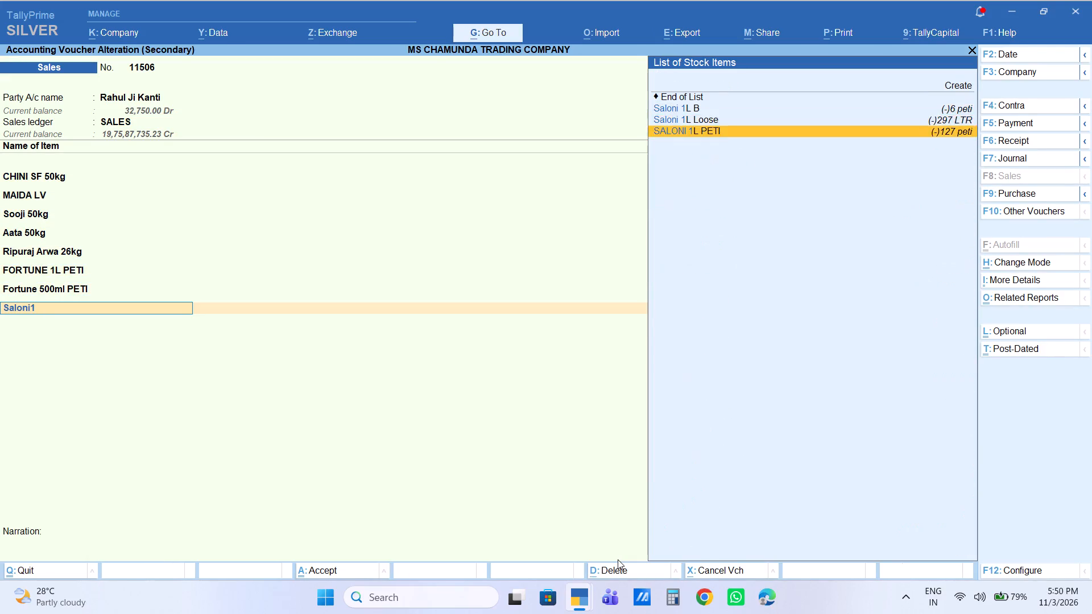
pyautogui.press('Return')
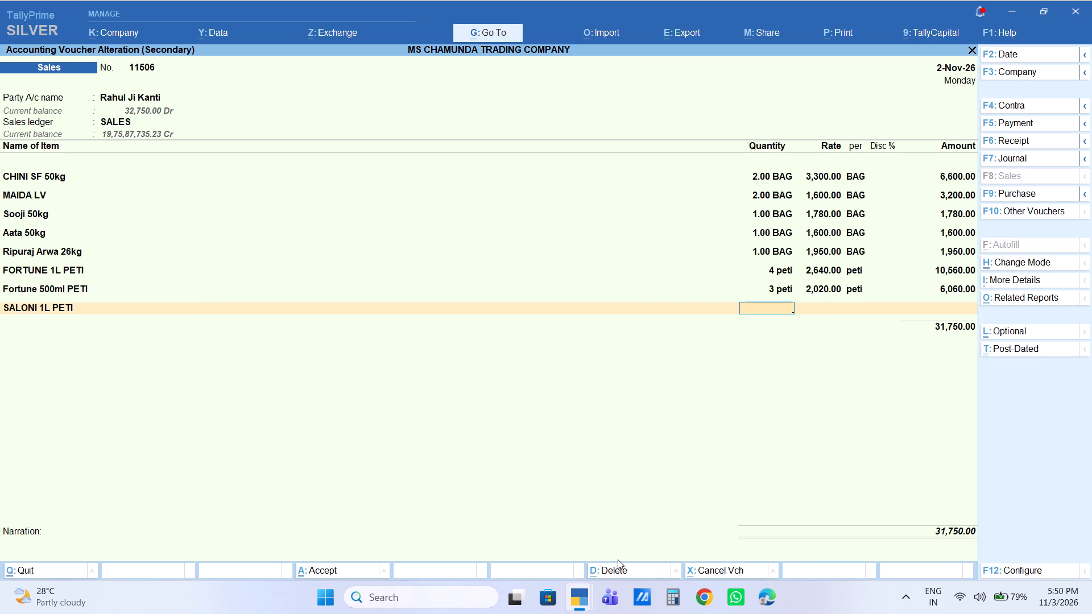
pyautogui.press('3')
pyautogui.press('Return')
pyautogui.press('Return')
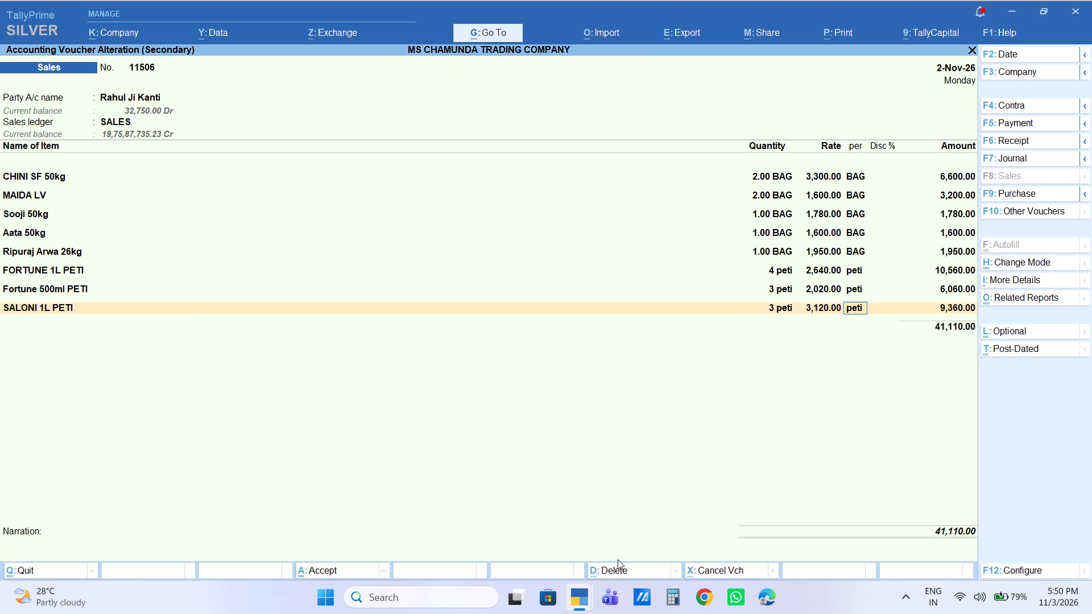
pyautogui.press('Return')
pyautogui.press('Return')
pyautogui.press('Return')
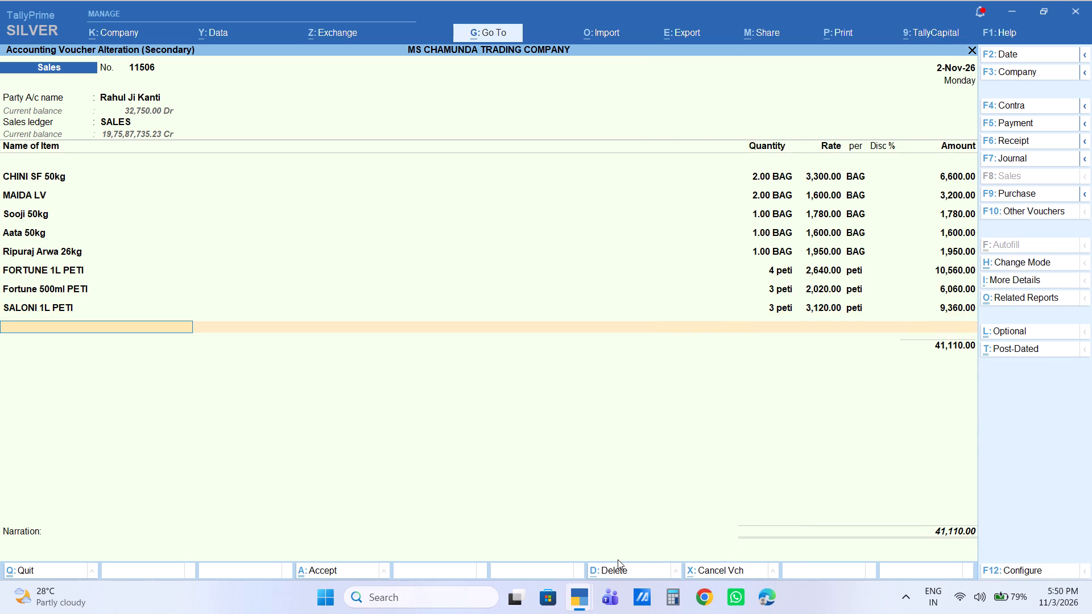
# Add SALONI 500ML PETI to the sales voucher, 2 peti with an amount of 7,056.
pyautogui.write('sa')
pyautogui.write('loni500')
pyautogui.press('Down')
pyautogui.press('Down')
pyautogui.press('Return')
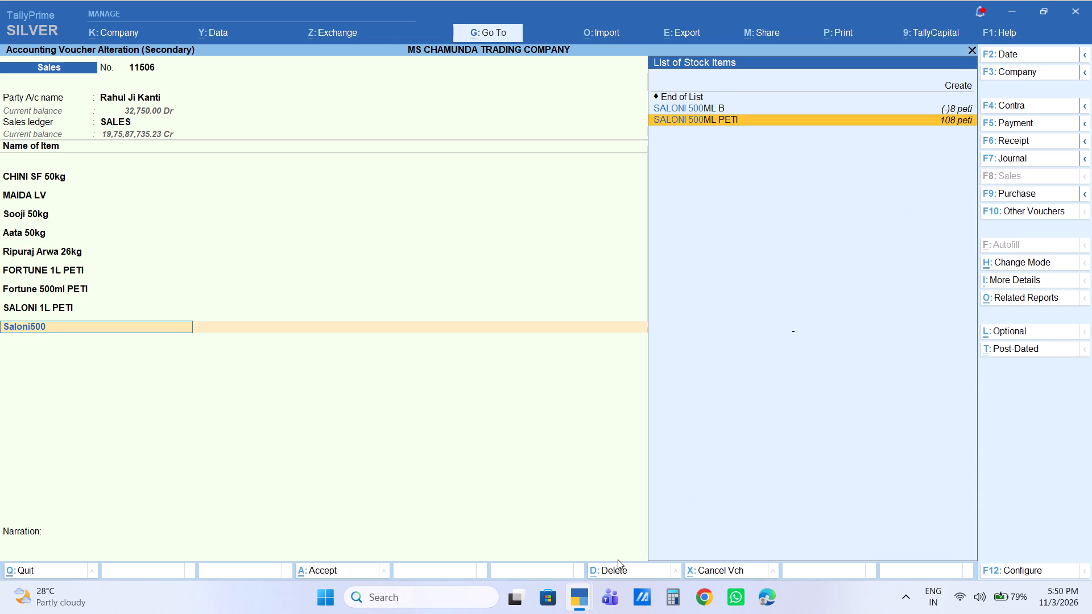
pyautogui.press('2')
pyautogui.press('Return')
pyautogui.press('Return')
pyautogui.press('Return')
pyautogui.press('Return')
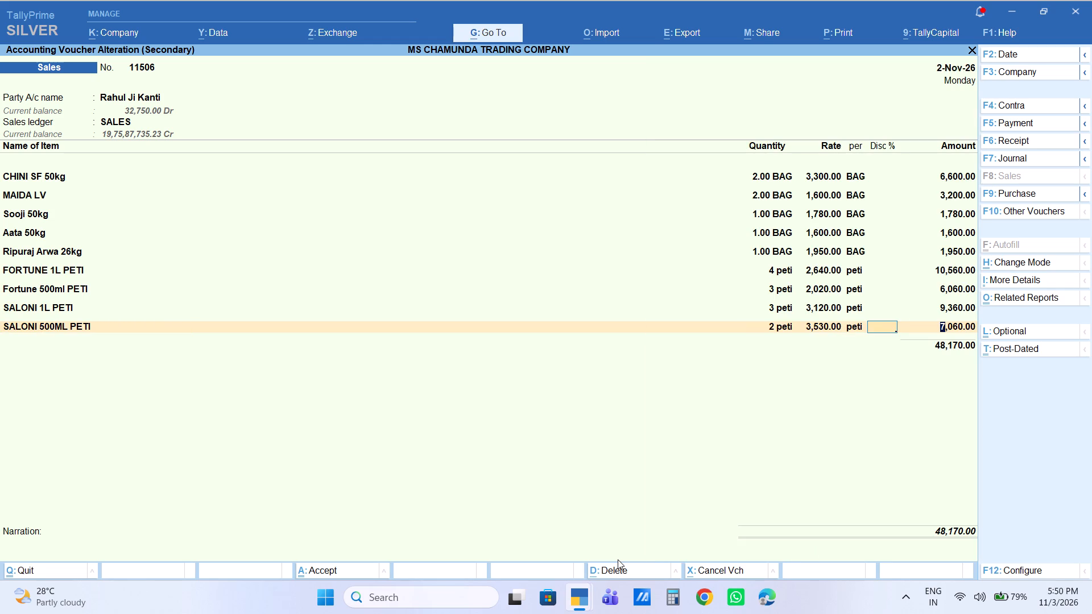
pyautogui.write('7056')
pyautogui.press('Return')
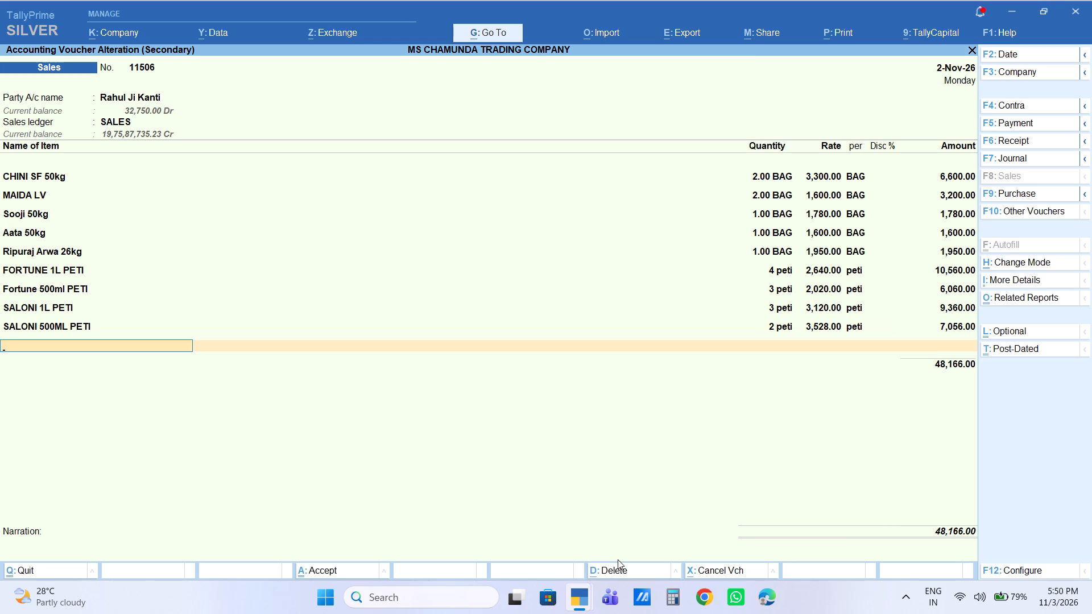
# Add CHURA 23KG to the sales voucher with a quantity of 1 bag.
pyautogui.write('chura23')
pyautogui.press('Return')
pyautogui.press('1')
pyautogui.press('Return')
pyautogui.press('Return')
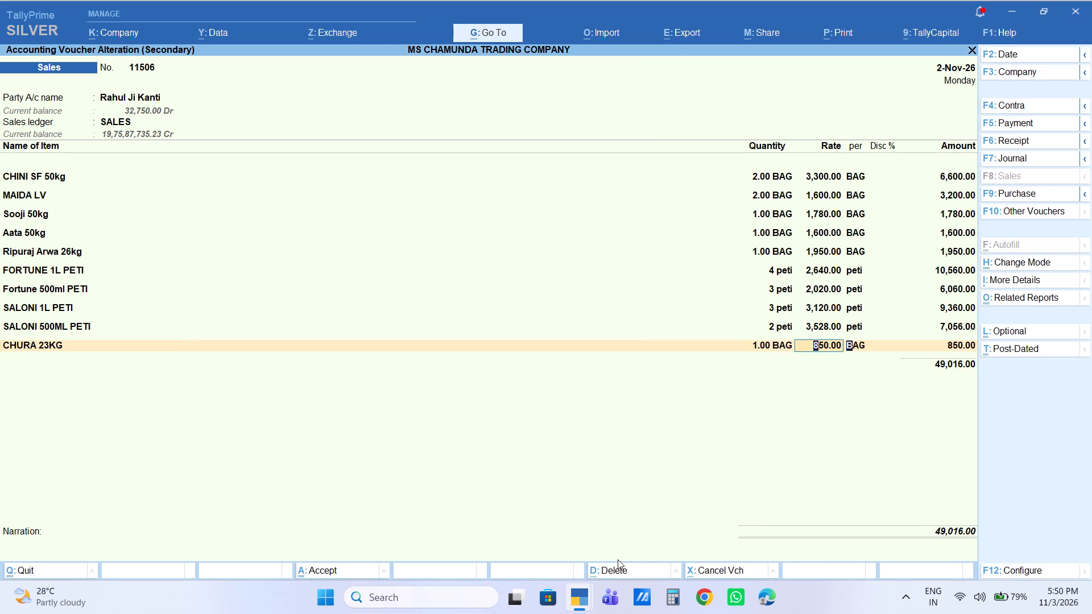
pyautogui.press('Return')
pyautogui.press('Return')
pyautogui.press('Return')
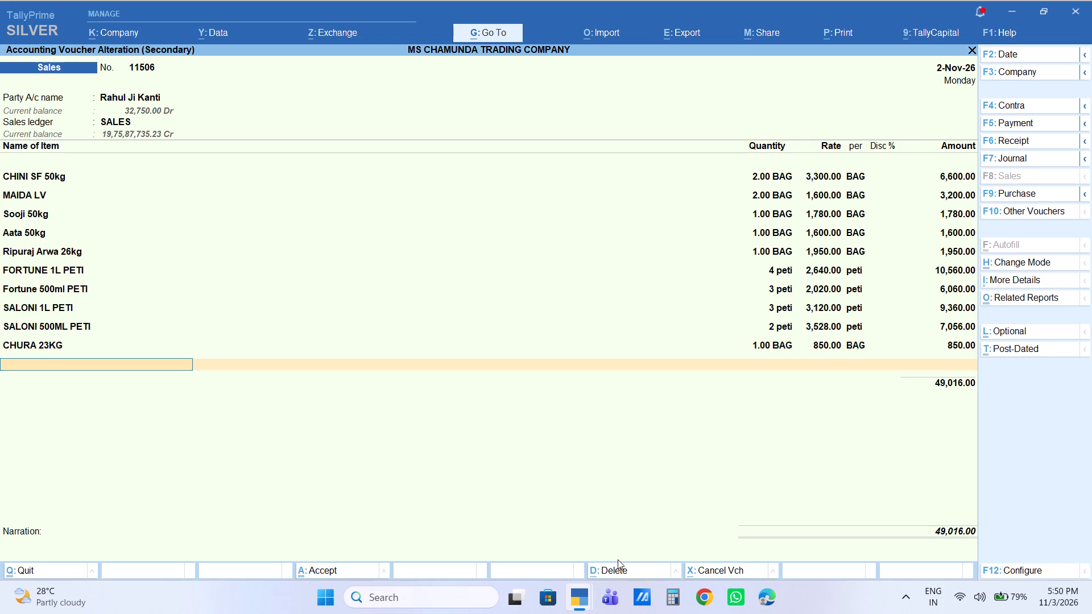
# Add MEWA 400G to the sales voucher with a quantity of 10 BDL.
pyautogui.write('mewa')
pyautogui.press('Down')
pyautogui.press('Return')
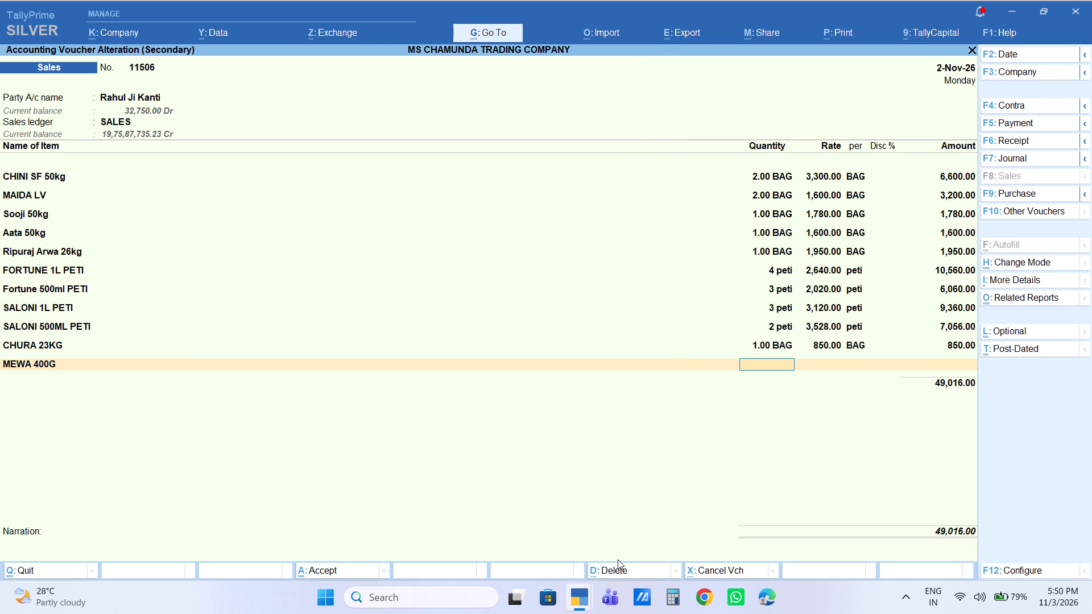
pyautogui.press('1')
pyautogui.press('Return')
pyautogui.press('Return')
pyautogui.press('Return')
pyautogui.press('Return')
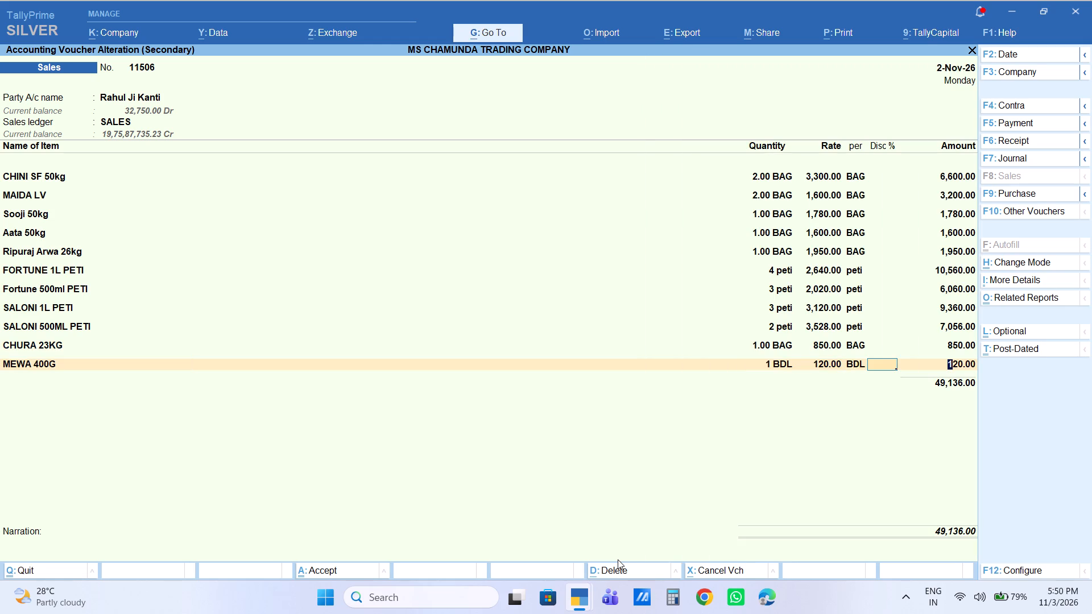
pyautogui.press('BackSpace')
pyautogui.press('BackSpace')
pyautogui.press('BackSpace')
pyautogui.press('BackSpace')
pyautogui.write('10')
pyautogui.press('Return')
pyautogui.press('Return')
pyautogui.press('Return')
pyautogui.press('Return')
pyautogui.press('Return')
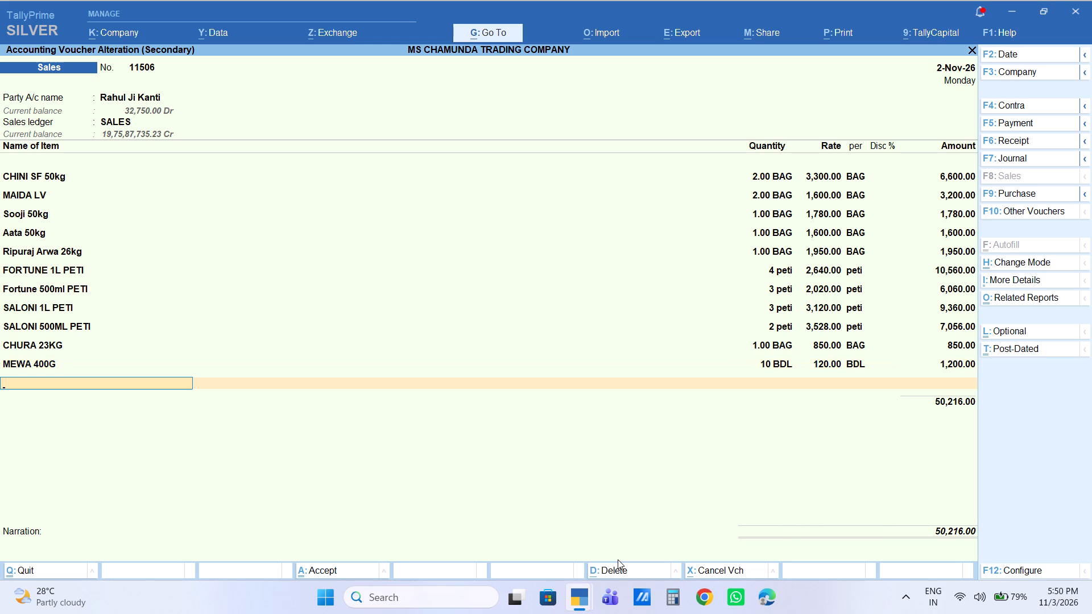
# Add LAUNG(G) to the sales voucher, 0.25 kg with an amount of 250.
pyautogui.write('laung')
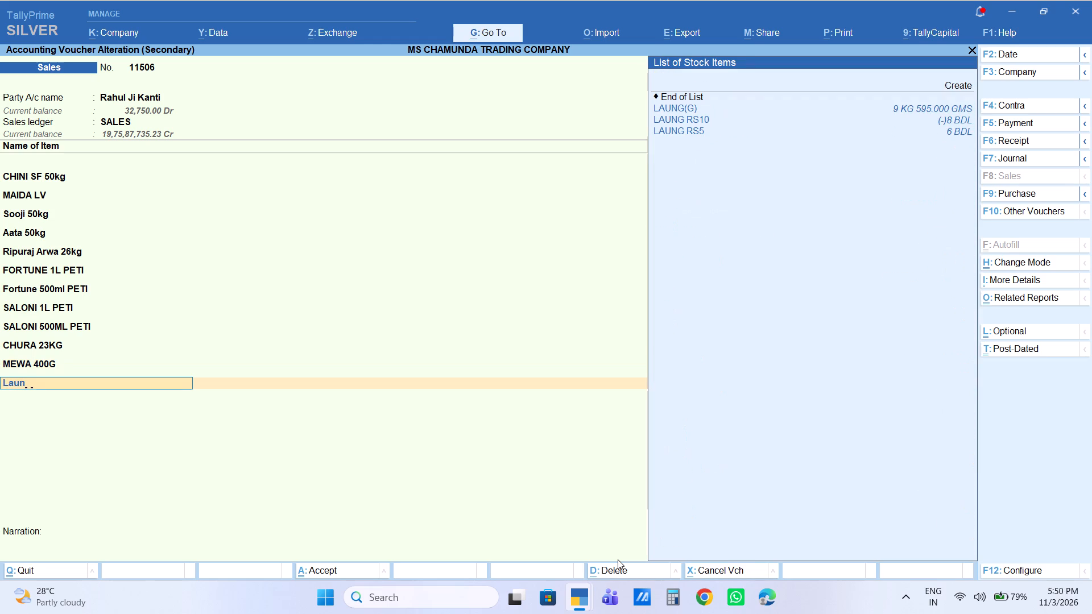
pyautogui.press('Down')
pyautogui.press('Return')
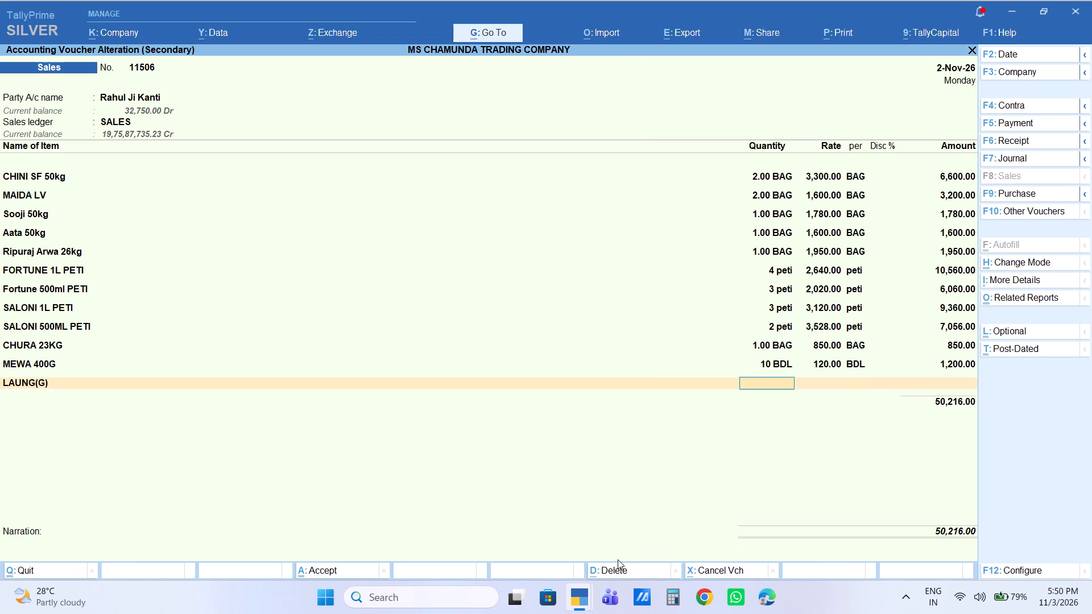
pyautogui.write('.25')
pyautogui.press('Return')
pyautogui.press('Return')
pyautogui.press('Return')
pyautogui.press('Return')
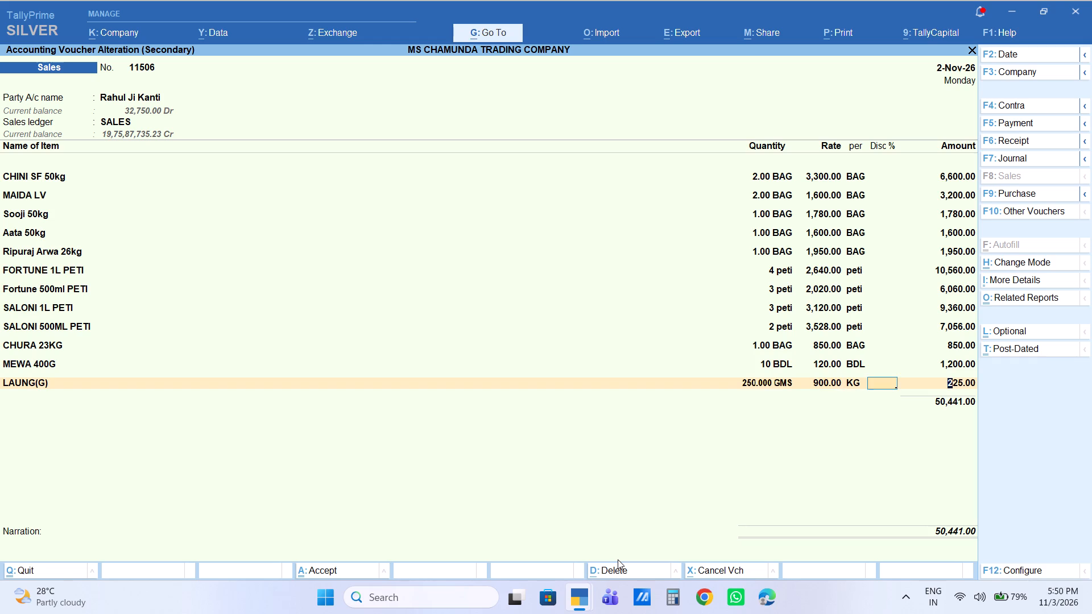
pyautogui.write('250')
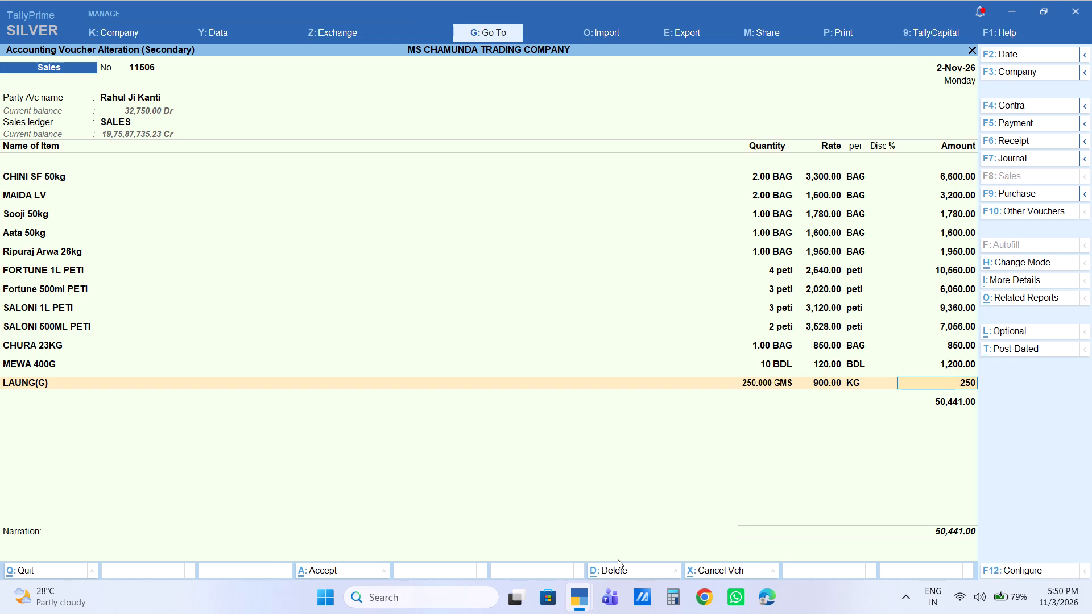
pyautogui.press('Return')
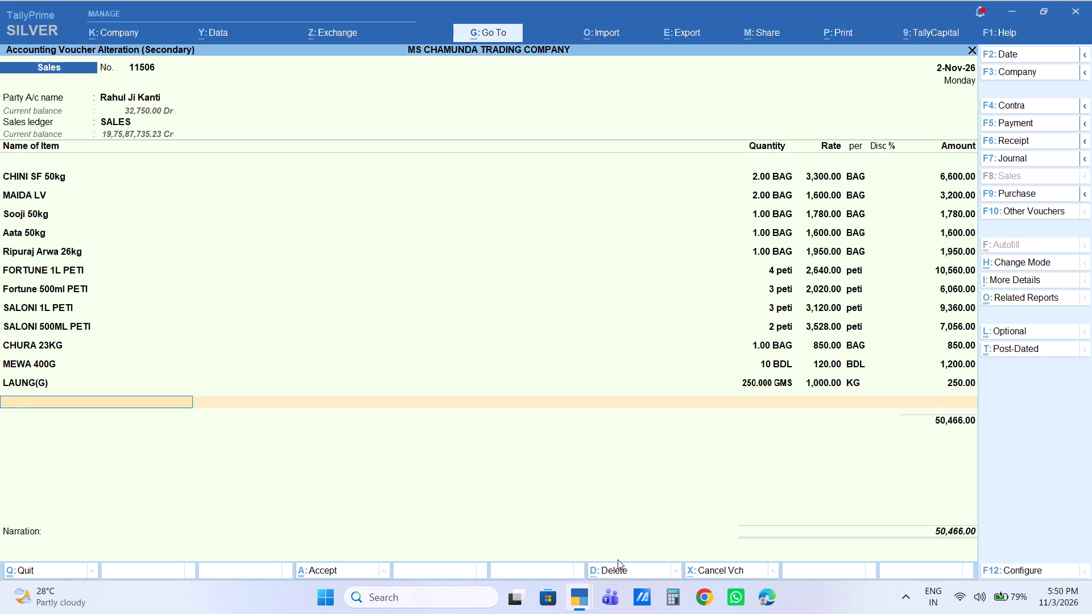
# Add Safed Matar KG to the sales voucher with a quantity of 10 kg.
pyautogui.write('matar')
pyautogui.press('Down')
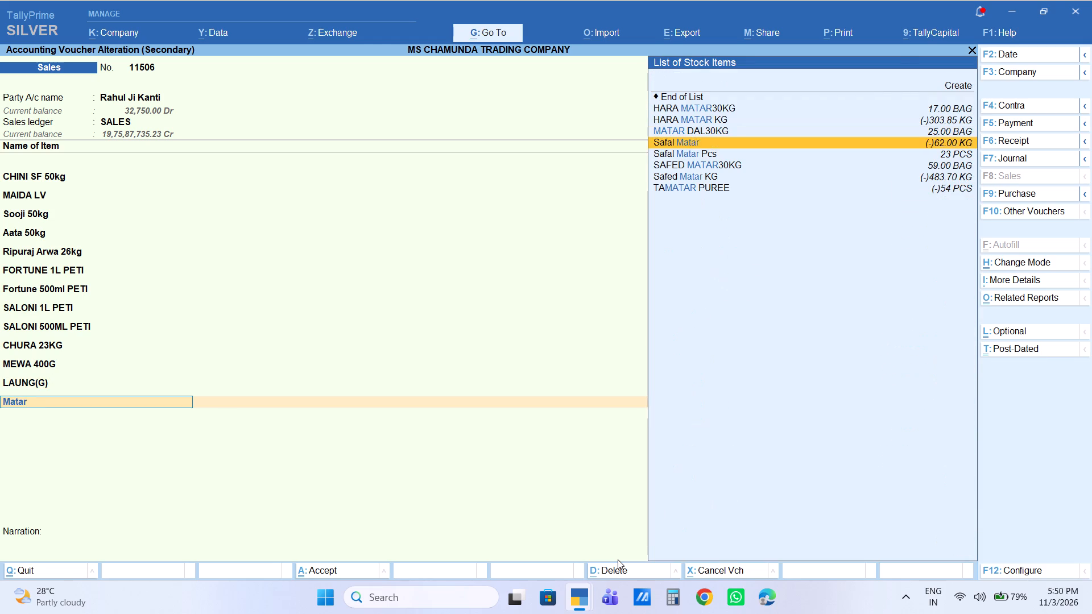
pyautogui.press('Down')
pyautogui.press('Down')
pyautogui.press('Down')
pyautogui.press('Return')
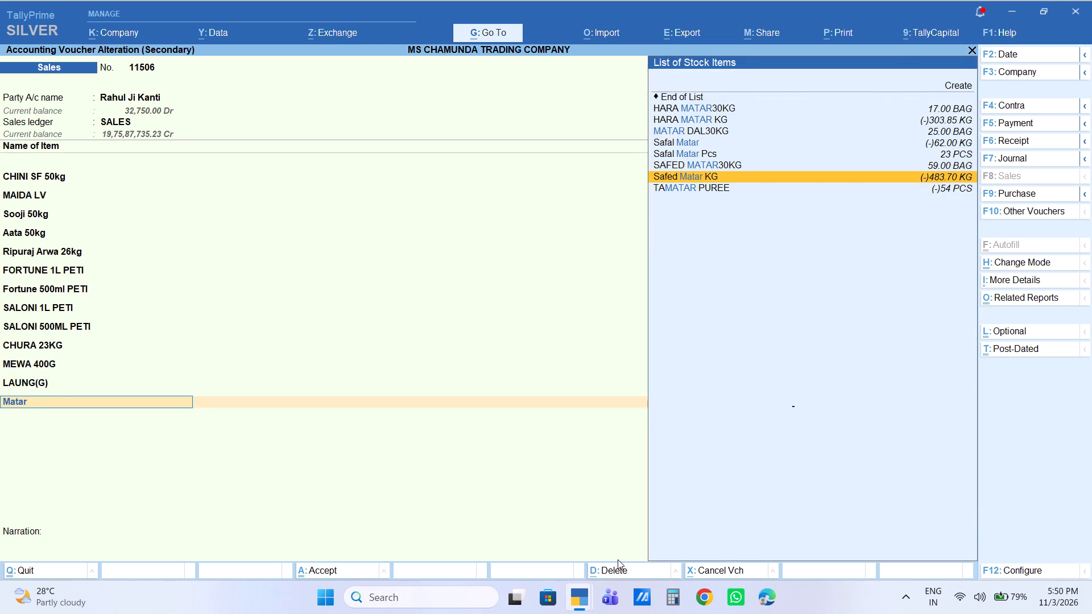
pyautogui.write('10')
pyautogui.press('Return')
pyautogui.press('Return')
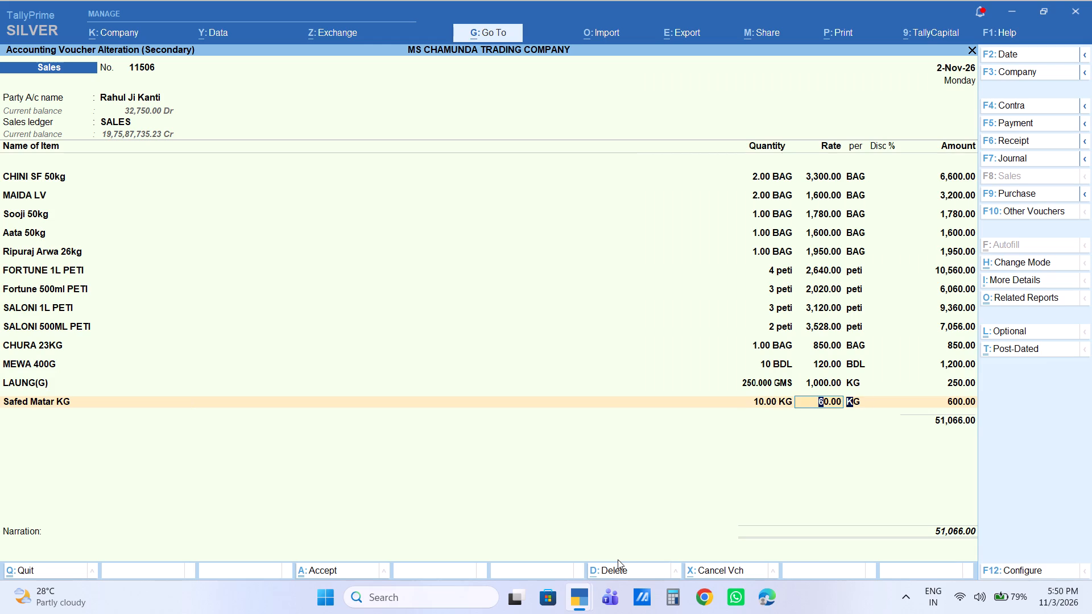
pyautogui.press('Return')
pyautogui.press('Return')
pyautogui.press('Return')
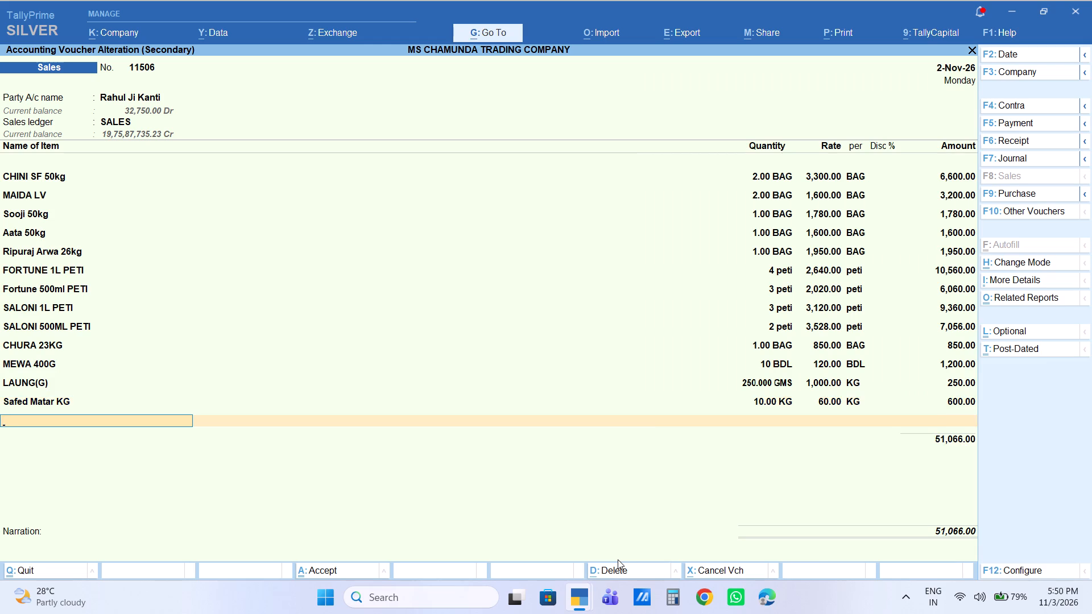
# Add Kerao to the sales voucher, 10 kg at a rate of 65 per kg.
pyautogui.write('kera')
pyautogui.press('Down')
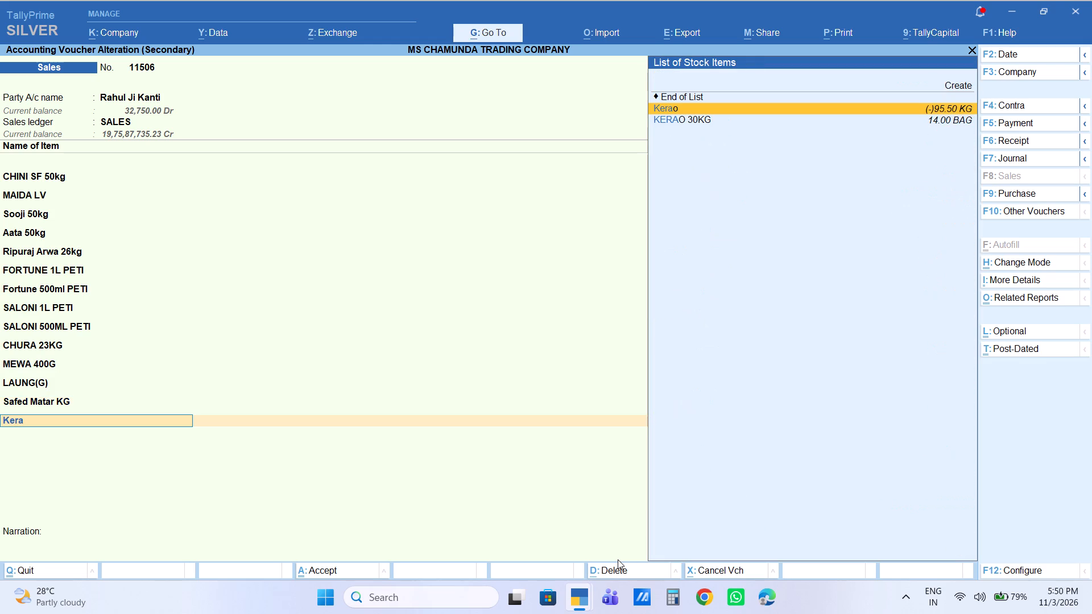
pyautogui.press('Return')
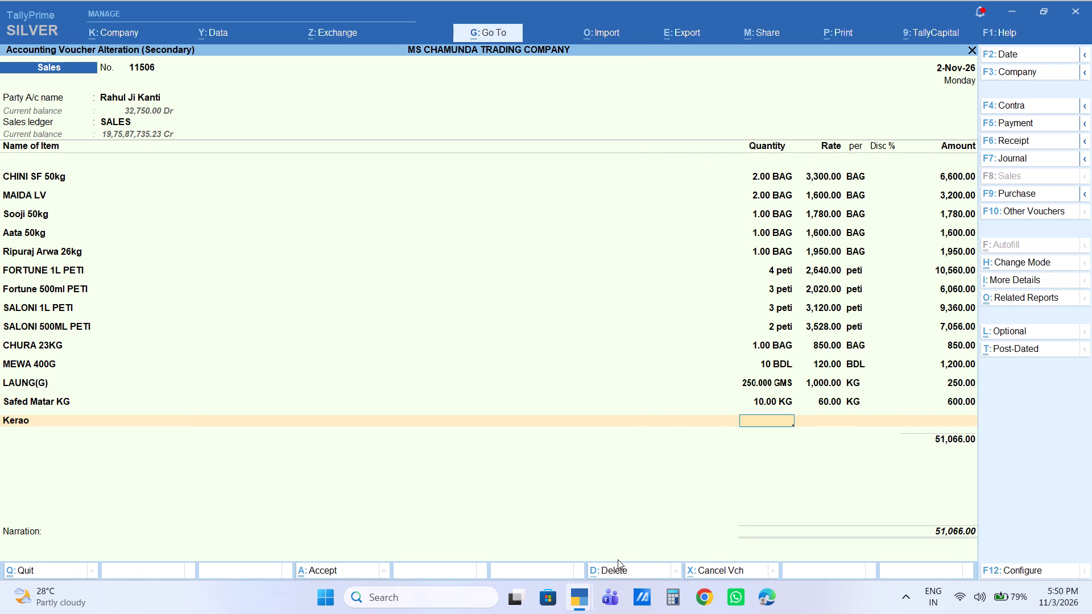
pyautogui.write('10')
pyautogui.press('Return')
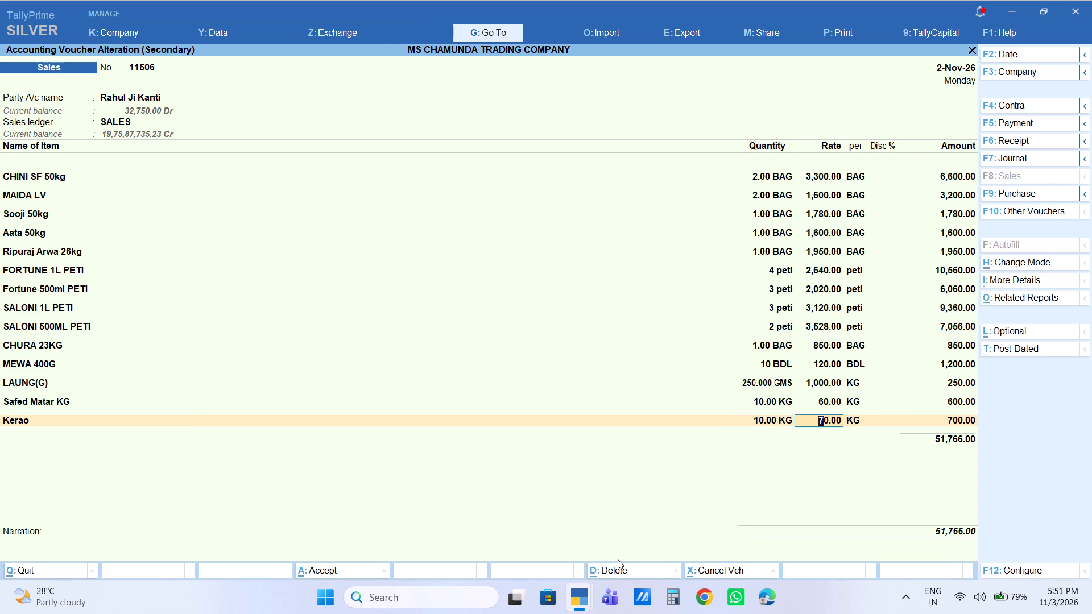
pyautogui.write('65')
pyautogui.press('Return')
pyautogui.press('Return')
pyautogui.press('Return')
pyautogui.press('Return')
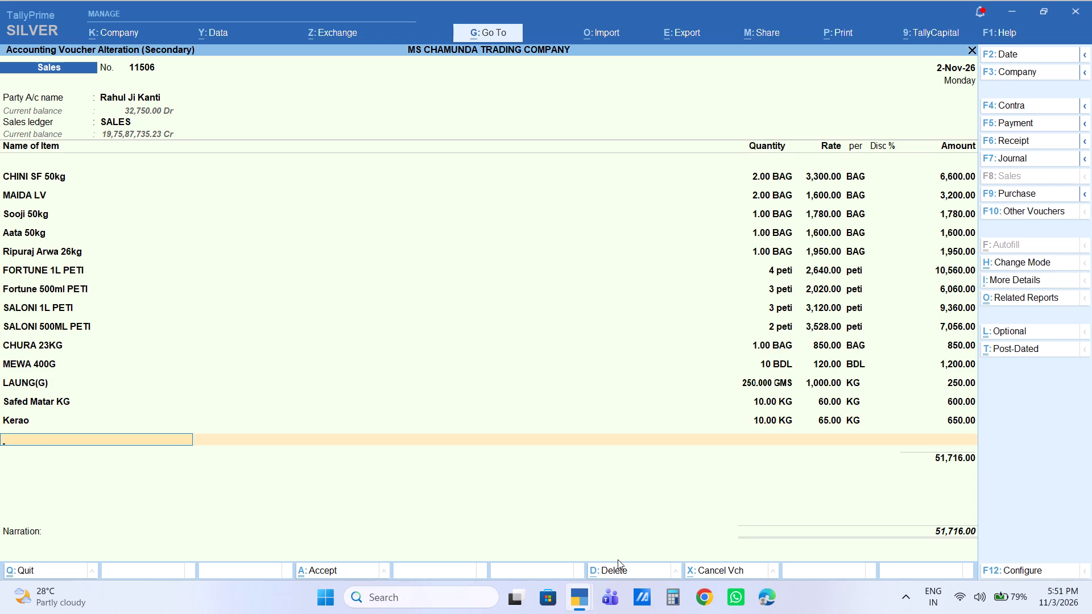
# Add Kabli Chana Loose to the sales voucher, 10 kg at a rate of 105 per kg.
pyautogui.write('kabli')
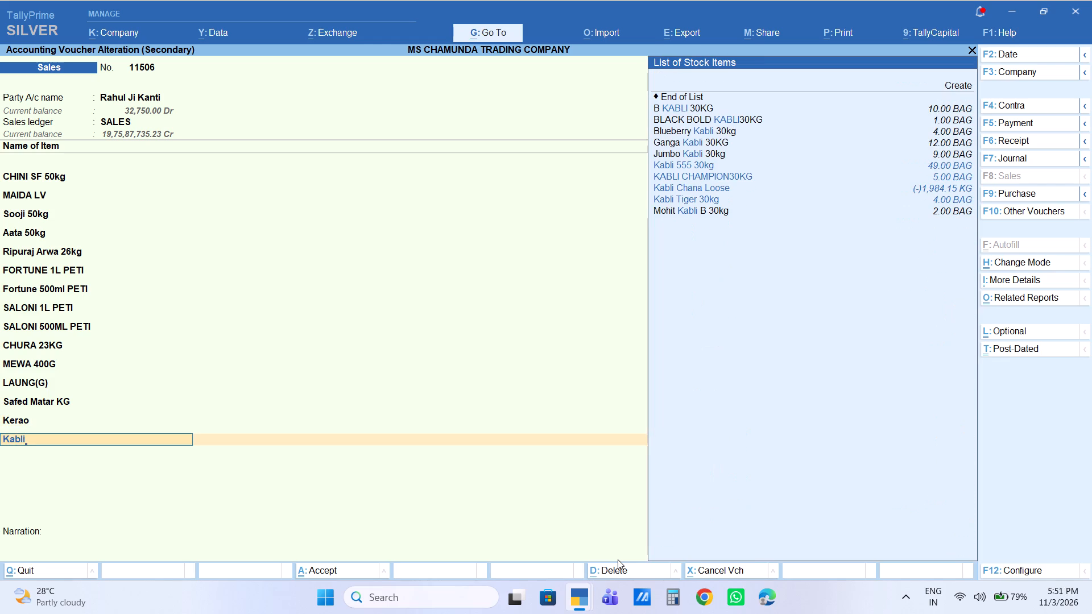
pyautogui.press('Down')
pyautogui.press('Down')
pyautogui.press('Down')
pyautogui.press('Down')
pyautogui.press('Down')
pyautogui.press('Down')
pyautogui.press('Down')
pyautogui.press('Down')
pyautogui.press('Down')
pyautogui.press('Down')
pyautogui.press('Down')
pyautogui.press('Up')
pyautogui.press('Up')
pyautogui.press('Return')
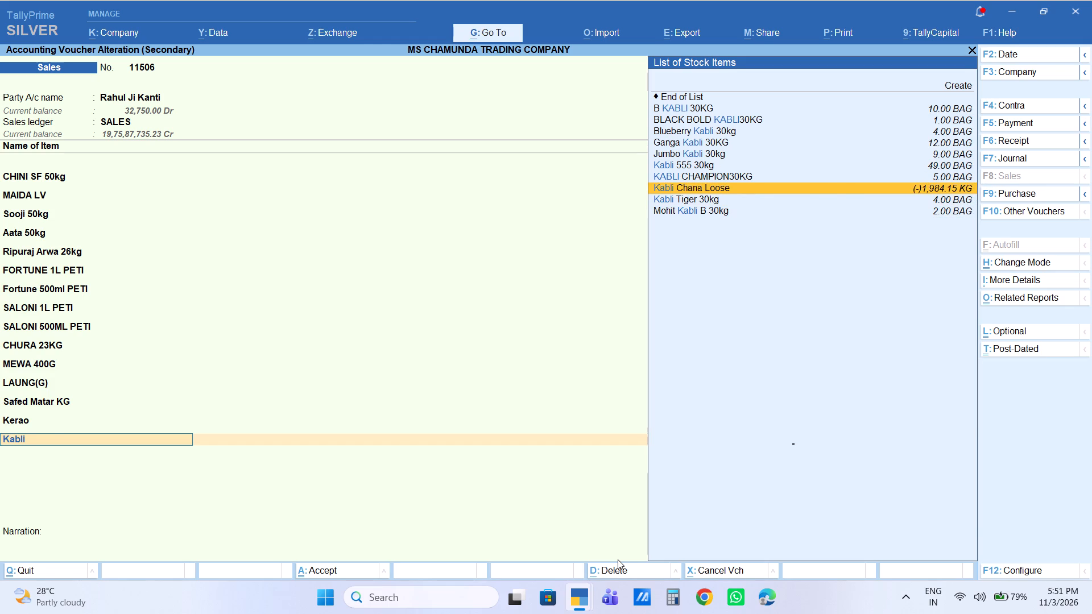
pyautogui.write('10')
pyautogui.press('Return')
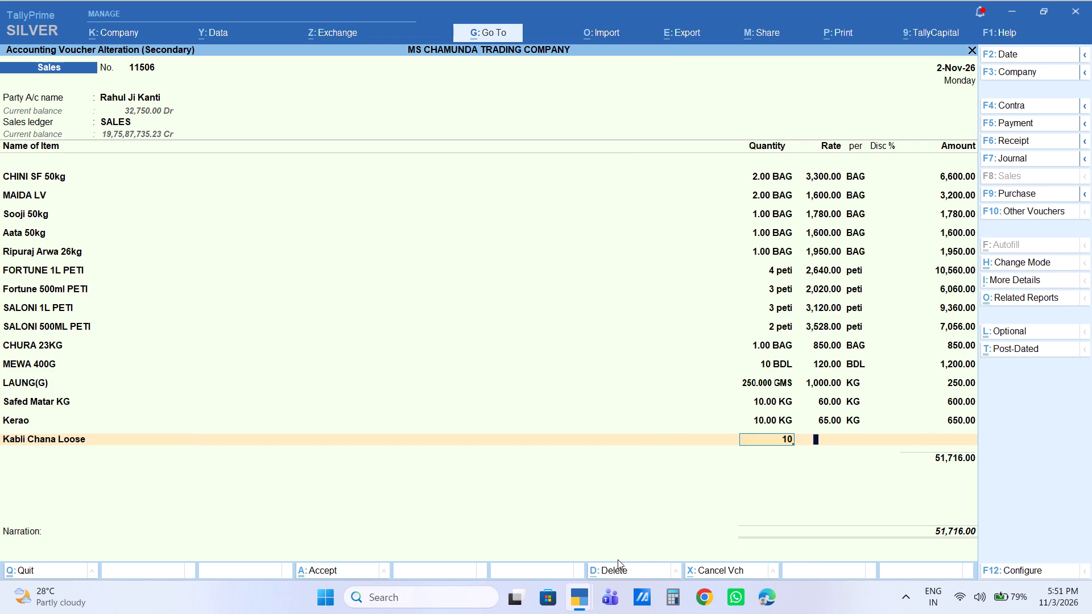
pyautogui.write('105')
pyautogui.press('Return')
pyautogui.press('Return')
pyautogui.press('Return')
pyautogui.press('Return')
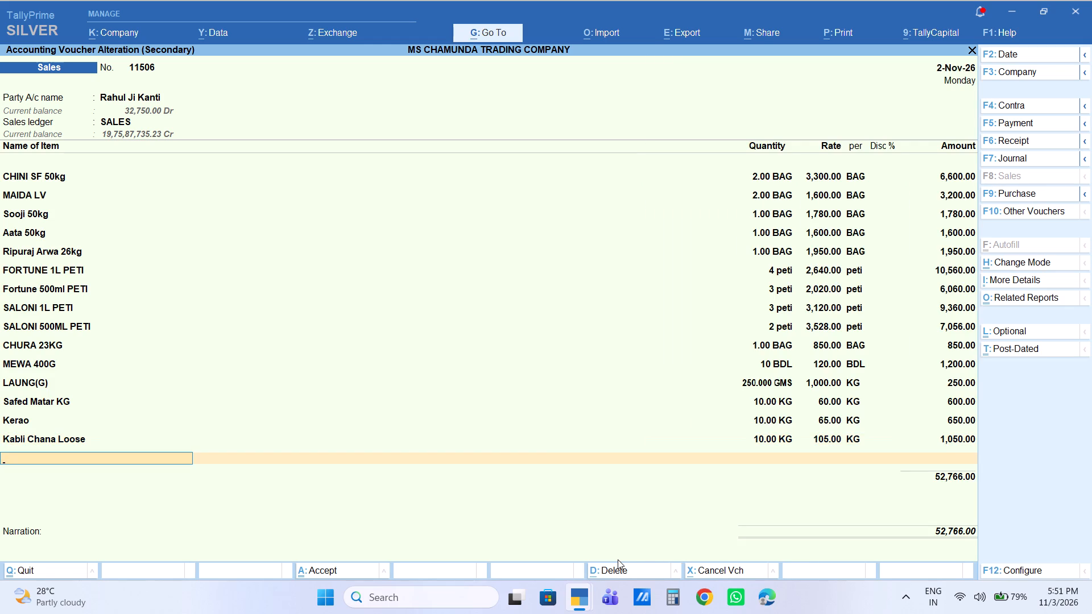
# Add Sathi Chawal to the sales voucher, 10 kg with an amount of 500.
pyautogui.write('sathi')
pyautogui.press('Return')
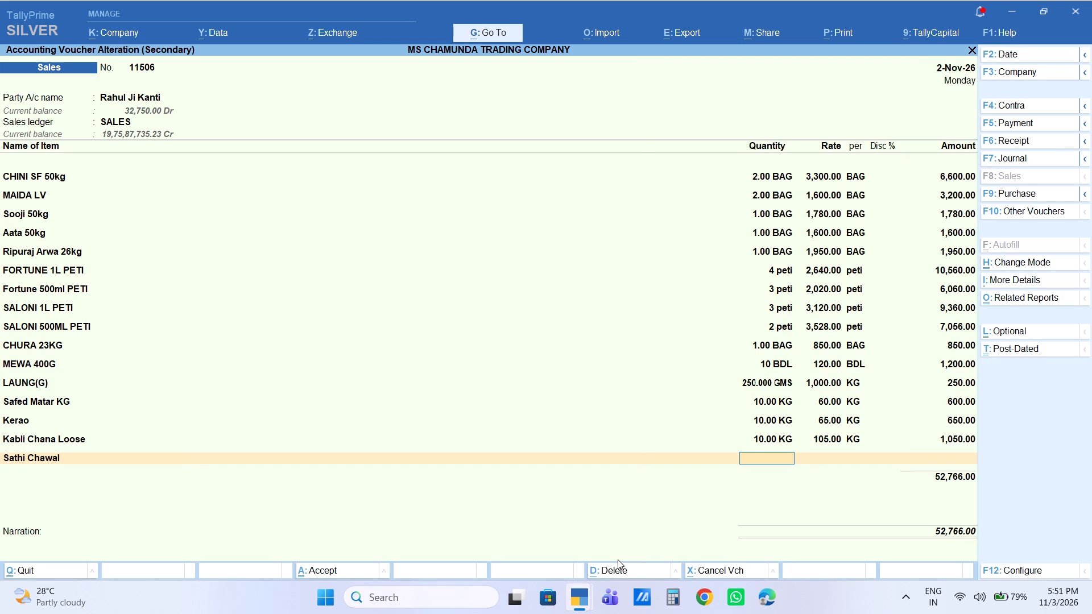
pyautogui.write('10')
pyautogui.press('Return')
pyautogui.press('Return')
pyautogui.press('Return')
pyautogui.press('Return')
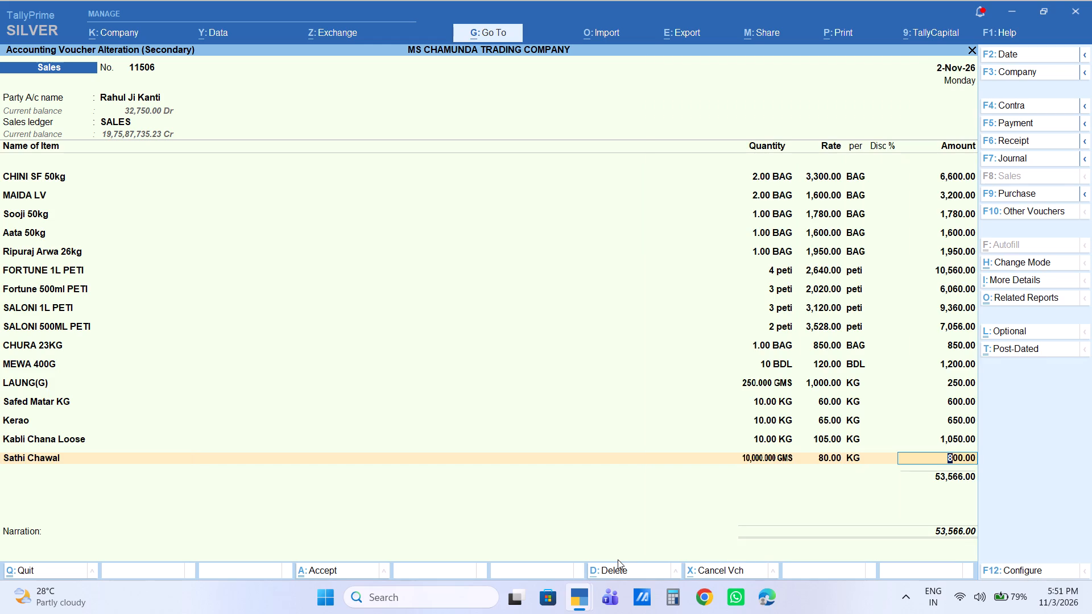
pyautogui.write('500')
pyautogui.press('Return')
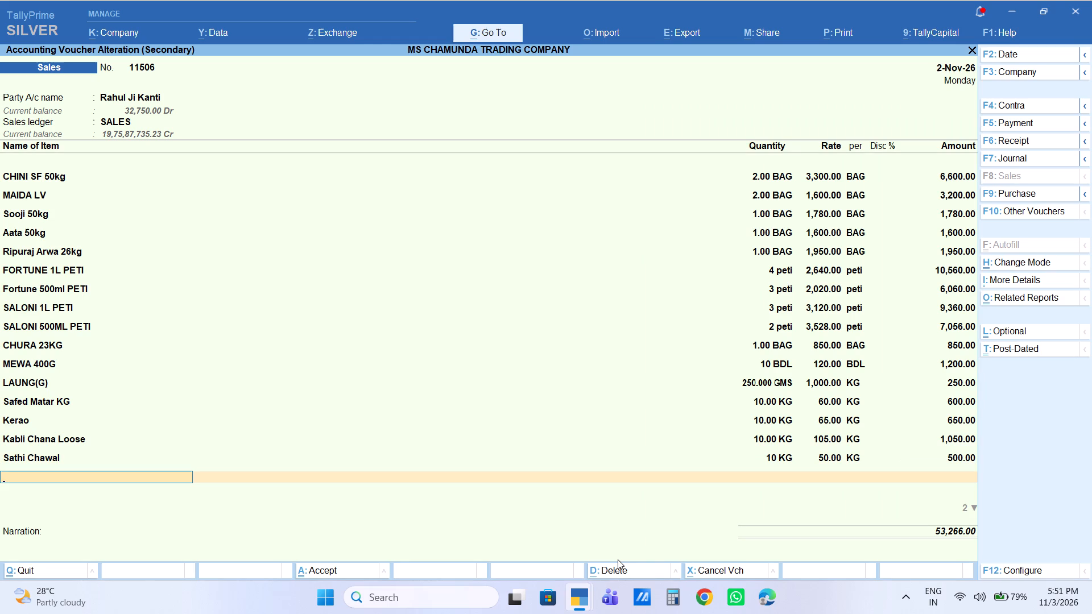
# Add Punjabi Papad BdL to the sales voucher, 1 BDL with an amount of 220.
pyautogui.write('punja')
pyautogui.press('Down')
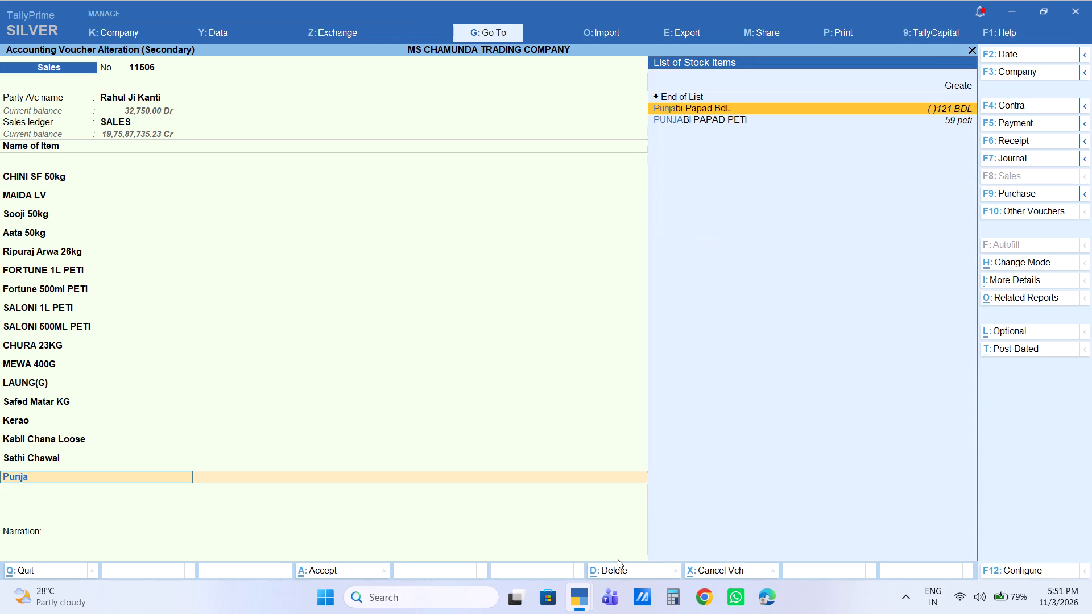
pyautogui.press('Return')
pyautogui.press('1')
pyautogui.press('Return')
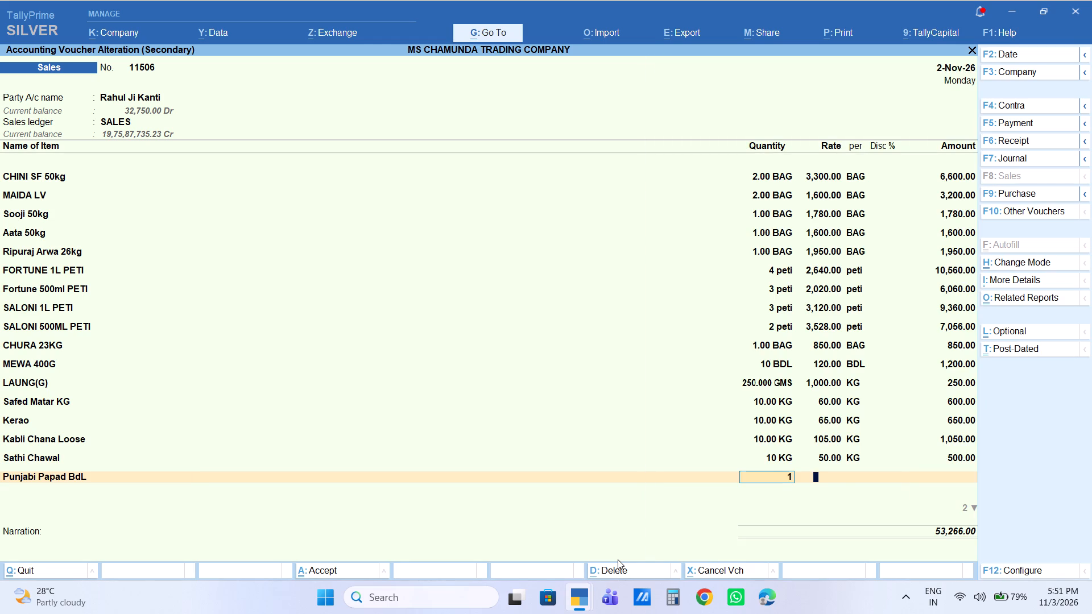
pyautogui.press('Return')
pyautogui.press('Return')
pyautogui.press('Return')
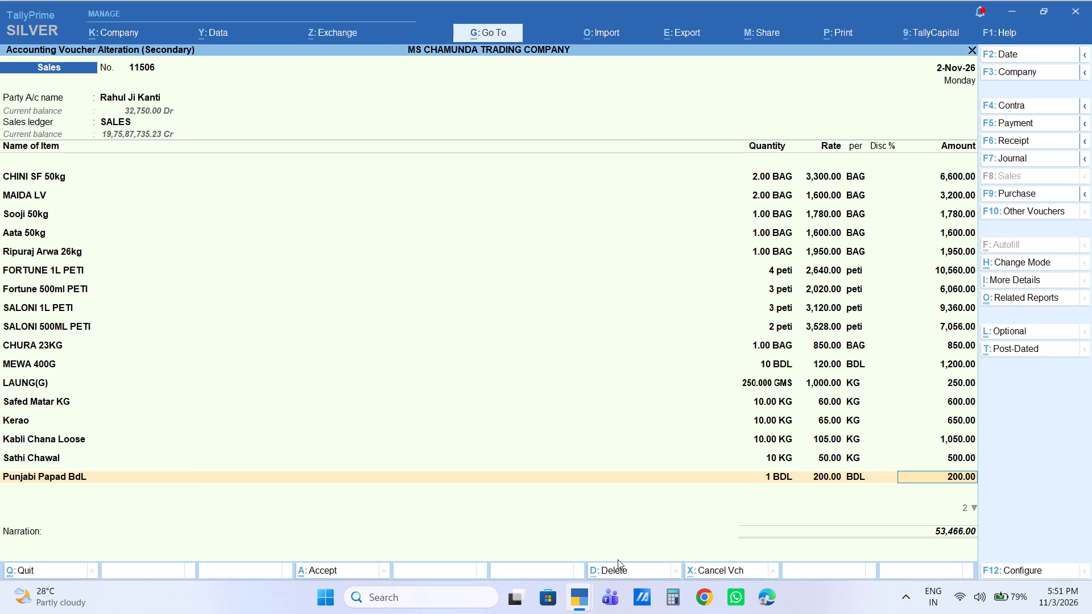
pyautogui.write('220')
pyautogui.press('Return')
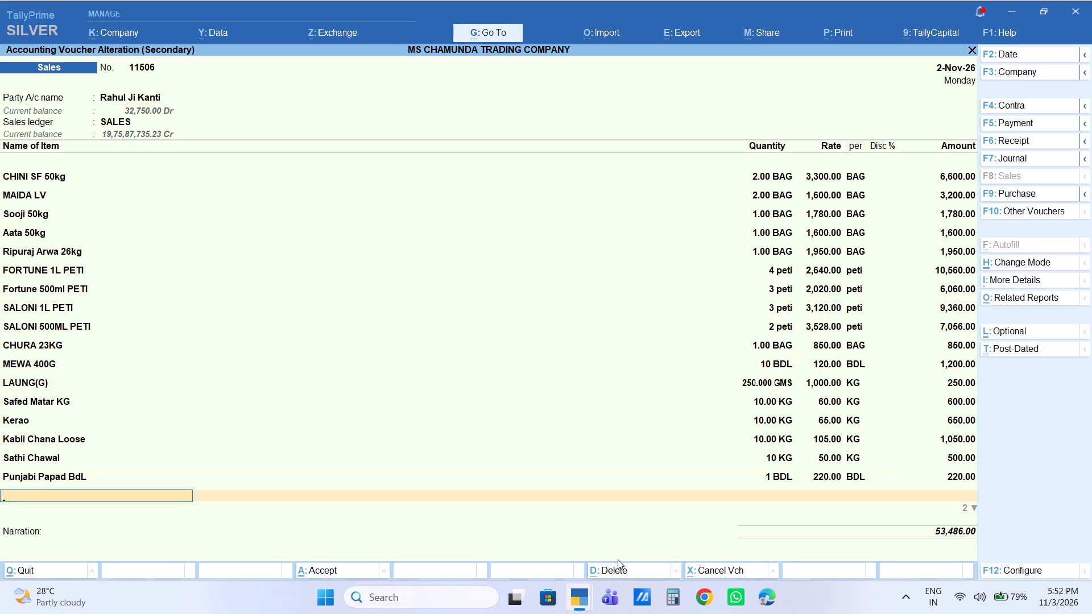
# Add Frylo Kg to the sales voucher, 10 kg with an amount of 750.
pyautogui.write('fry')
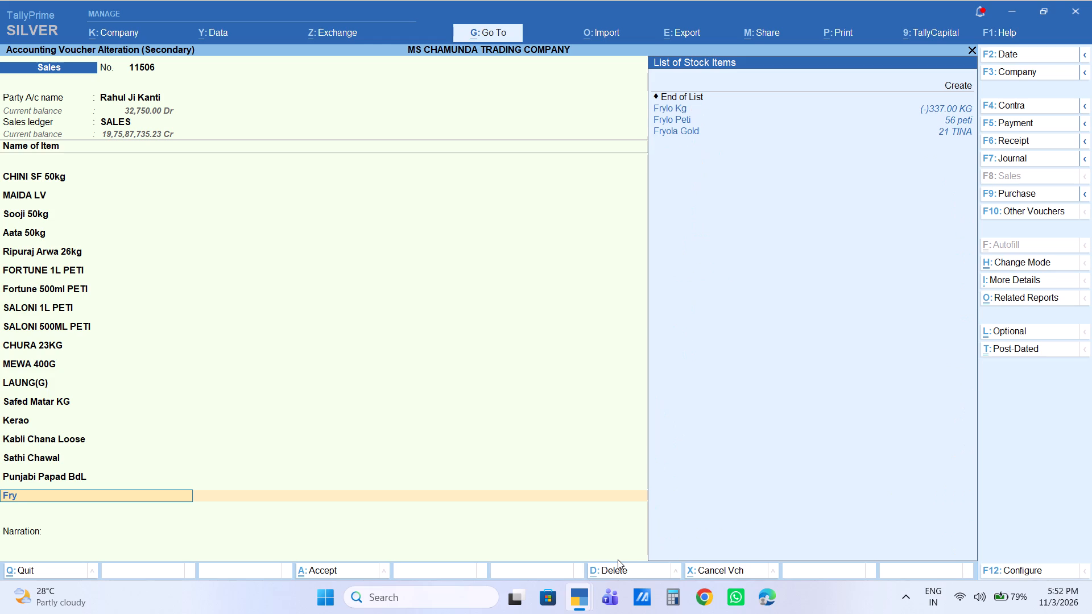
pyautogui.press('Down')
pyautogui.press('Return')
pyautogui.write('10')
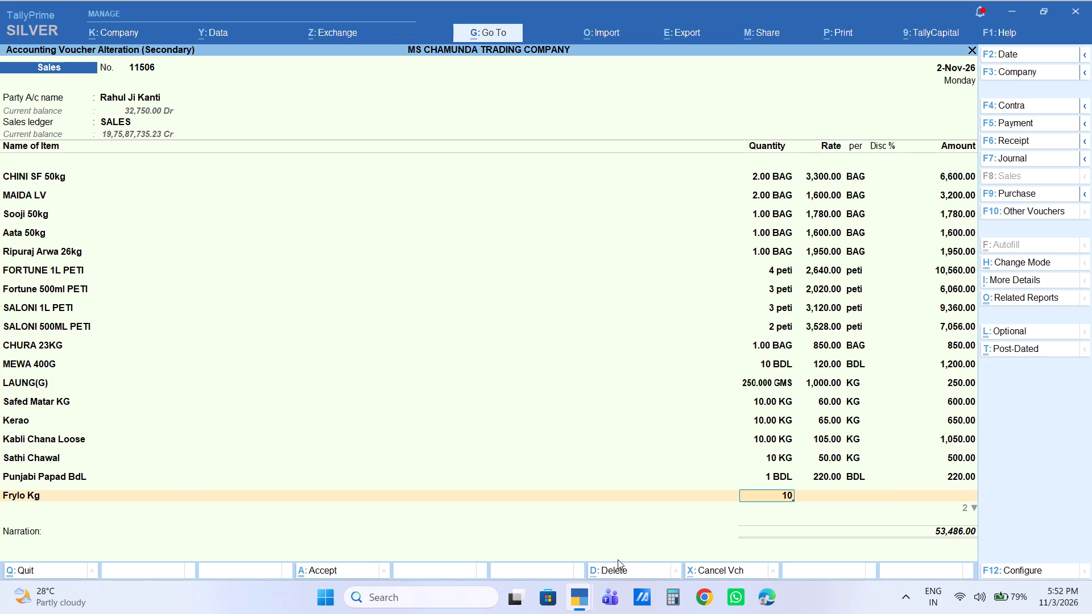
pyautogui.press('Return')
pyautogui.press('Return')
pyautogui.press('Return')
pyautogui.press('Return')
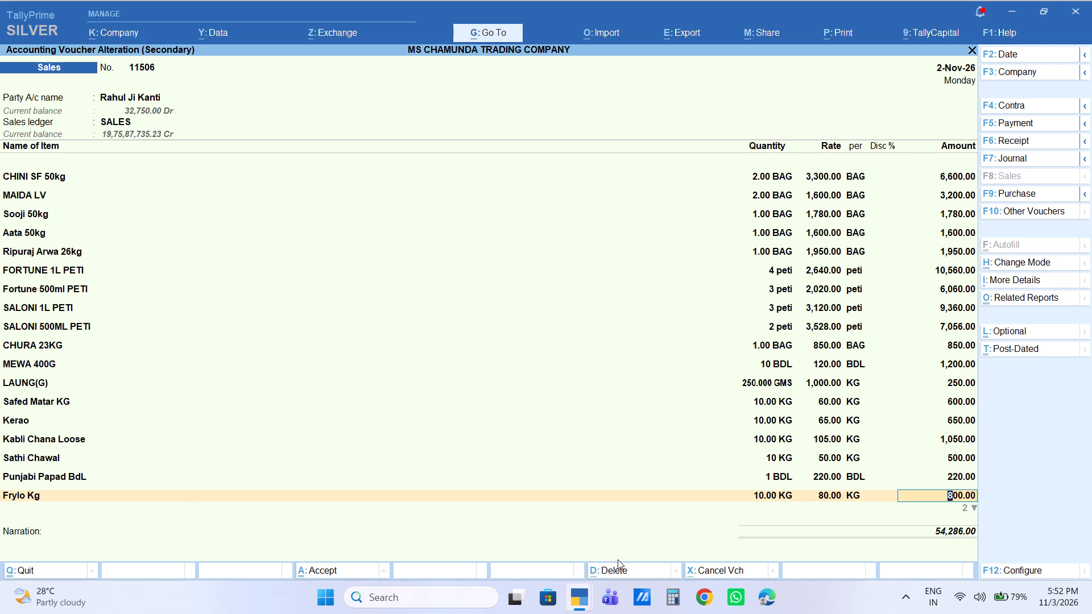
pyautogui.write('750')
pyautogui.press('Return')
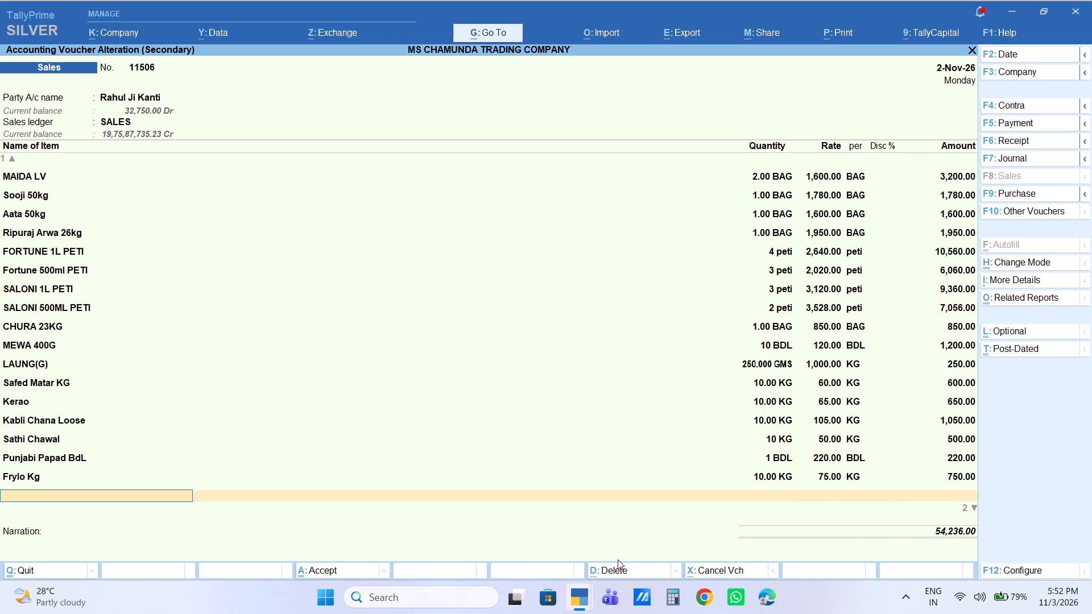
# Add Bhindi to the sales voucher with a quantity of 5 kg, keeping the default rate.
pyautogui.write('bhind')
pyautogui.press('Down')
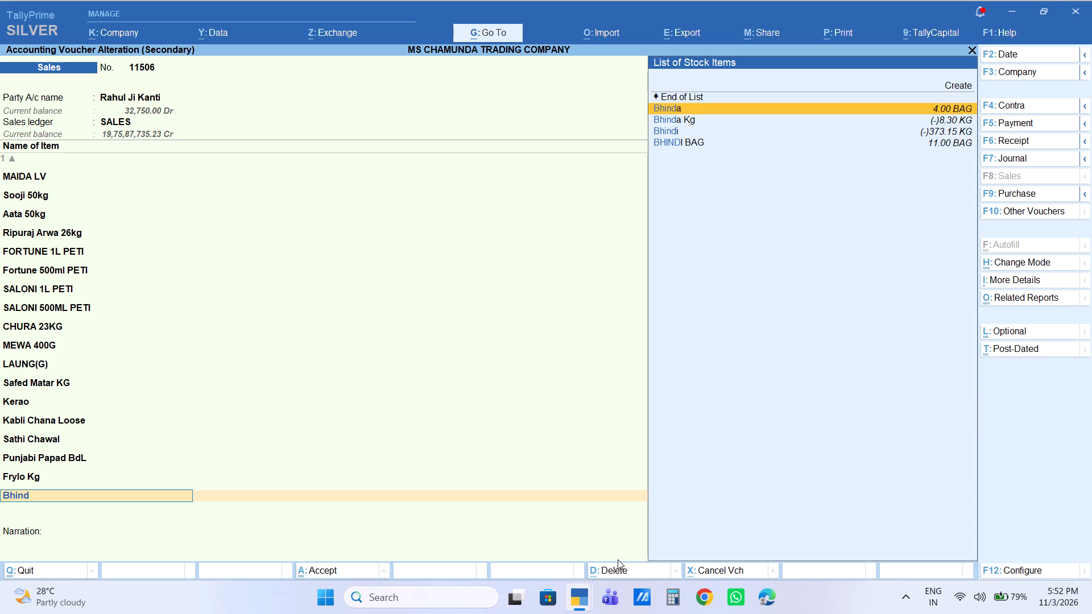
pyautogui.press('Down')
pyautogui.press('Down')
pyautogui.press('Down')
pyautogui.press('Up')
pyautogui.press('Return')
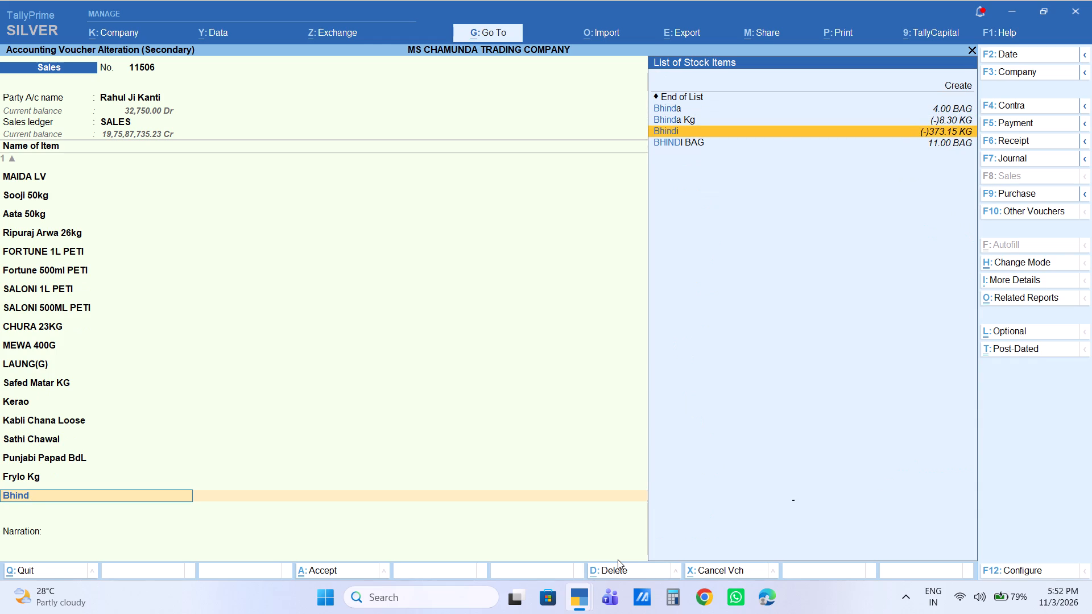
pyautogui.press('5')
pyautogui.press('Return')
pyautogui.press('Return')
pyautogui.press('Return')
pyautogui.press('Return')
pyautogui.press('Return')
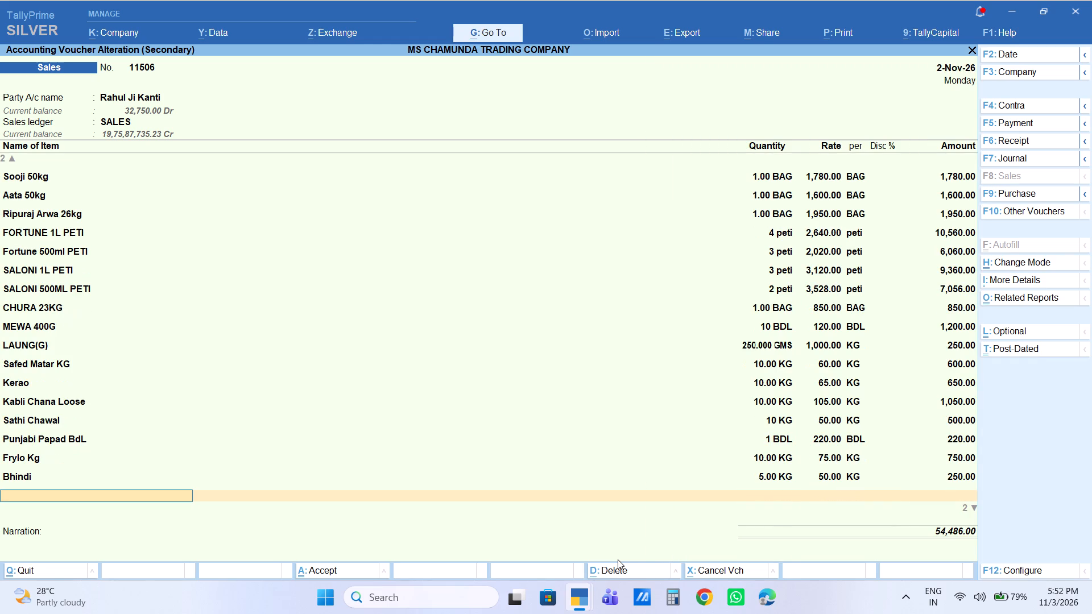
# Add Jeera KG to the sales voucher with a quantity of 1 kg, keeping the default rate.
pyautogui.write('jeera')
pyautogui.press('Down')
pyautogui.press('Return')
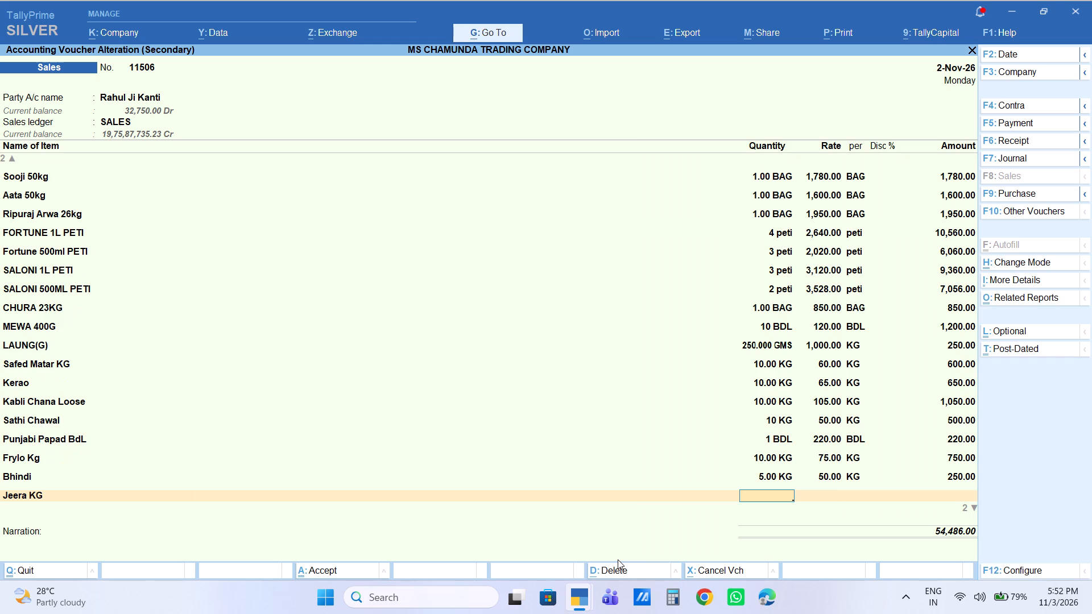
pyautogui.press('1')
pyautogui.press('Return')
pyautogui.press('Return')
pyautogui.press('Return')
pyautogui.press('Return')
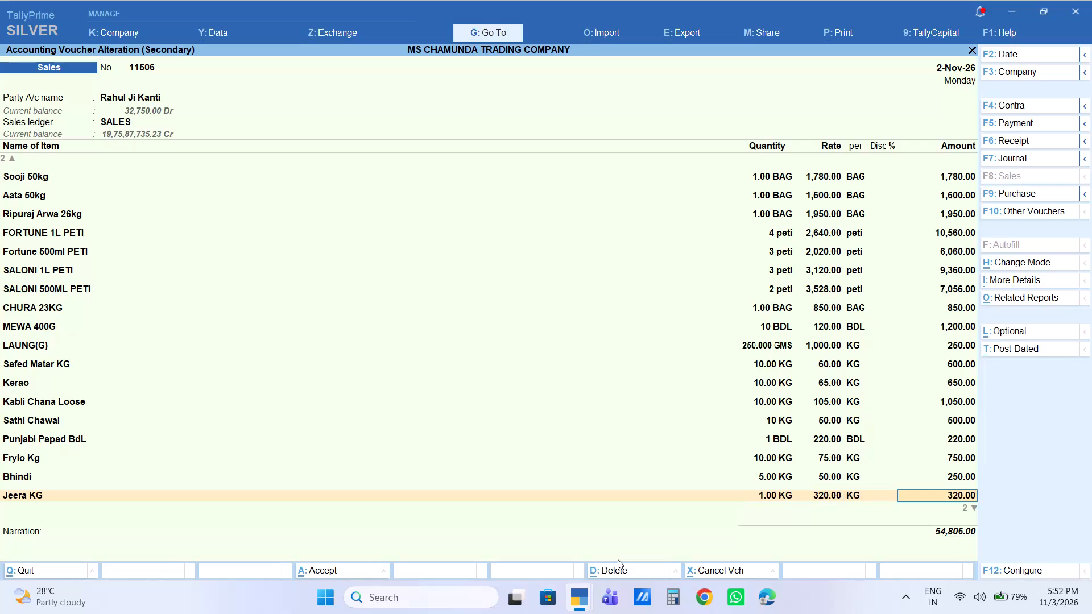
pyautogui.press('Return')
# Add MARICH to the sales voucher with a quantity of 1 kg, keeping the default rate.
pyautogui.write('marivh')
pyautogui.press('Down')
pyautogui.press('Return')
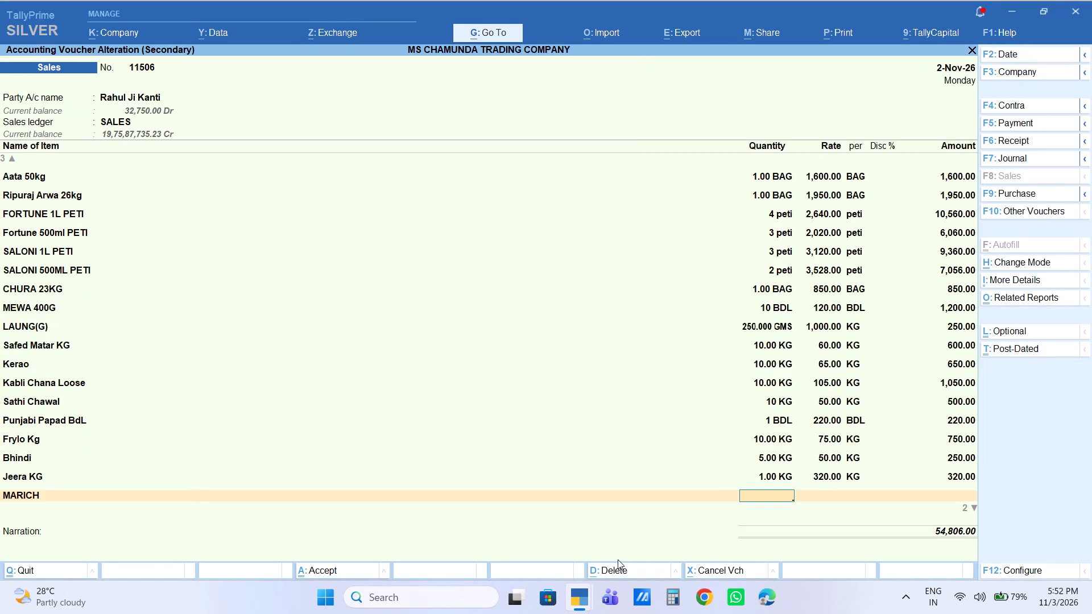
pyautogui.press('1')
pyautogui.press('Return')
pyautogui.press('Return')
pyautogui.press('Return')
pyautogui.press('Return')
pyautogui.press('Return')
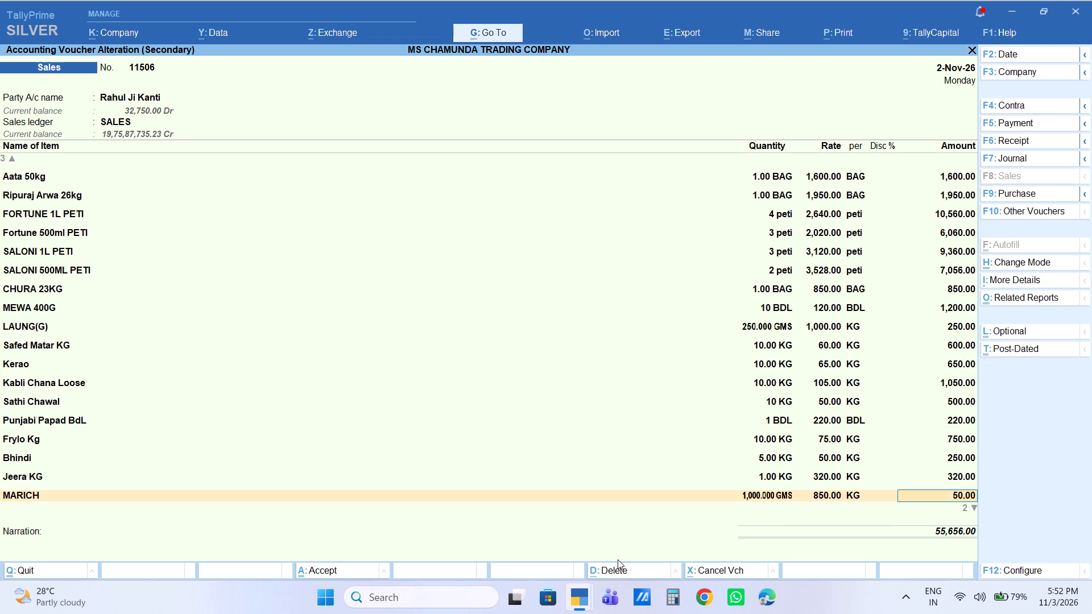
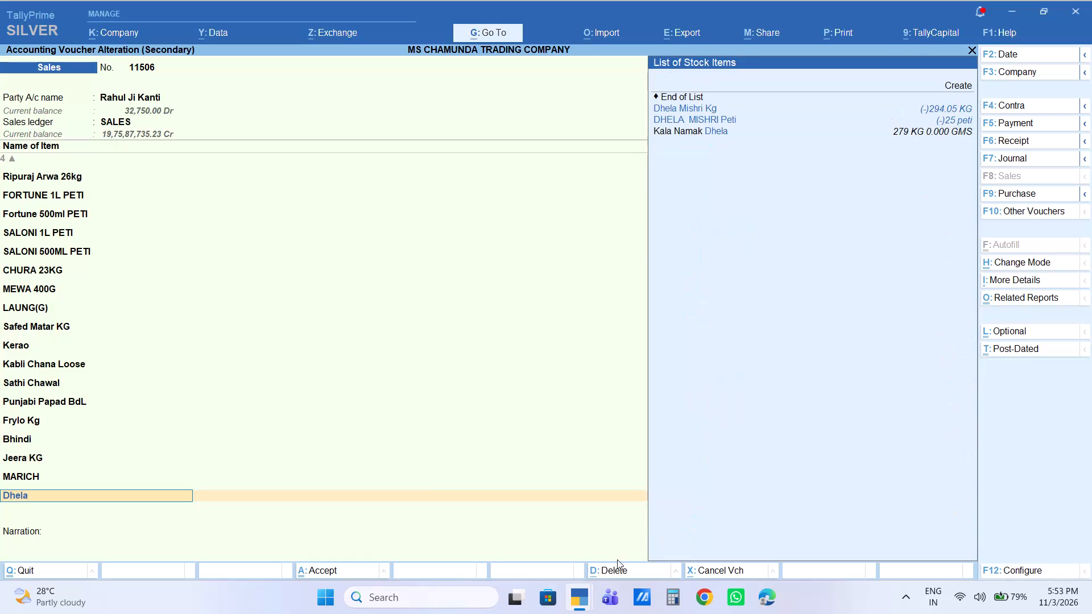
# Add Dhela Mishri Kg to the sales voucher with a quantity of 5 kg, keeping the default rate, and save the voucher.
pyautogui.press('Down')
pyautogui.press('Return')
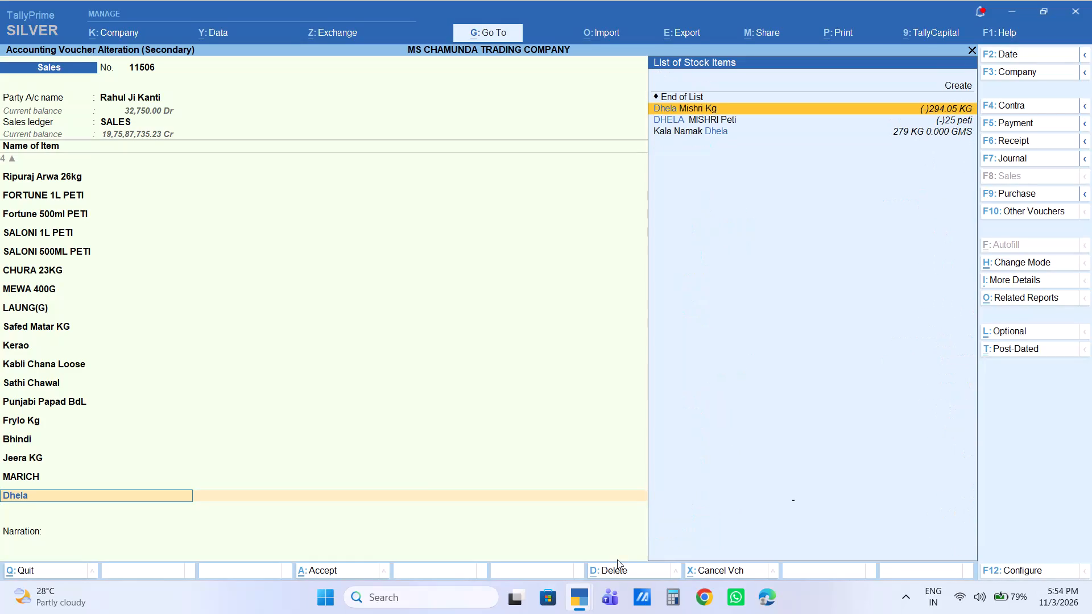
pyautogui.press('5')
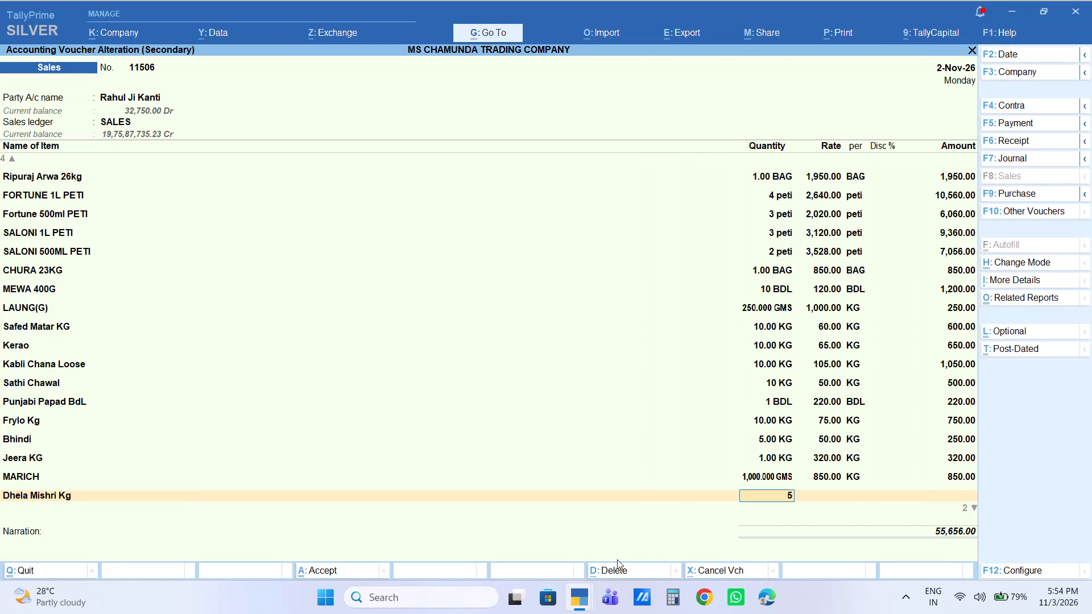
pyautogui.press('Return')
pyautogui.press('Return')
pyautogui.press('Return')
pyautogui.press('Return')
pyautogui.hotkey('ctrl', 'a')
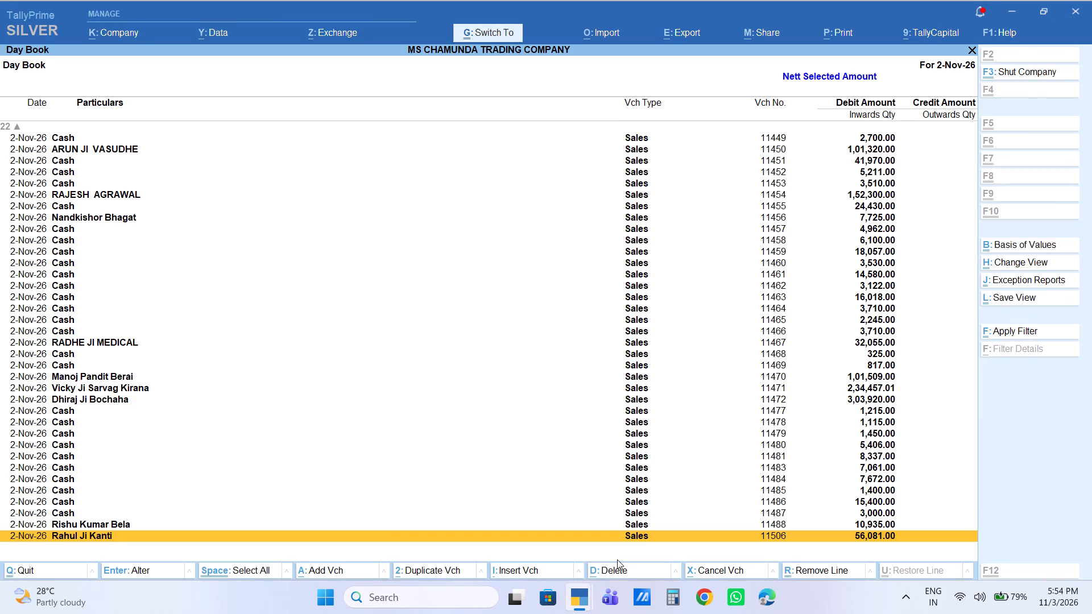
# Leave the Day Book and display the monthly stock summary for the item MEWA 400G.
pyautogui.press('Escape')
pyautogui.press('Escape')
pyautogui.press('Escape')
pyautogui.write('di')
pyautogui.press('Return')
pyautogui.write('mewa')
pyautogui.press('Down')
pyautogui.press('Return')
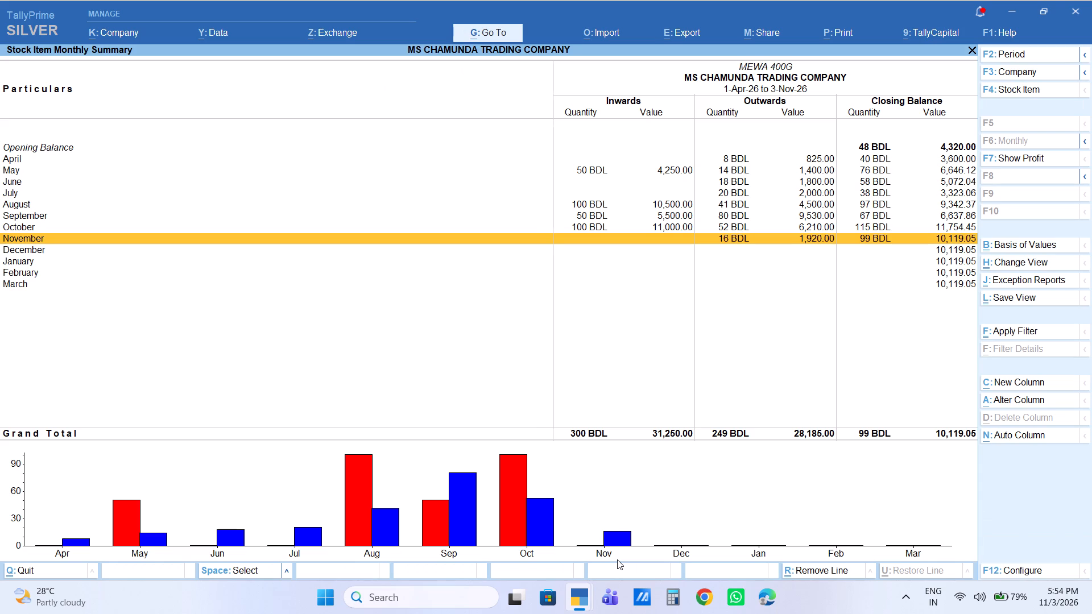
# Examine the October stock vouchers of MEWA 400G, going through its sales and purchase entries.
pyautogui.press('Up')
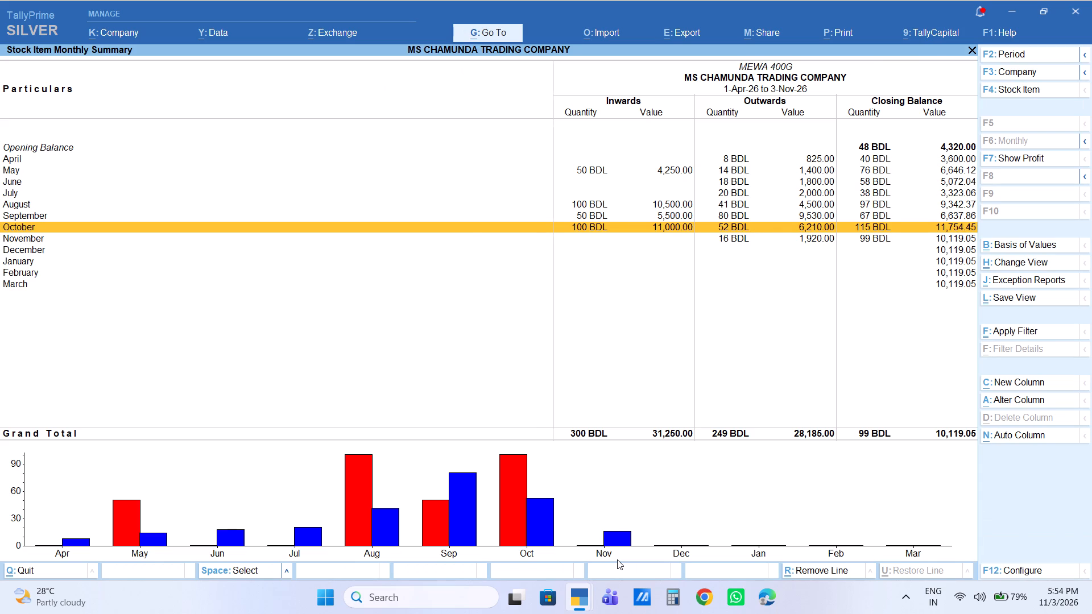
pyautogui.press('Return')
pyautogui.press('Down')
pyautogui.press('Down')
pyautogui.press('Down')
pyautogui.press('Down')
pyautogui.press('Down')
pyautogui.press('Down')
pyautogui.press('Down')
pyautogui.press('Down')
pyautogui.press('Down')
pyautogui.press('Down')
pyautogui.press('Down')
pyautogui.press('Down')
pyautogui.press('Down')
pyautogui.press('Down')
pyautogui.press('Down')
pyautogui.press('Down')
pyautogui.press('Down')
pyautogui.press('Down')
pyautogui.press('Down')
pyautogui.press('Down')
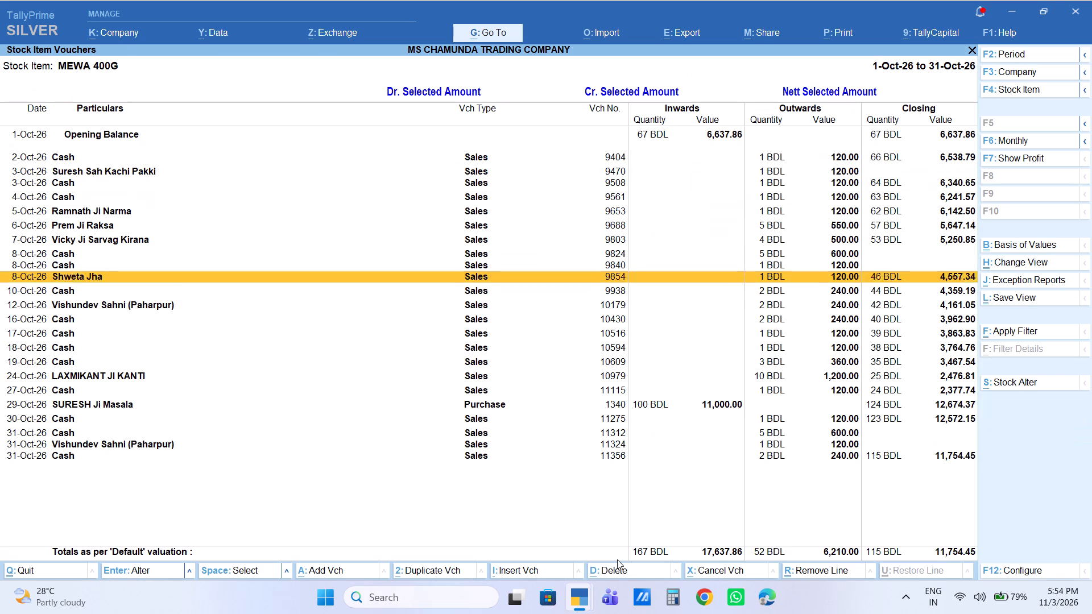
pyautogui.press('Up')
pyautogui.press('Up')
pyautogui.press('Up')
pyautogui.press('Down')
pyautogui.press('Down')
pyautogui.press('Down')
pyautogui.press('Down')
pyautogui.press('Down')
pyautogui.press('Down')
pyautogui.press('Down')
pyautogui.press('Down')
pyautogui.press('Down')
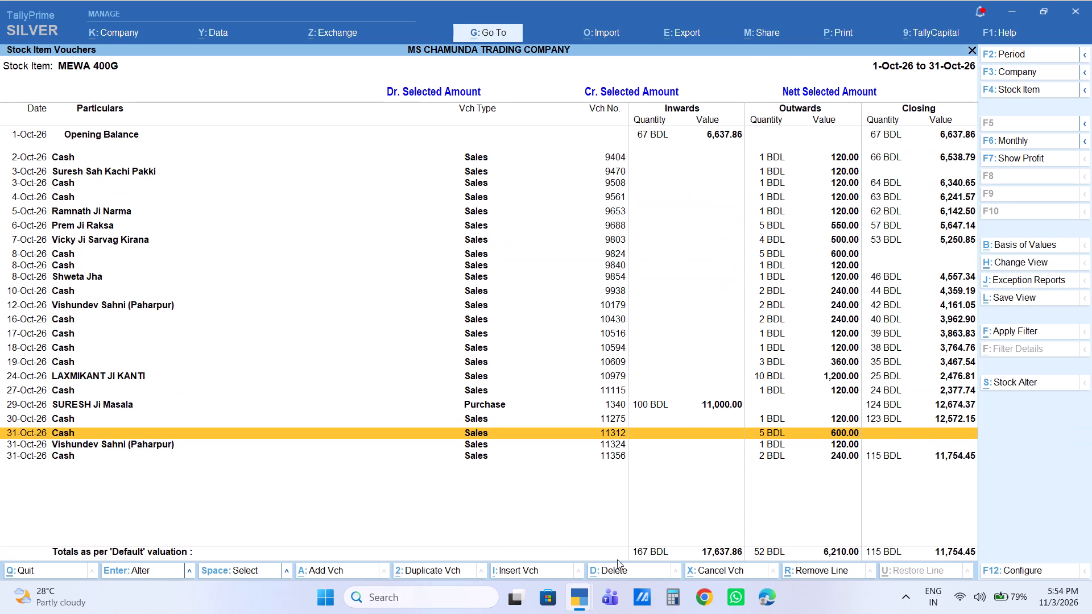
# Open sales voucher 11506 for alteration from the November stock vouchers of MEWA 400G.
pyautogui.press('Escape')
pyautogui.press('Down')
pyautogui.press('Return')
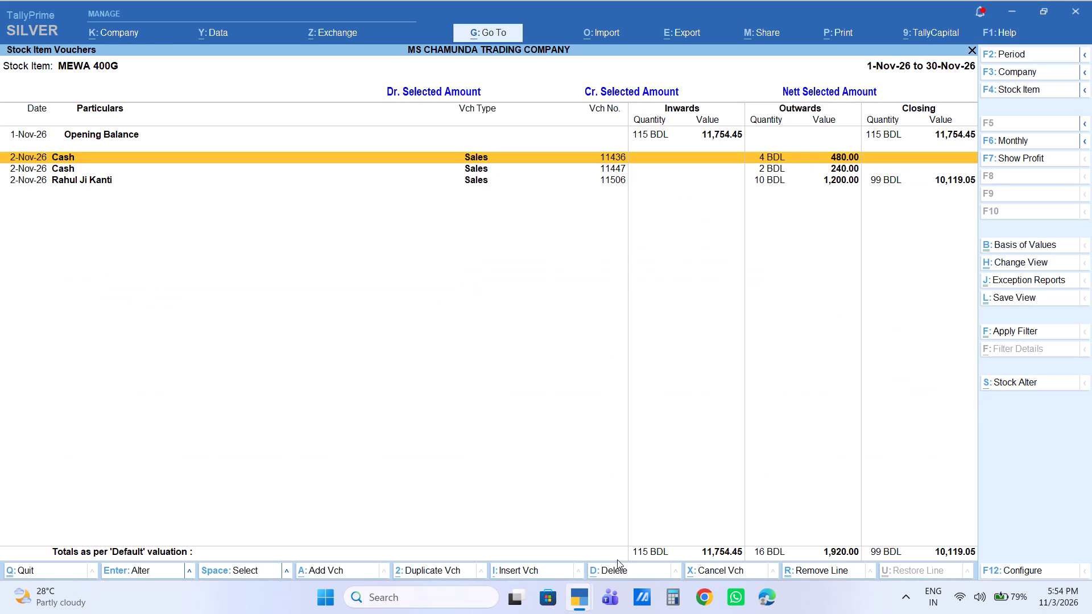
pyautogui.press('Down')
pyautogui.press('Down')
pyautogui.press('Return')
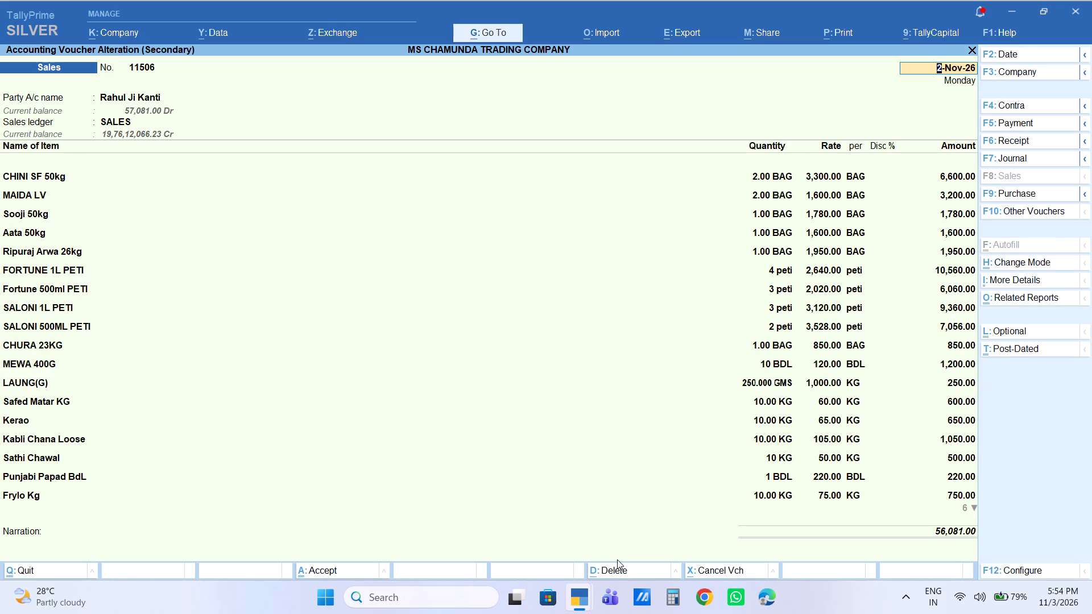
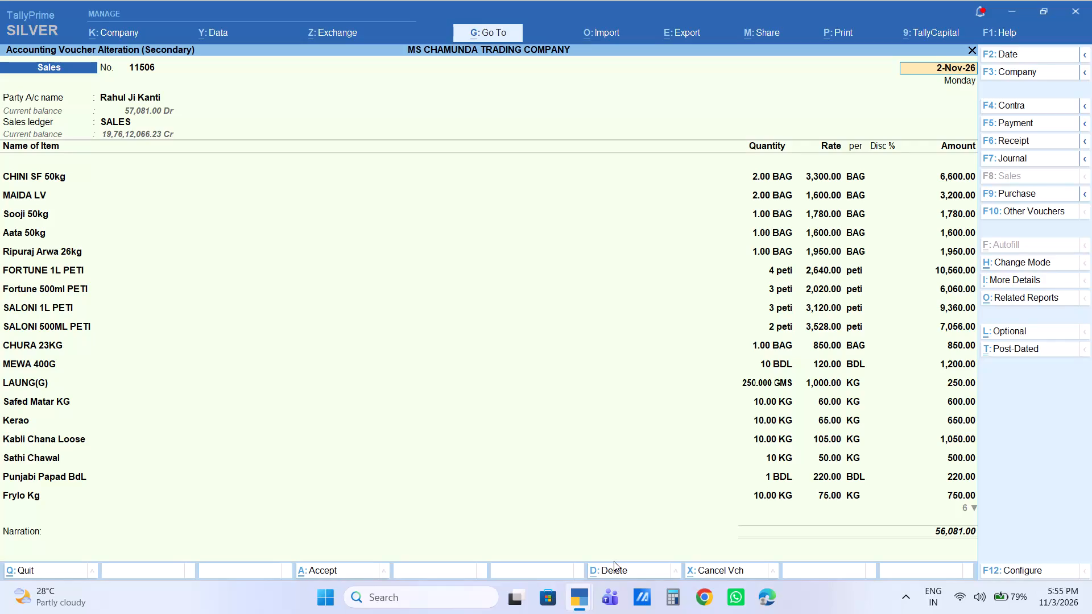
# Add Kiri Kasaili below the last item of sales voucher 11506 with a quantity of 0.25 kg and an amount of 125.
pyautogui.press('Return')
pyautogui.press('Return')
pyautogui.press('Return')
pyautogui.press('Return')
pyautogui.press('Return')
pyautogui.press('Return')
pyautogui.press('Return')
pyautogui.press('Return')
pyautogui.press('Return')
pyautogui.press('Return')
pyautogui.press('Return')
pyautogui.press('Return')
pyautogui.press('Return')
pyautogui.press('Return')
pyautogui.press('Return')
pyautogui.press('Return')
pyautogui.press('Return')
pyautogui.press('Return')
pyautogui.press('Return')
pyautogui.press('Return')
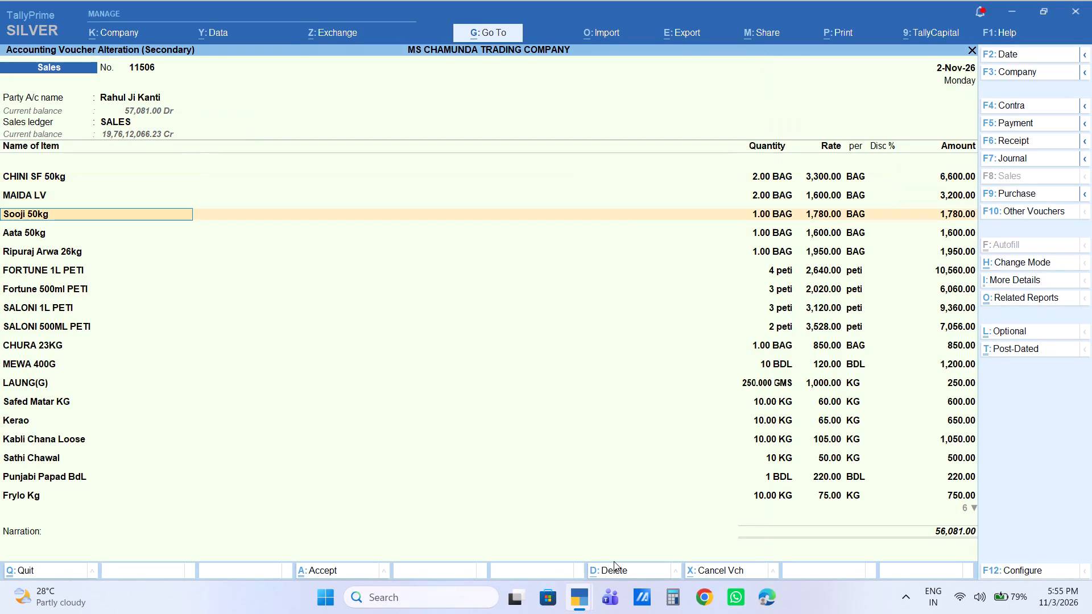
pyautogui.press('BackSpace')
pyautogui.press('BackSpace')
pyautogui.press('BackSpace')
pyautogui.press('BackSpace')
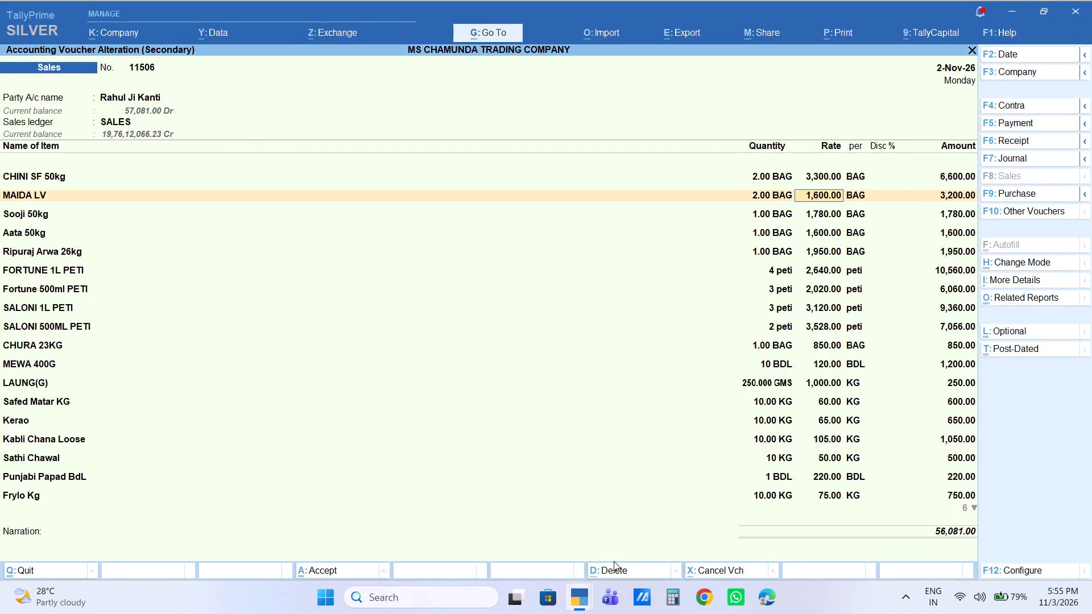
pyautogui.press('Down')
pyautogui.press('Down')
pyautogui.press('Down')
pyautogui.press('Down')
pyautogui.press('Down')
pyautogui.press('Down')
pyautogui.press('Down')
pyautogui.press('Down')
pyautogui.press('Down')
pyautogui.press('Down')
pyautogui.press('Down')
pyautogui.press('Down')
pyautogui.press('Down')
pyautogui.press('Down')
pyautogui.press('Down')
pyautogui.press('Down')
pyautogui.press('Down')
pyautogui.press('Down')
pyautogui.press('Down')
pyautogui.press('Down')
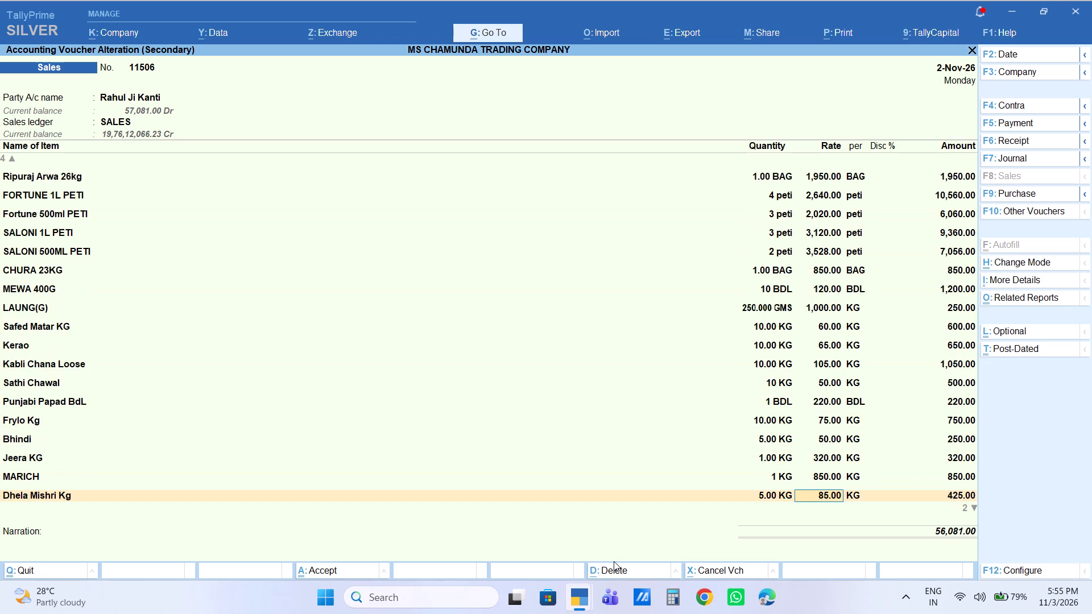
pyautogui.press('Down')
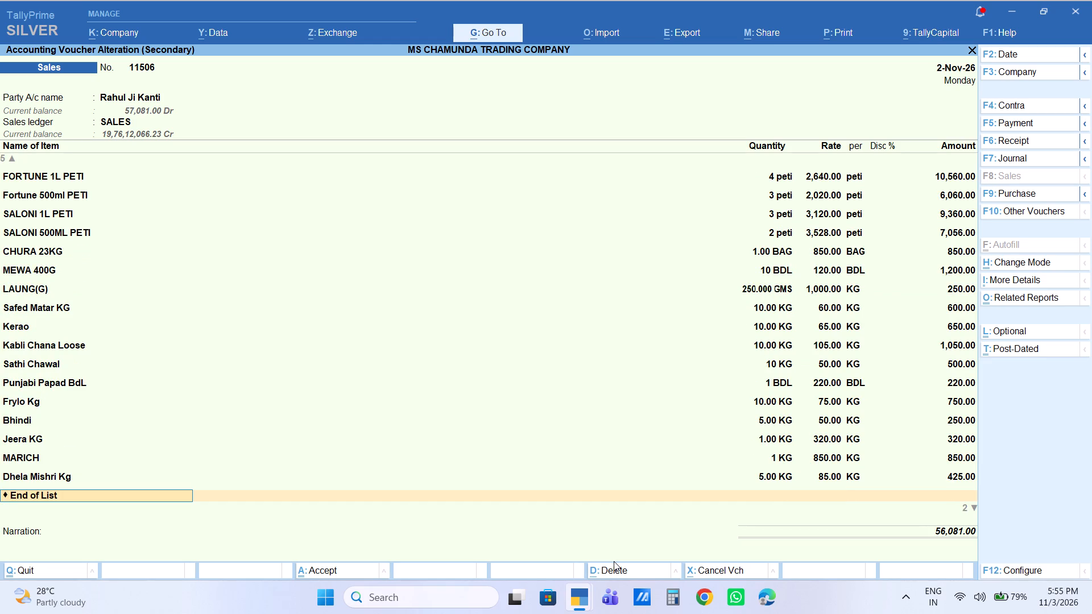
pyautogui.write('kir')
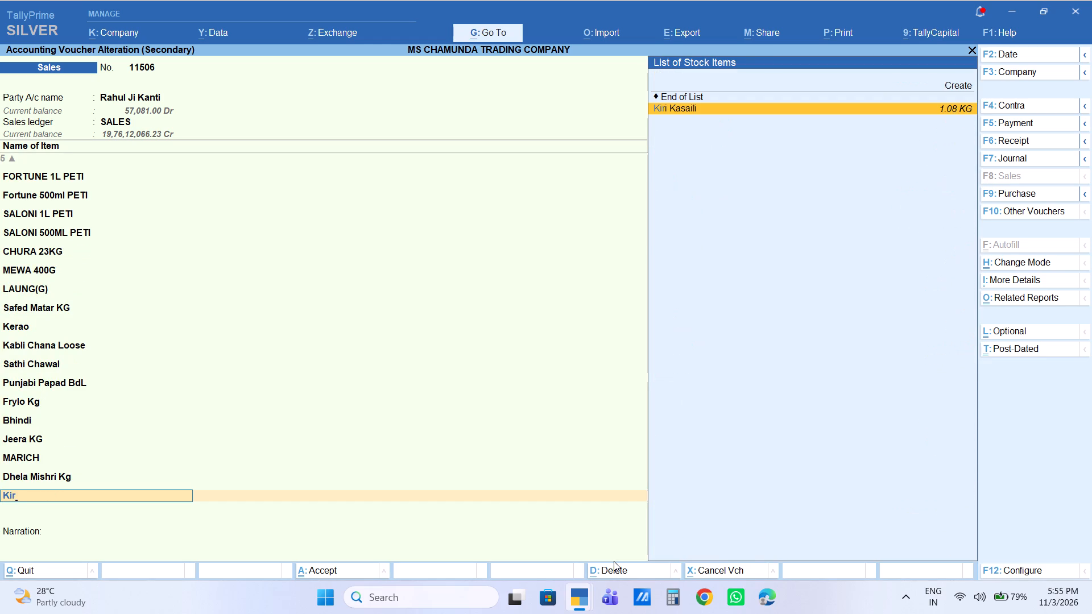
pyautogui.press('Return')
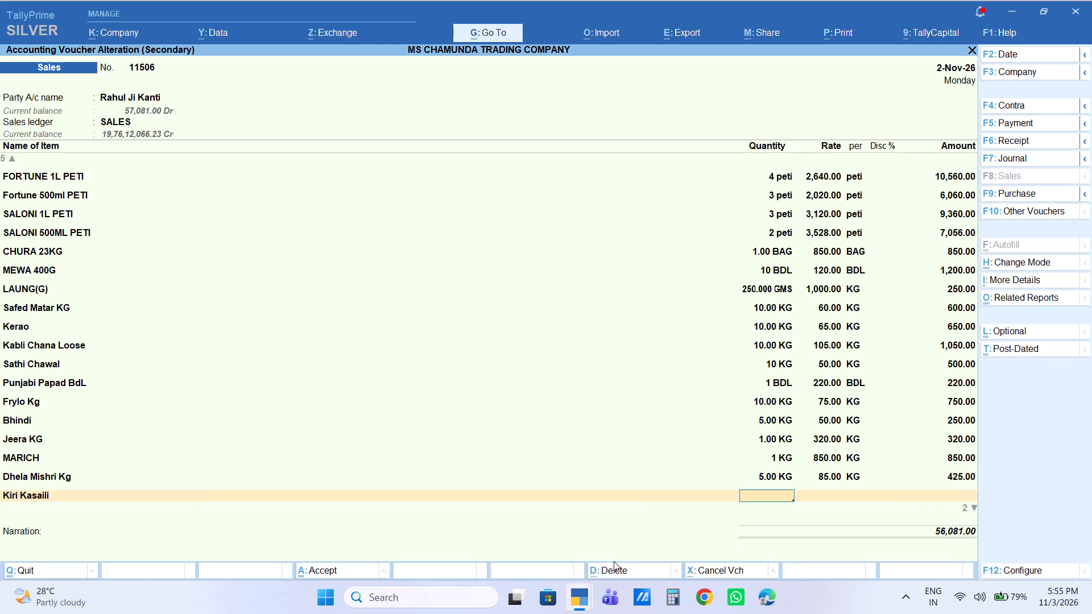
pyautogui.write('.25')
pyautogui.press('Return')
pyautogui.press('Return')
pyautogui.press('Return')
pyautogui.press('Return')
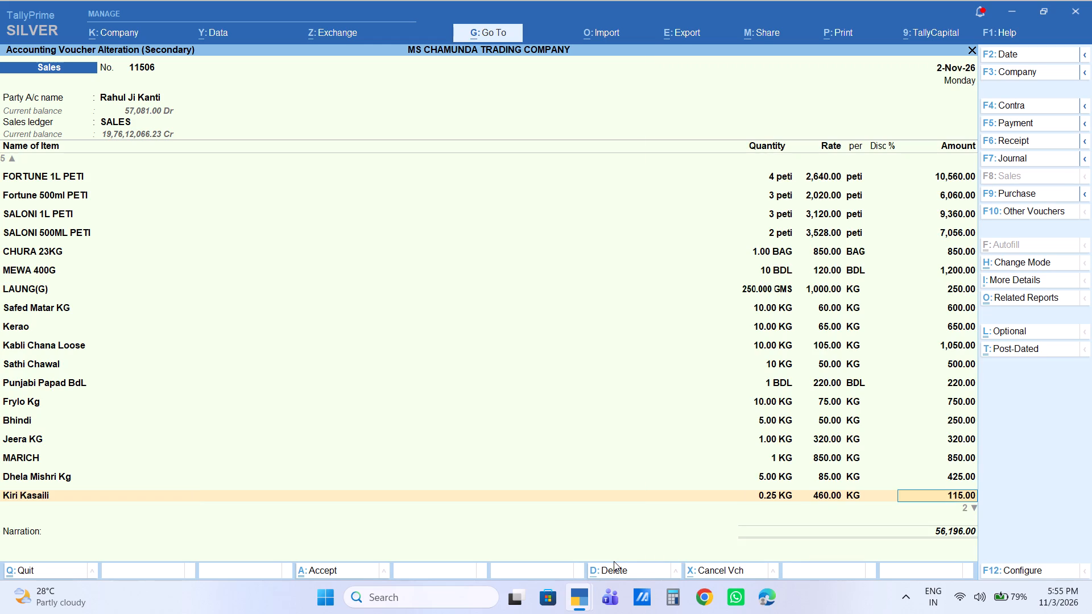
pyautogui.write('125')
pyautogui.press('Return')
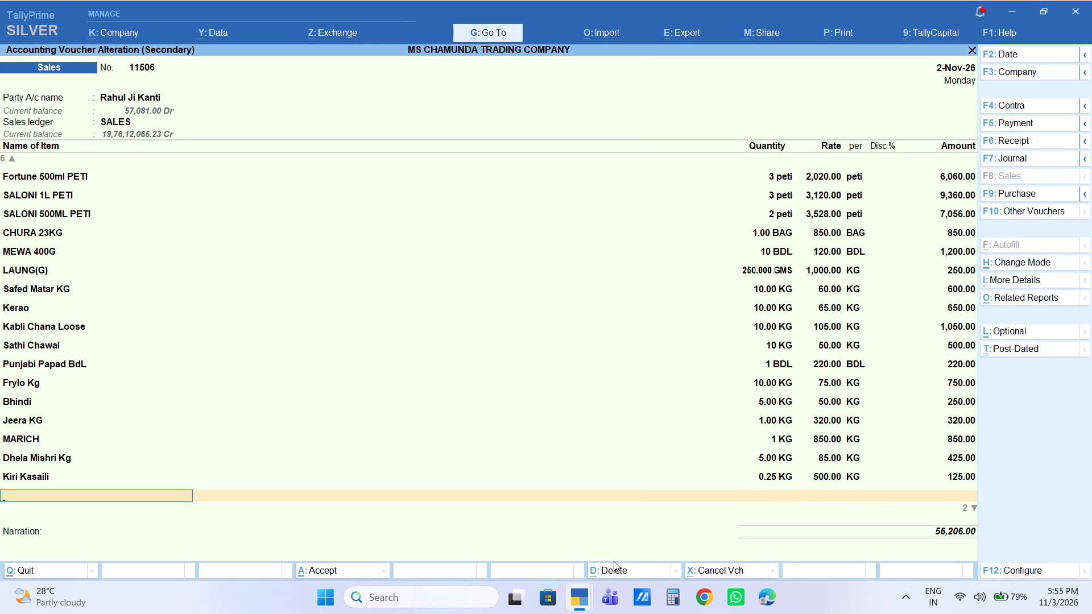
# Add Mombatti Rs 5(A) to the voucher with a quantity of 20 pcs and an amount of 200.
pyautogui.write('momba')
pyautogui.press('Down')
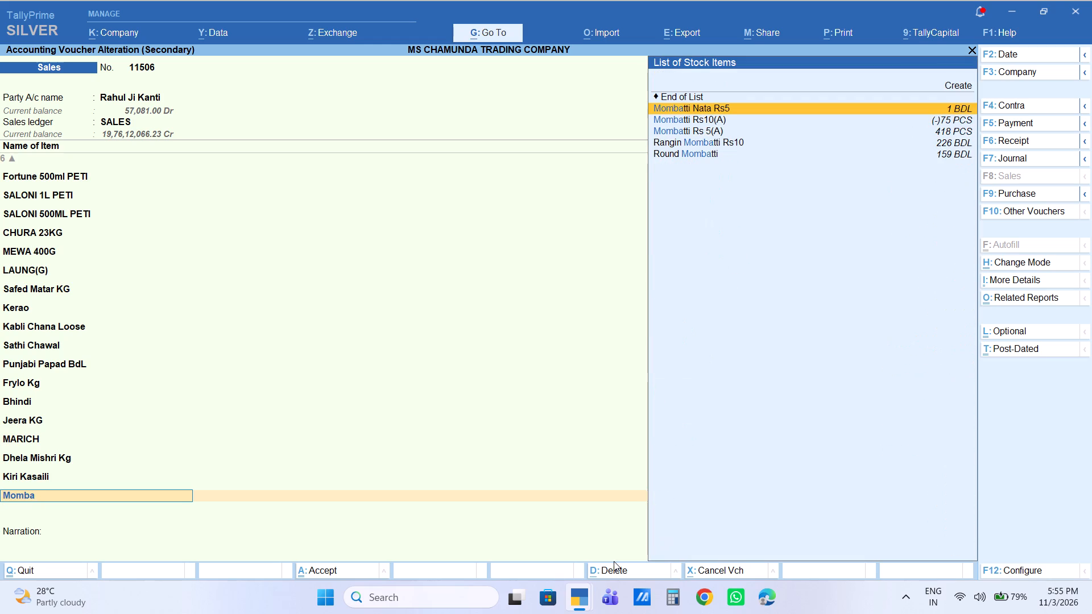
pyautogui.press('Down')
pyautogui.press('Down')
pyautogui.press('Return')
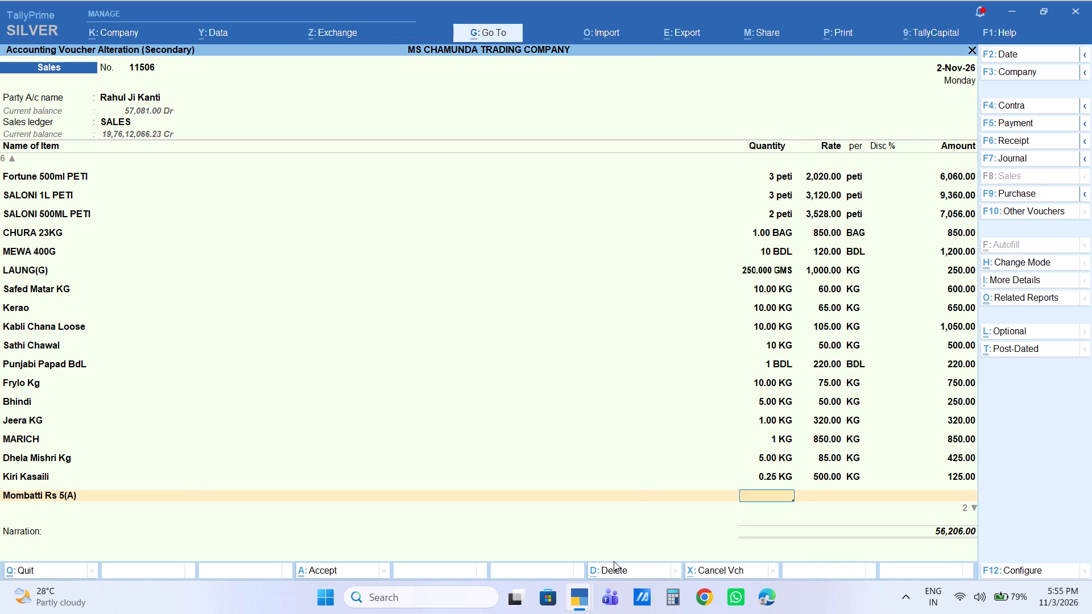
pyautogui.write('20')
pyautogui.press('Return')
pyautogui.press('Return')
pyautogui.press('Return')
pyautogui.press('Return')
pyautogui.write('200')
pyautogui.press('Return')
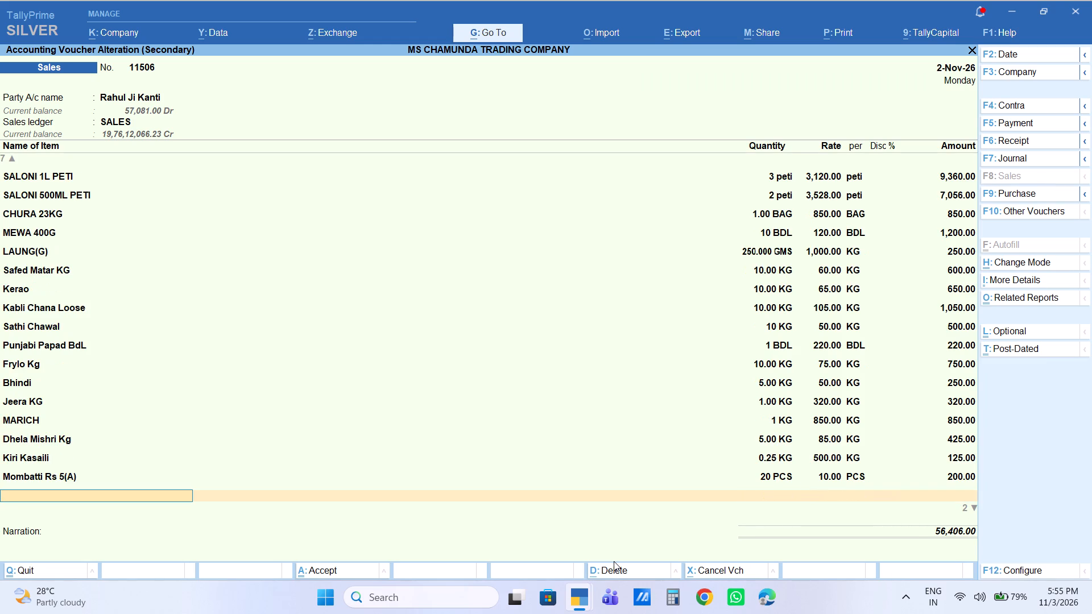
# Add Round Mombatti to the voucher with a quantity of 50 bdl and an amount of 2,250.
pyautogui.write('momn')
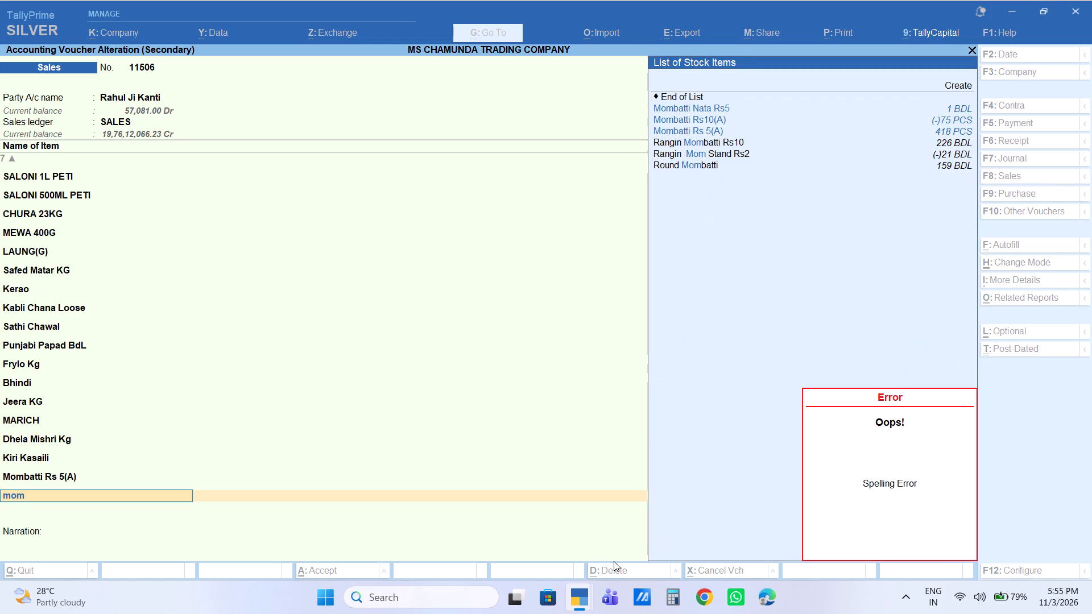
pyautogui.press('Down')
pyautogui.press('Down')
pyautogui.press('Down')
pyautogui.press('Down')
pyautogui.press('Up')
pyautogui.press('Up')
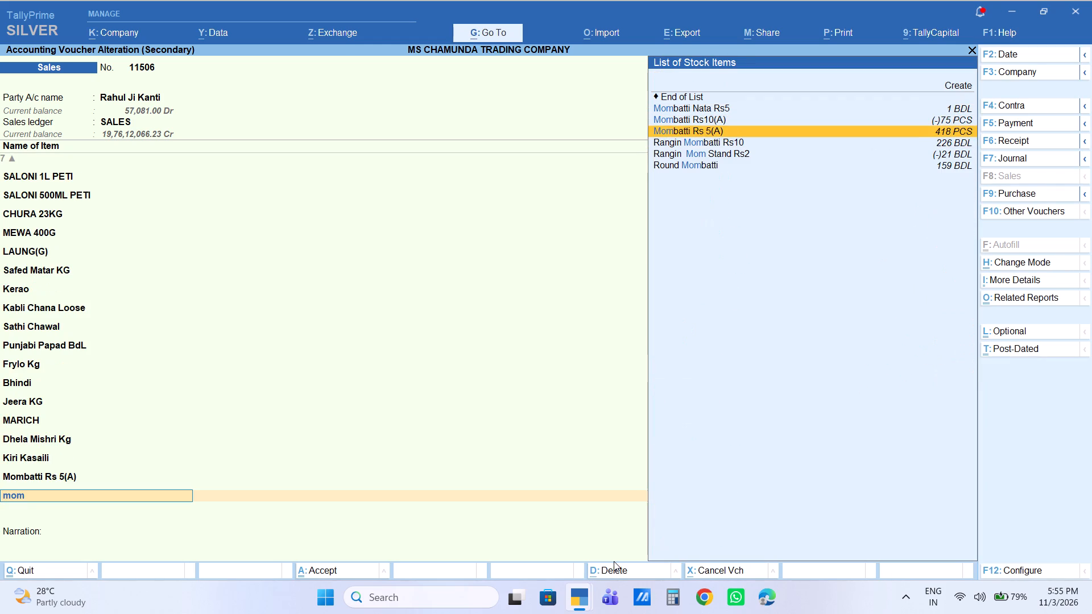
pyautogui.press('Up')
pyautogui.press('Down')
pyautogui.press('Down')
pyautogui.press('Down')
pyautogui.press('Down')
pyautogui.press('Down')
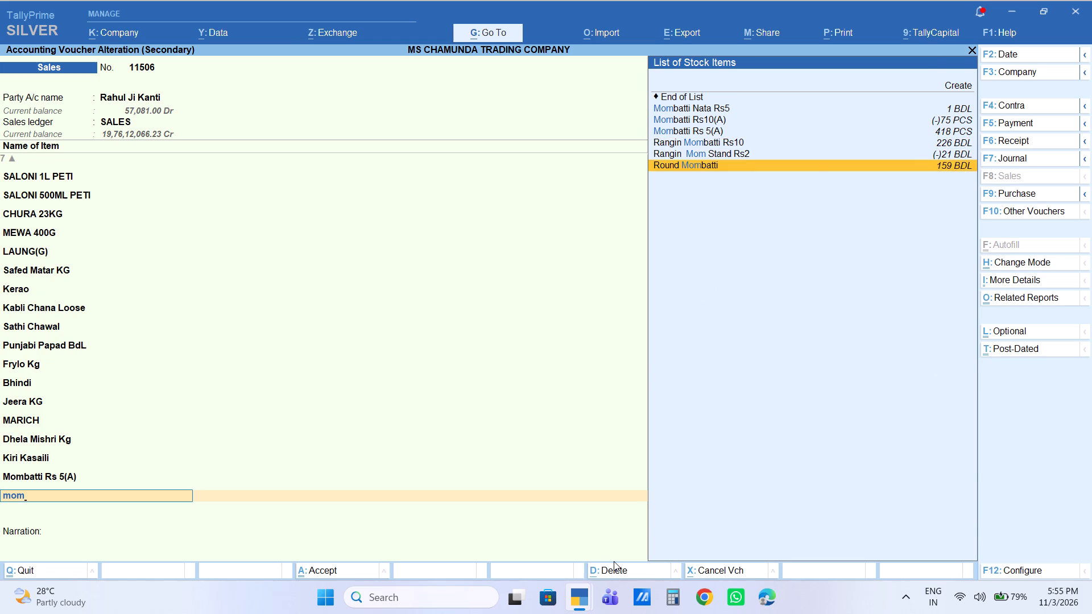
pyautogui.press('Return')
pyautogui.write('50')
pyautogui.press('Return')
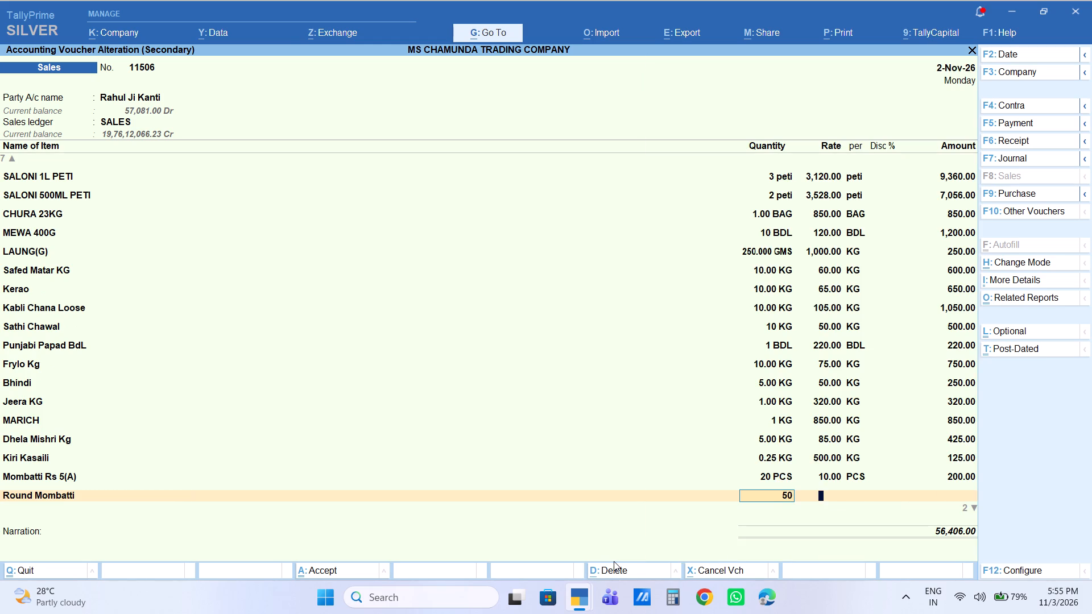
pyautogui.press('Return')
pyautogui.press('Return')
pyautogui.press('Return')
pyautogui.write('2250')
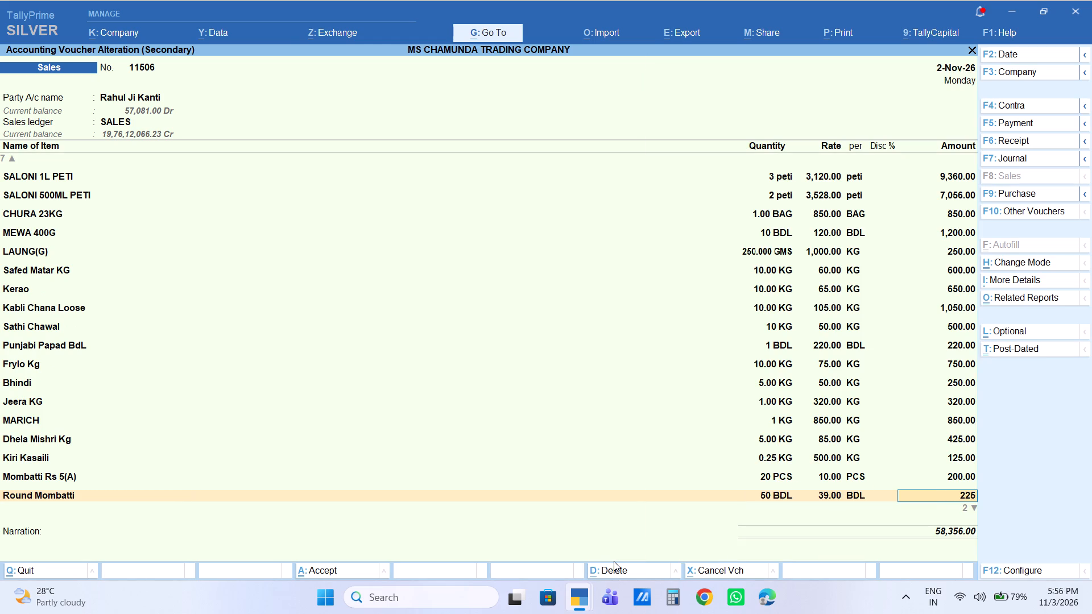
pyautogui.press('Return')
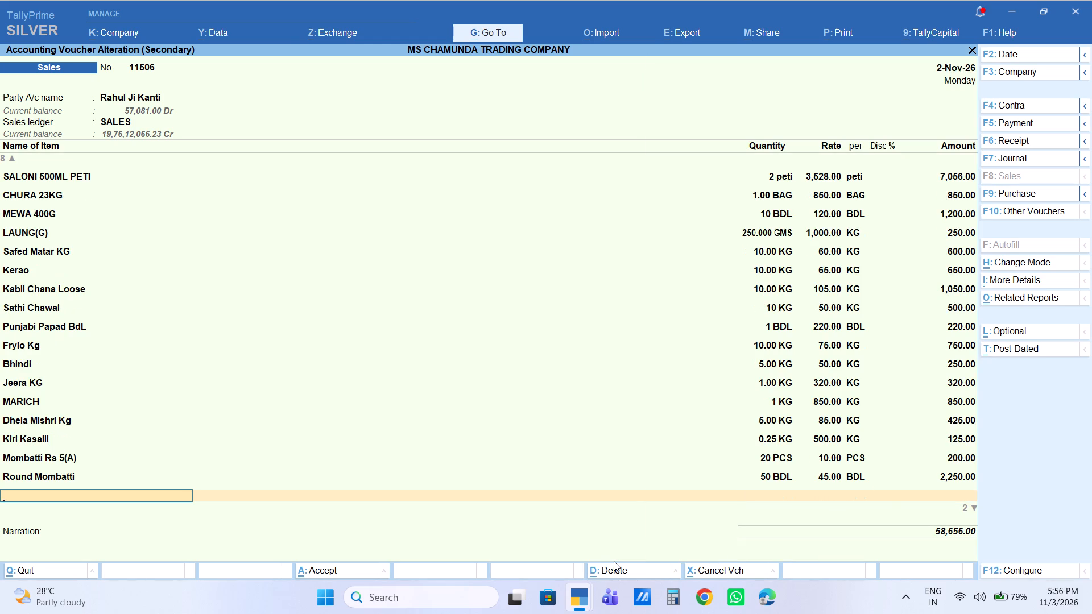
# Add Machis Rs 2 to the voucher with a quantity of 1 peti, keeping the default rate.
pyautogui.write('machis')
pyautogui.press('Down')
pyautogui.press('Down')
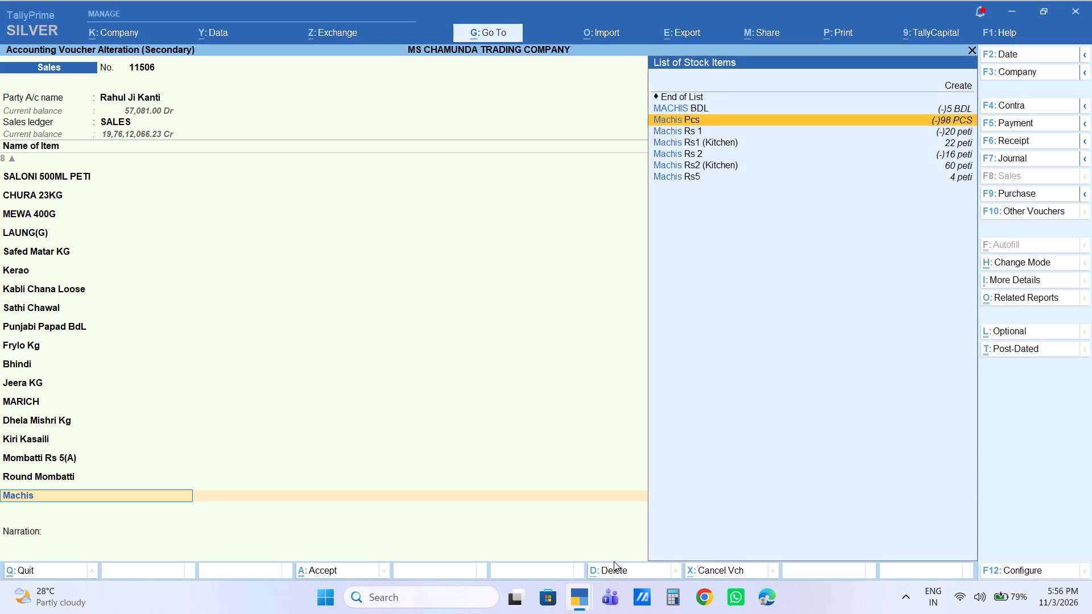
pyautogui.press('Down')
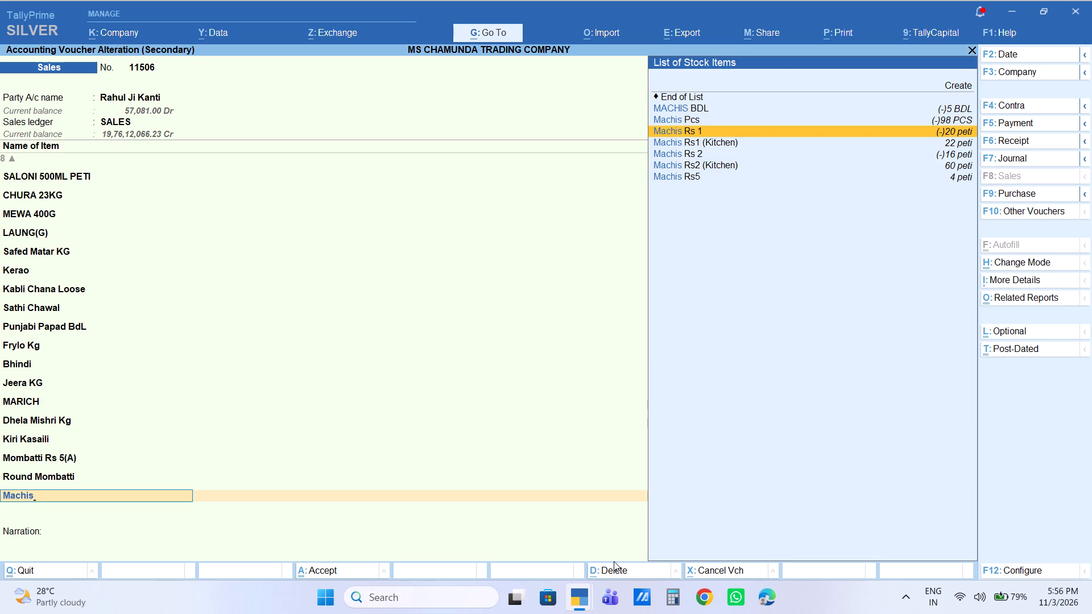
pyautogui.press('Down')
pyautogui.press('Down')
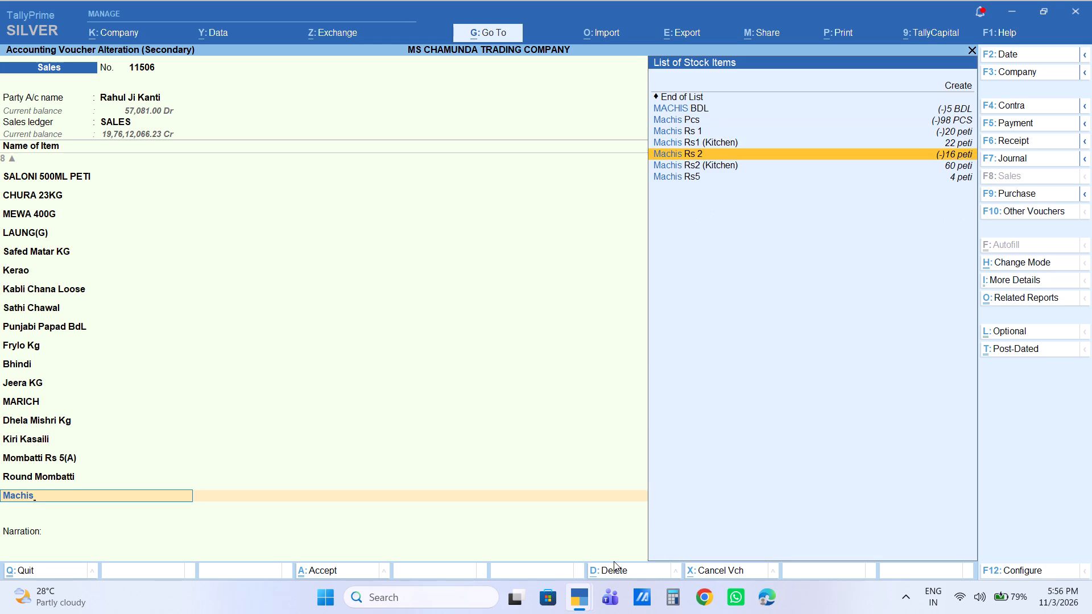
pyautogui.press('Return')
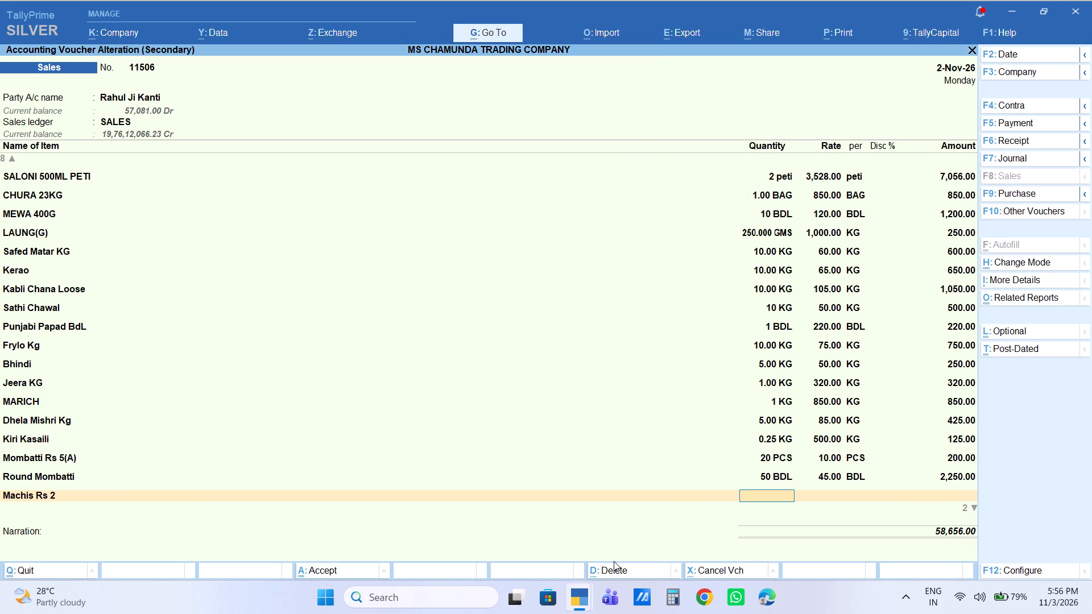
pyautogui.press('1')
pyautogui.press('Return')
pyautogui.press('Return')
pyautogui.press('Return')
pyautogui.press('Return')
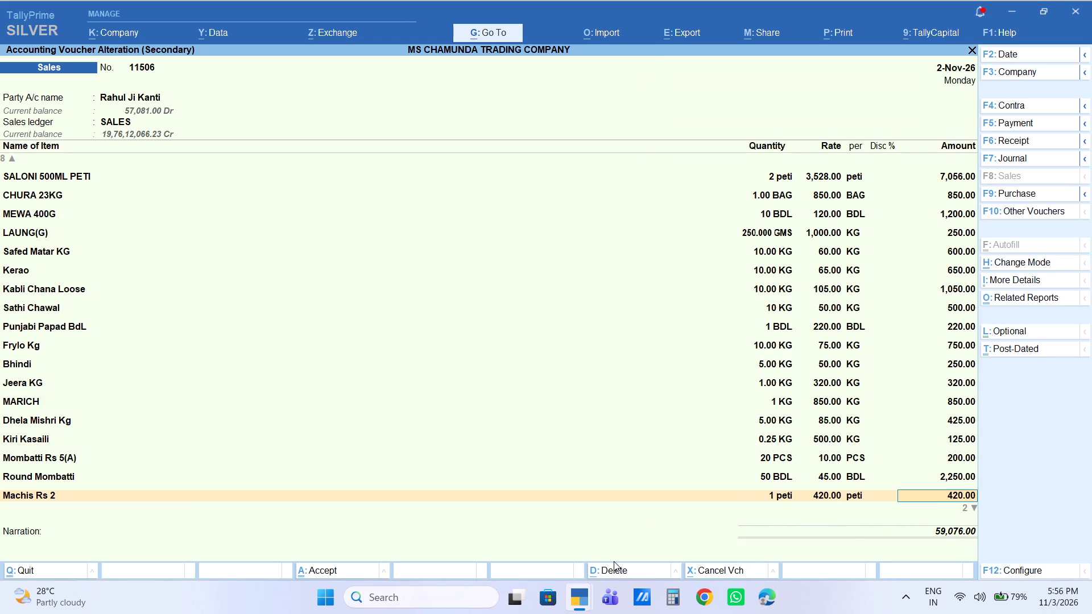
pyautogui.press('Return')
# Add CHANA 30KG to the voucher with a quantity of 1 bag, keeping the default rate.
pyautogui.write('chana')
pyautogui.press('Down')
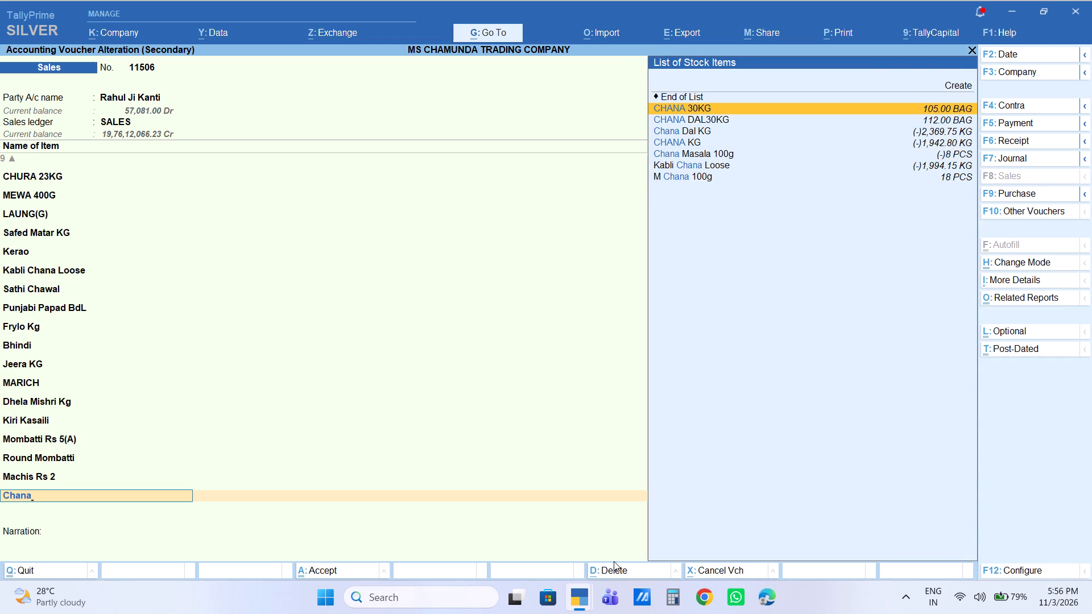
pyautogui.press('Return')
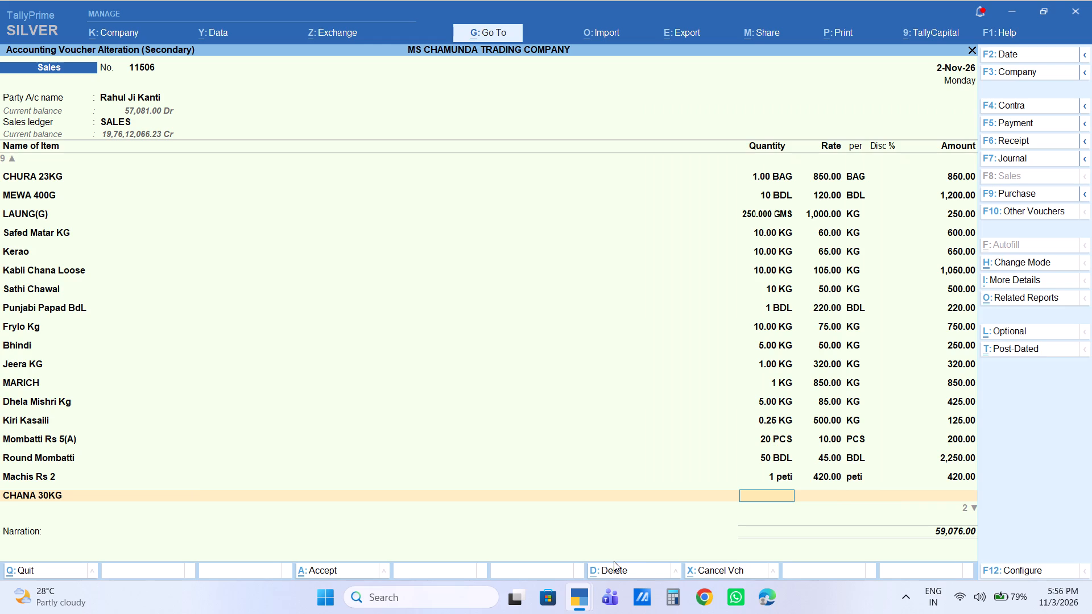
pyautogui.press('1')
pyautogui.press('Return')
pyautogui.press('Return')
pyautogui.press('Return')
pyautogui.press('Return')
pyautogui.press('Return')
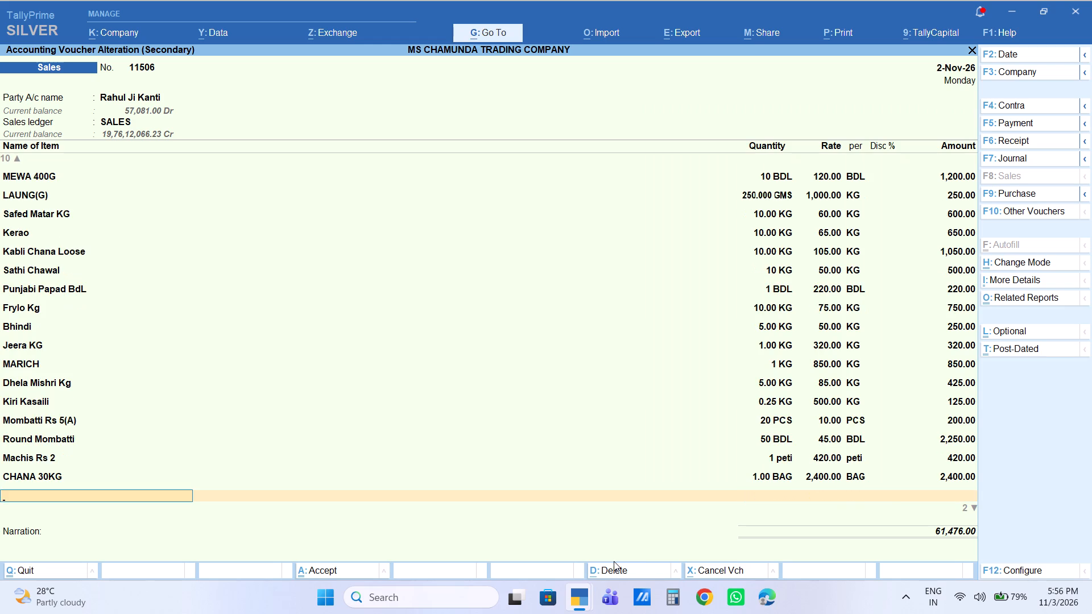
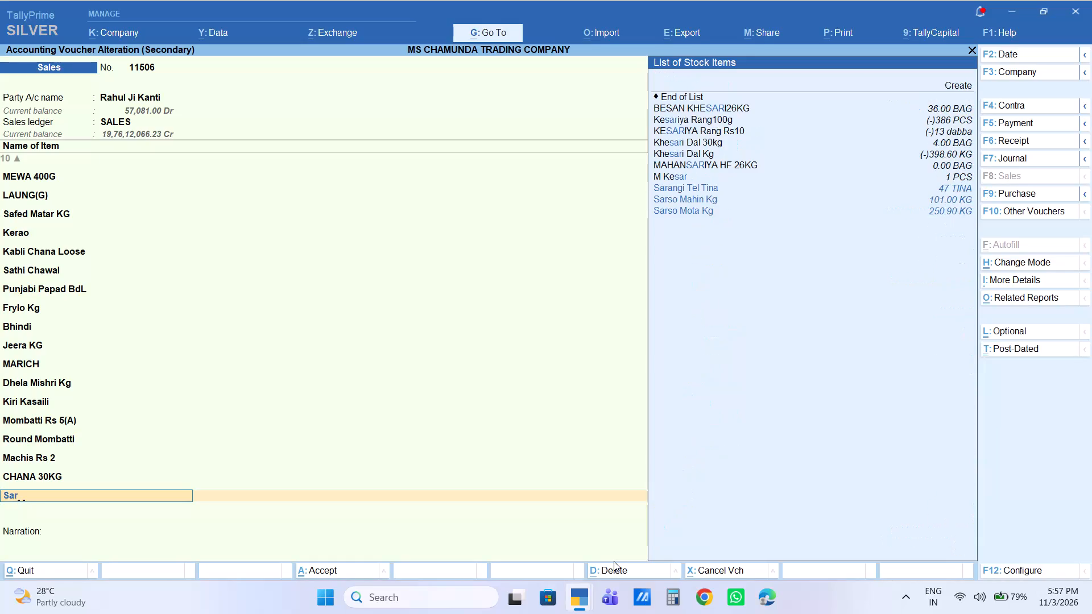
# Add Sarangi Tel Tina to the voucher with a quantity of 2 tina, keeping the default rate.
pyautogui.press('Return')
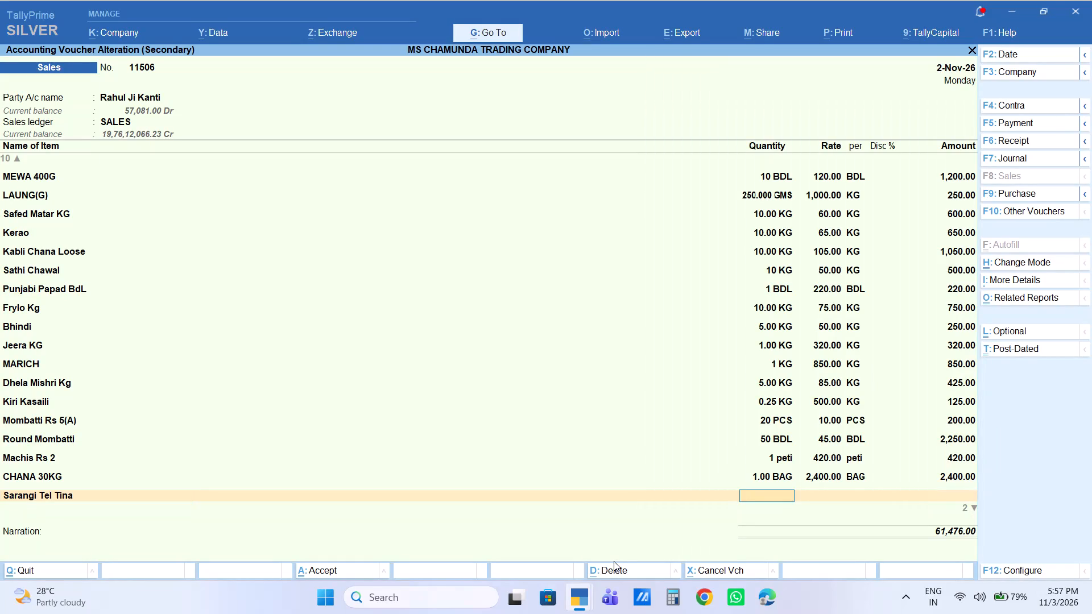
pyautogui.press('2')
pyautogui.press('Return')
pyautogui.press('Return')
pyautogui.press('Return')
pyautogui.press('Return')
pyautogui.press('Return')
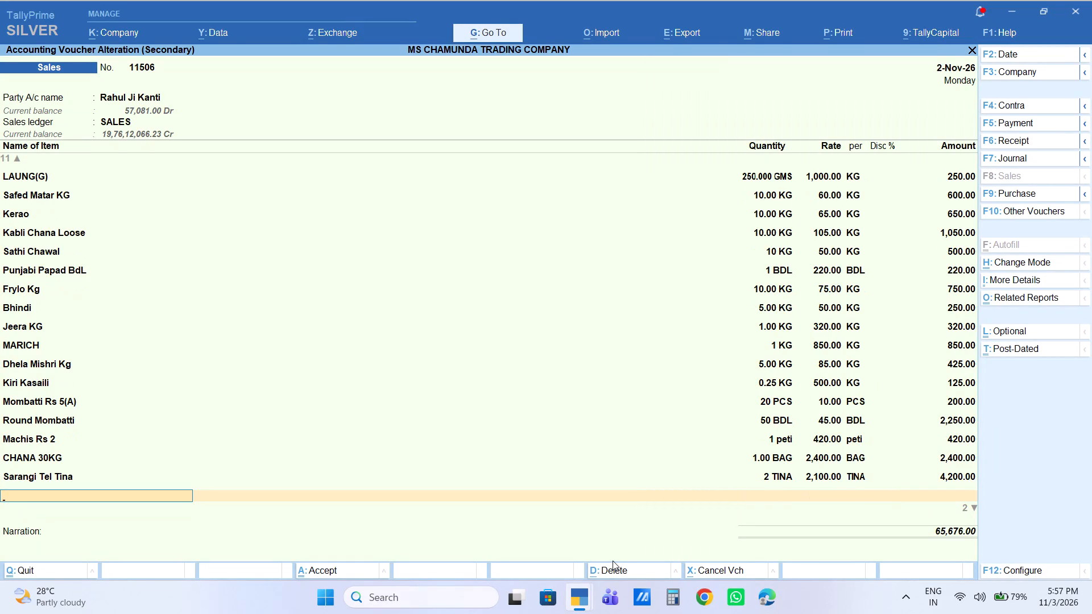
# Add Ghanti Sevai Bag to the voucher with a quantity of 1 bag and an amount of 350.
pyautogui.write('gha')
pyautogui.write('nt')
pyautogui.press('Down')
pyautogui.press('Down')
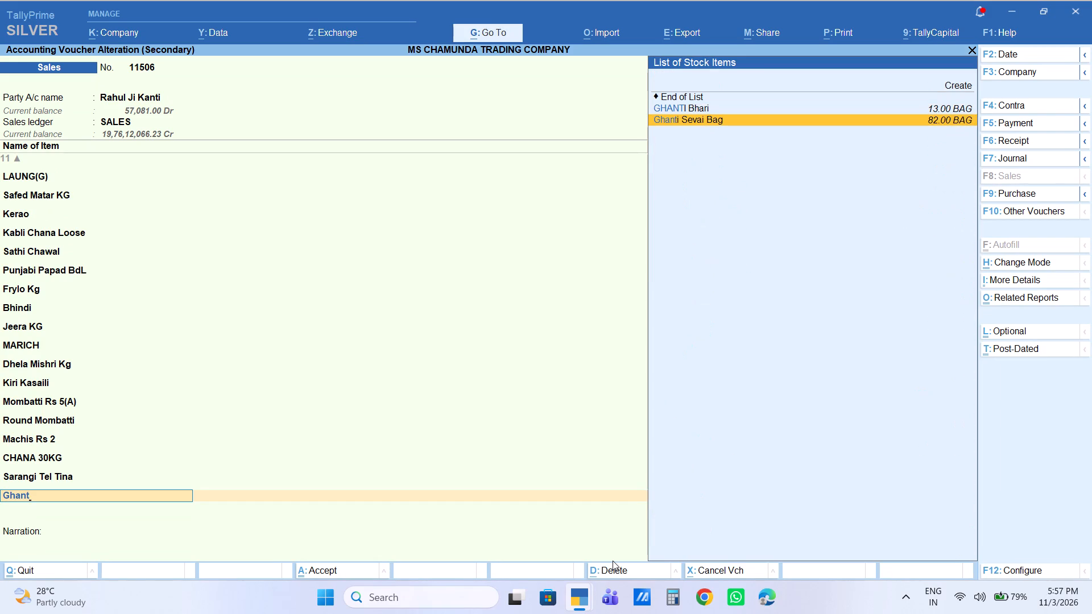
pyautogui.press('Return')
pyautogui.press('1')
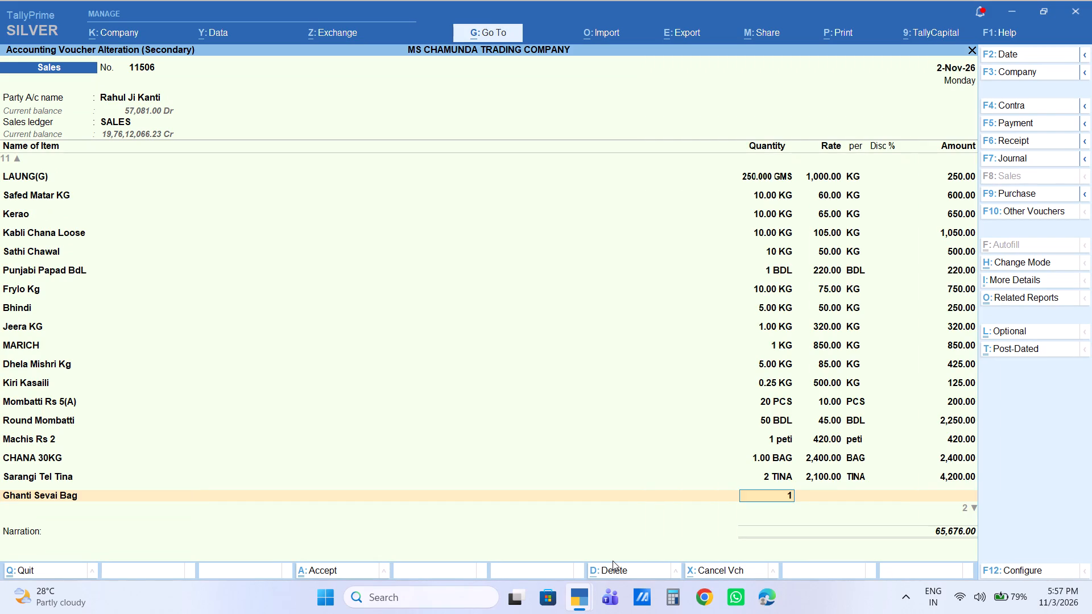
pyautogui.press('Return')
pyautogui.press('Return')
pyautogui.press('Return')
pyautogui.press('Return')
pyautogui.write('350')
pyautogui.press('Return')
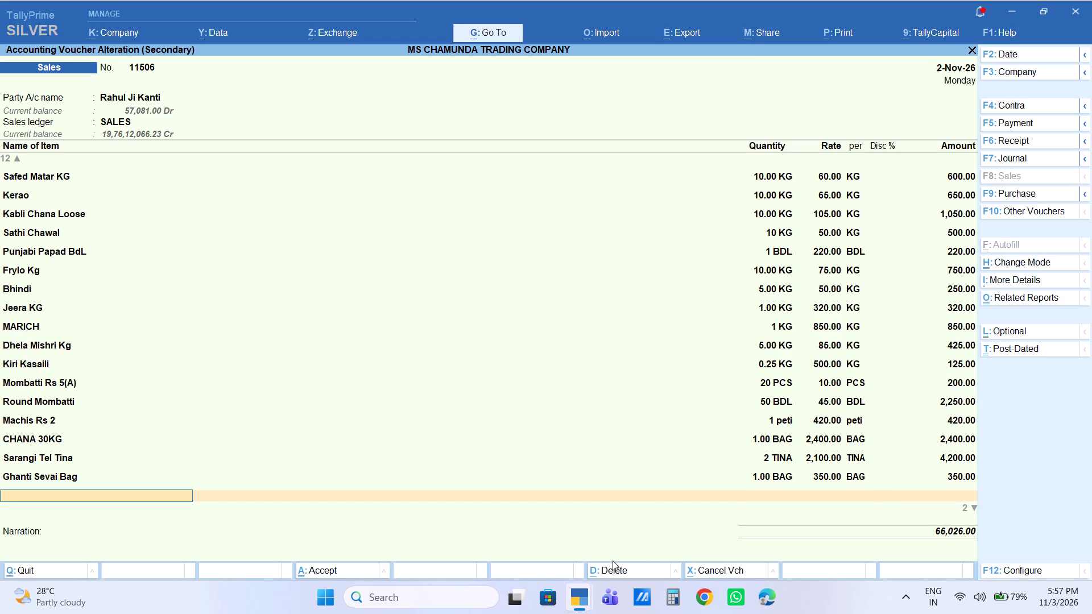
# Add Khara Mircha to the voucher with a quantity of 2 kg and an amount of 500.
pyautogui.write('mirchga')
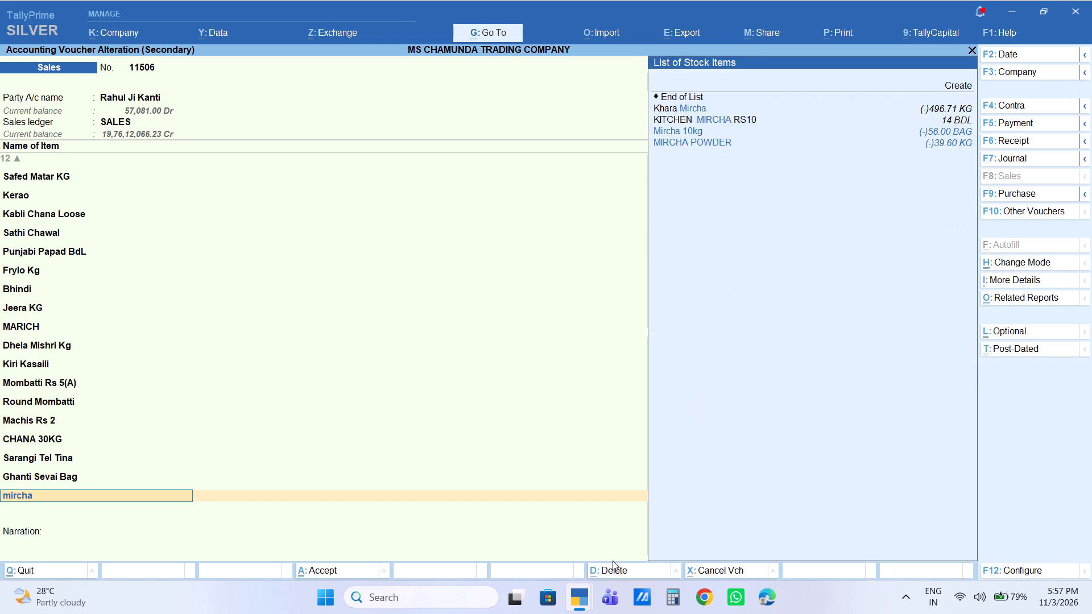
pyautogui.press('Down')
pyautogui.press('Up')
pyautogui.press('Up')
pyautogui.press('Return')
pyautogui.press('2')
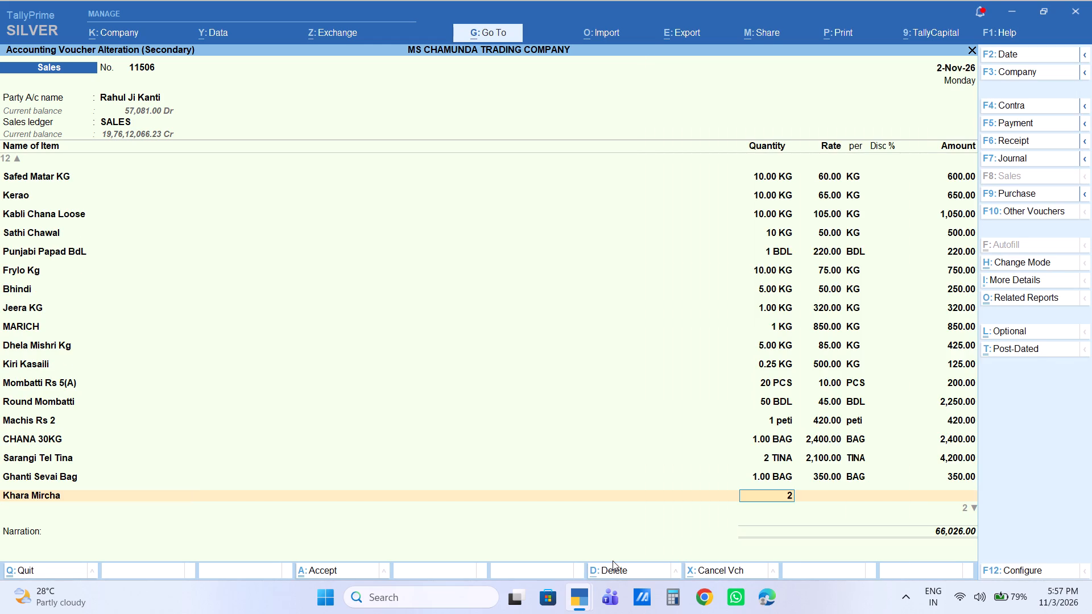
pyautogui.press('Return')
pyautogui.press('Return')
pyautogui.press('Return')
pyautogui.press('Return')
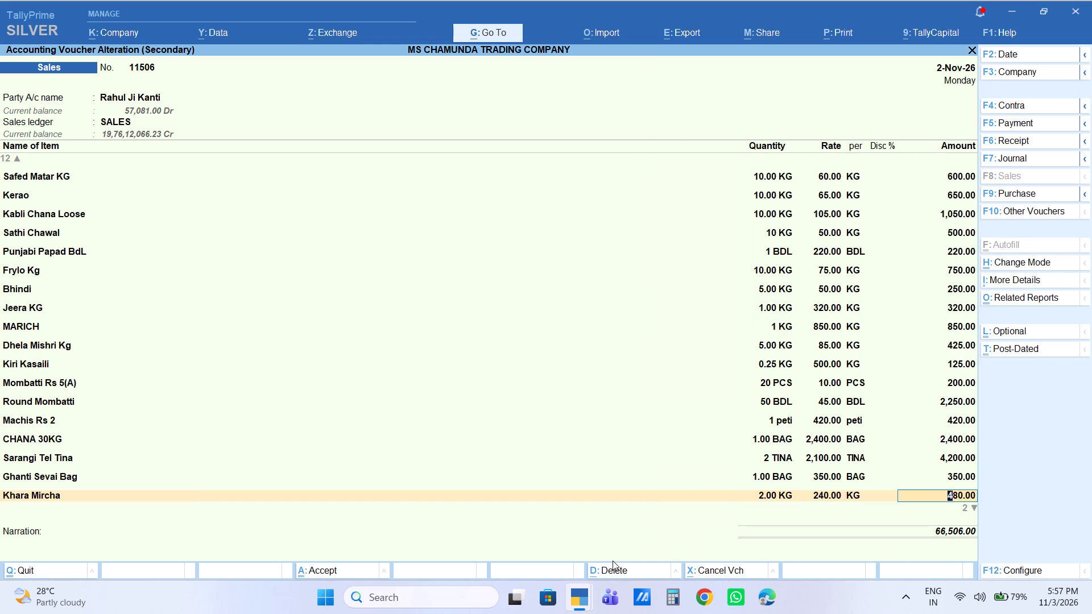
pyautogui.write('500')
pyautogui.press('Return')
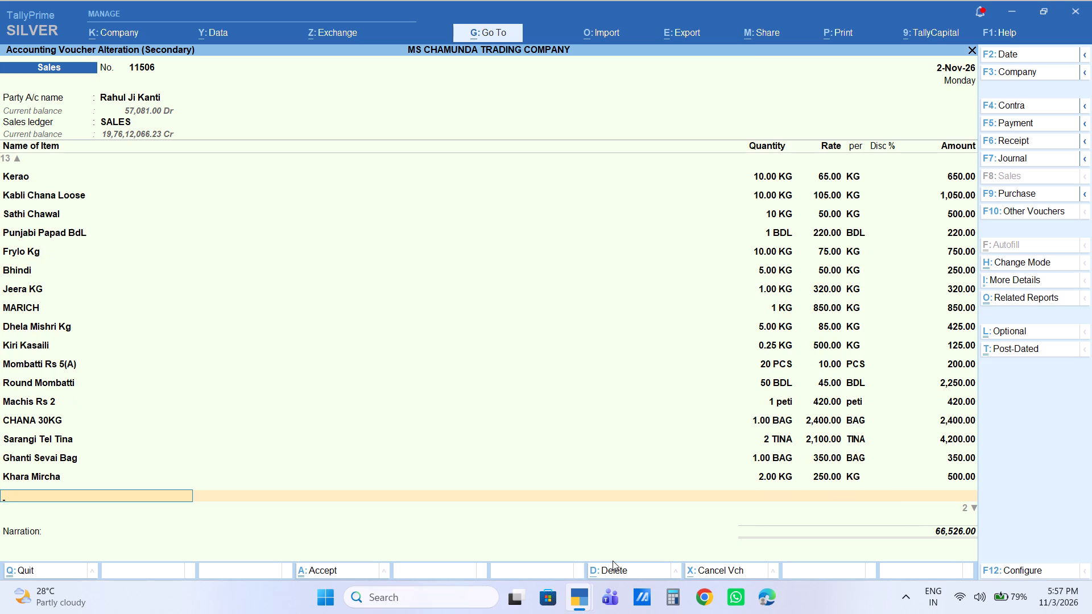
# Add LAHSUN B to the voucher with a quantity of 10 kg at a rate of 115.
pyautogui.write('lahs')
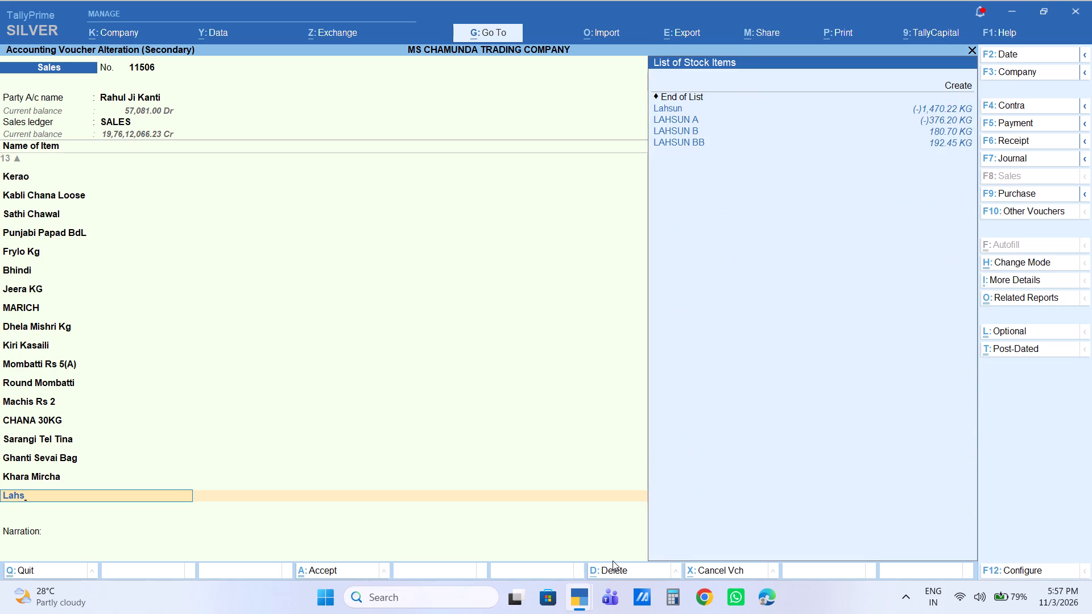
pyautogui.press('Down')
pyautogui.press('Down')
pyautogui.press('Down')
pyautogui.press('Down')
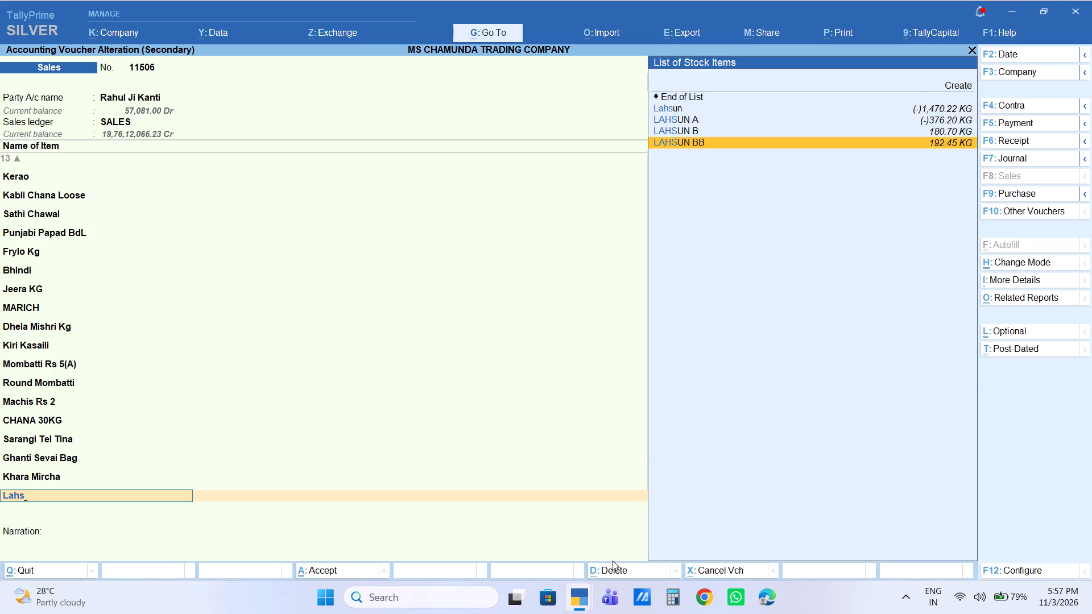
pyautogui.press('Up')
pyautogui.press('Return')
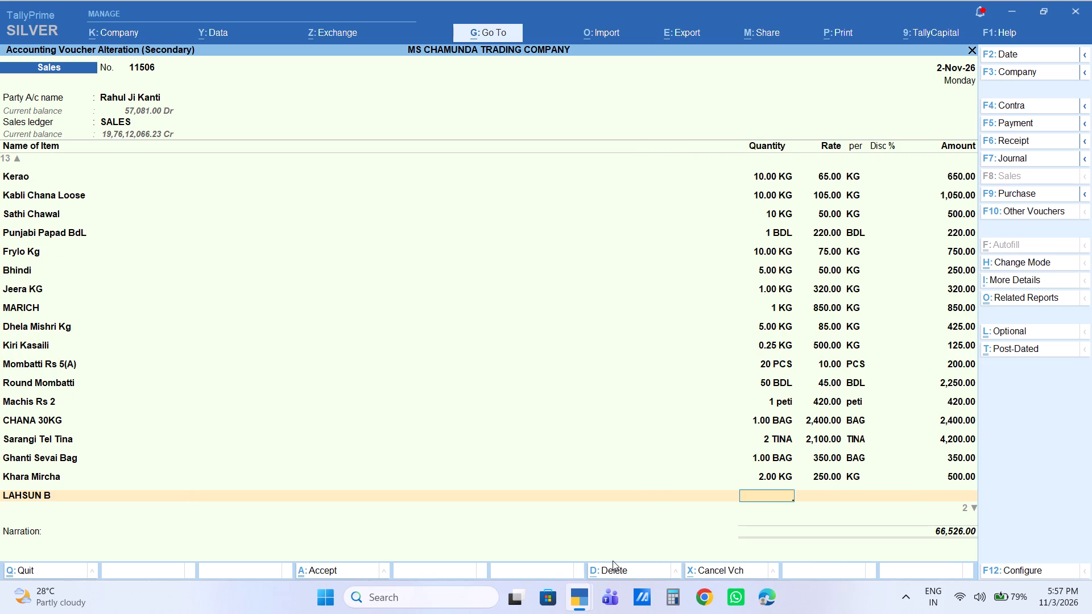
pyautogui.write('10')
pyautogui.press('Return')
pyautogui.write('115')
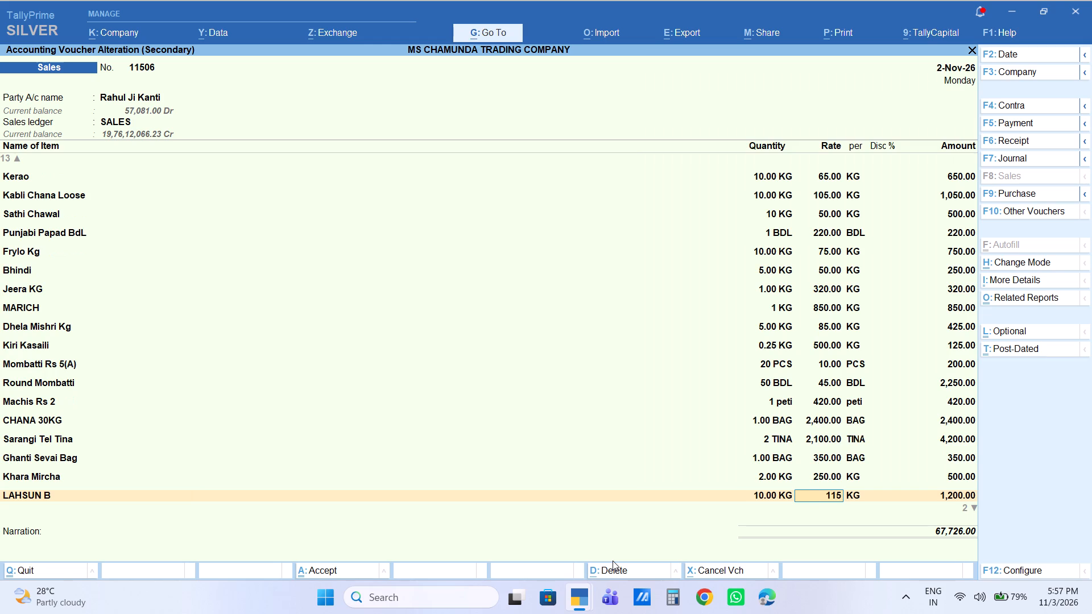
pyautogui.press('Return')
pyautogui.press('Return')
pyautogui.press('Return')
pyautogui.press('Return')
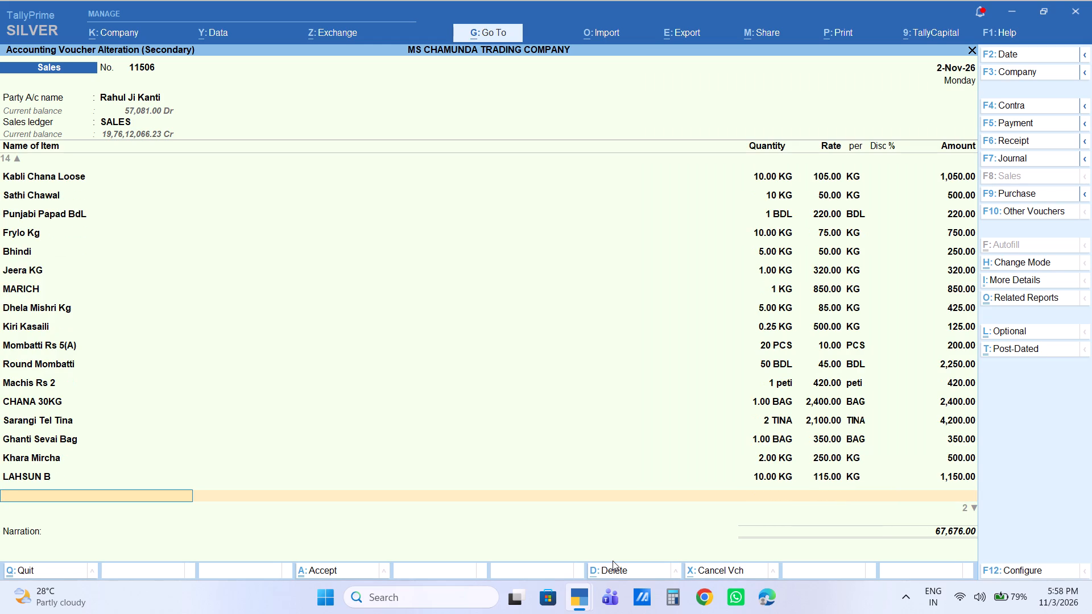
# Add TEJPATTA KG to the voucher with a quantity of 2 kg and an amount of 150.
pyautogui.write('tejp')
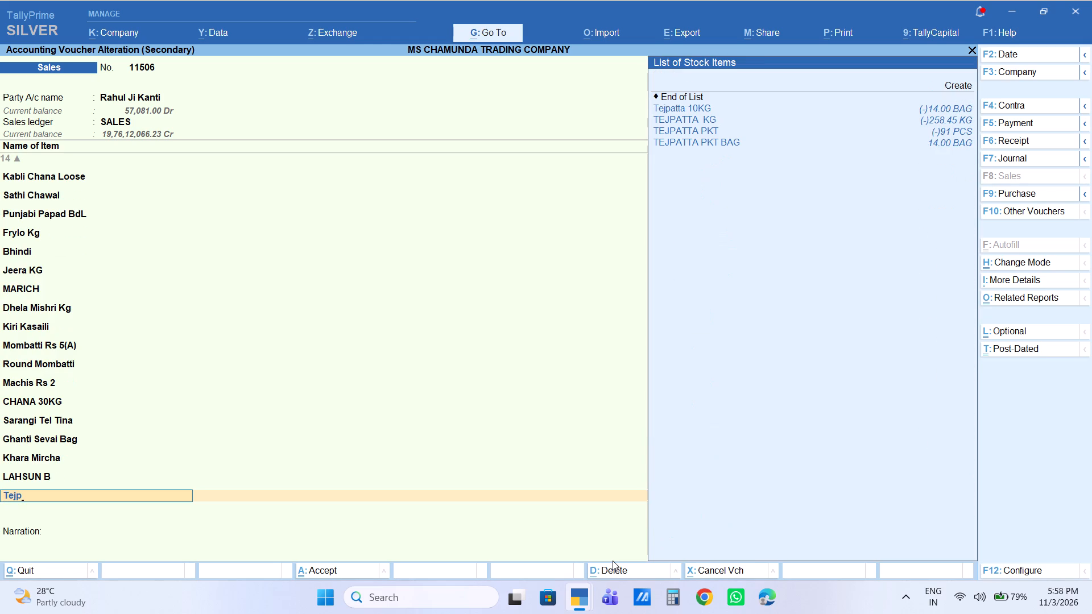
pyautogui.press('Down')
pyautogui.press('Down')
pyautogui.press('Down')
pyautogui.press('Up')
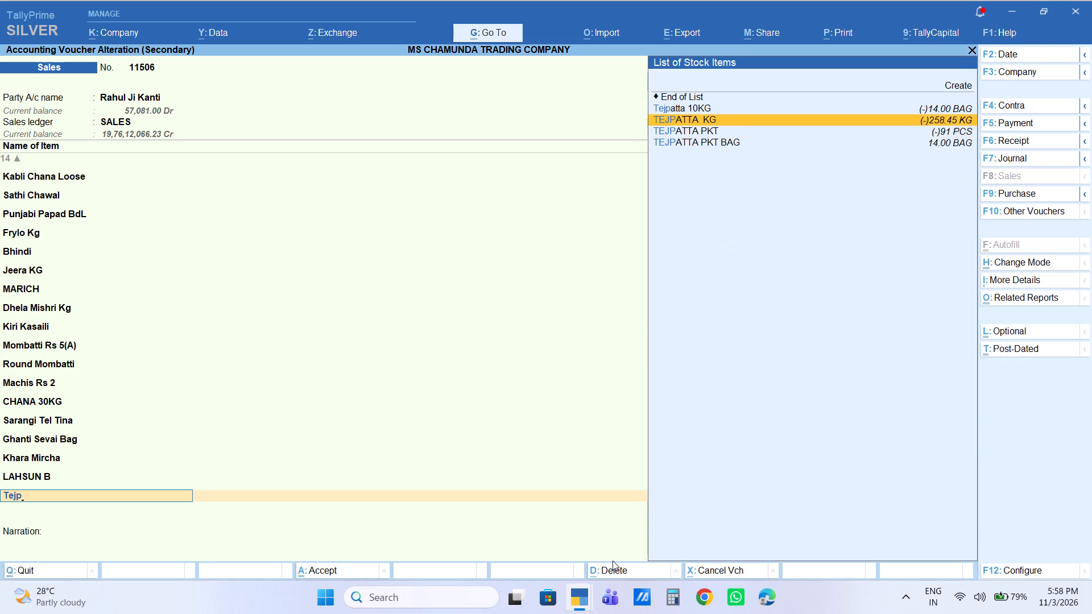
pyautogui.press('Return')
pyautogui.press('2')
pyautogui.press('Return')
pyautogui.press('Return')
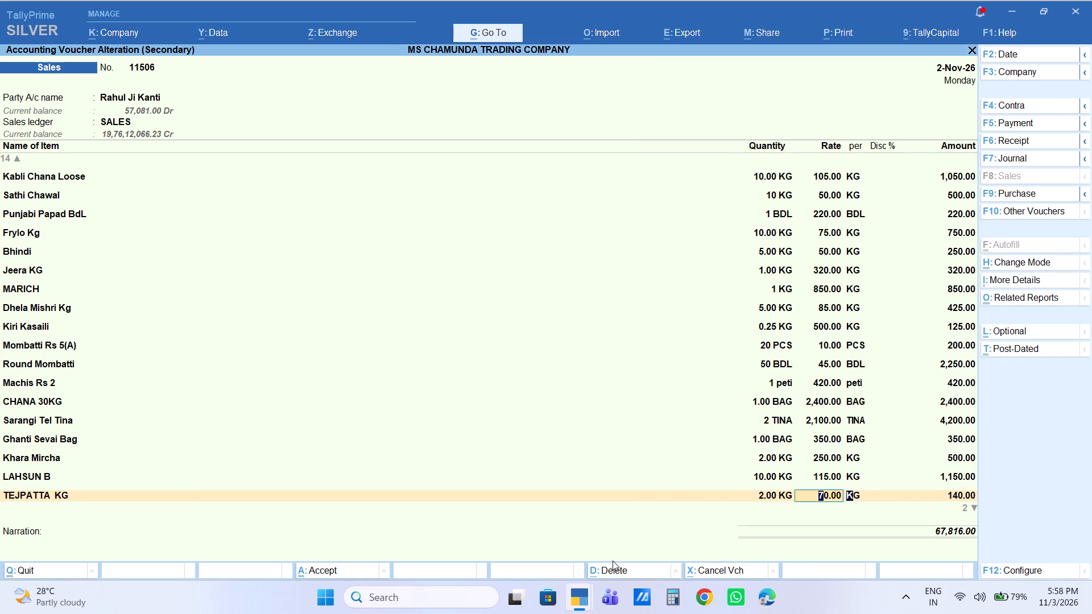
pyautogui.press('Return')
pyautogui.press('Return')
pyautogui.write('150')
pyautogui.press('Return')
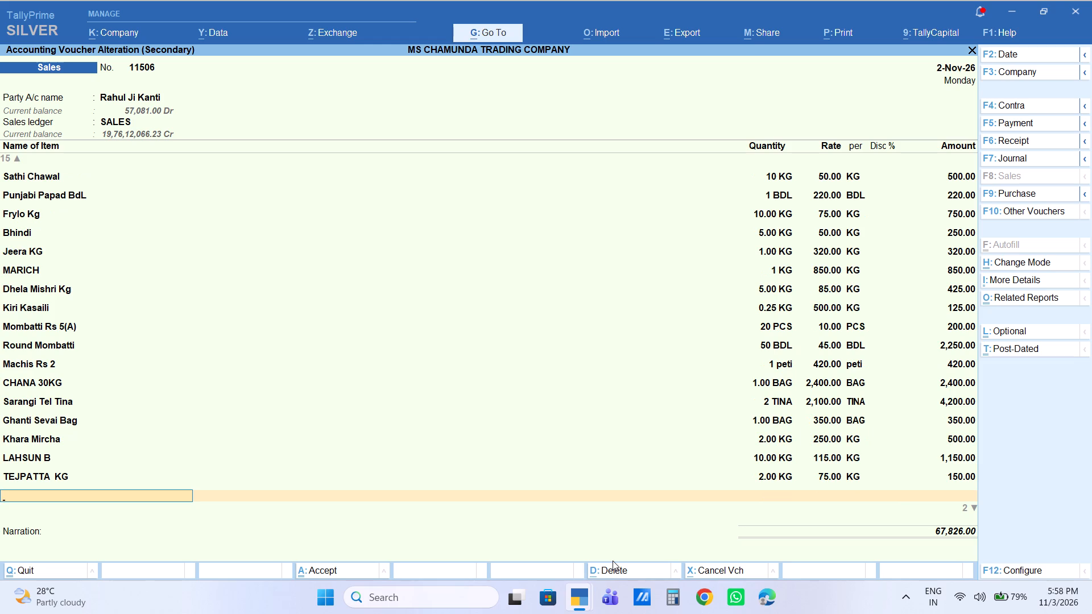
# Add R CHAI ELAICHI RS10 to the voucher with a quantity of 4 bdl, keeping the default rate.
pyautogui.write('r cha')
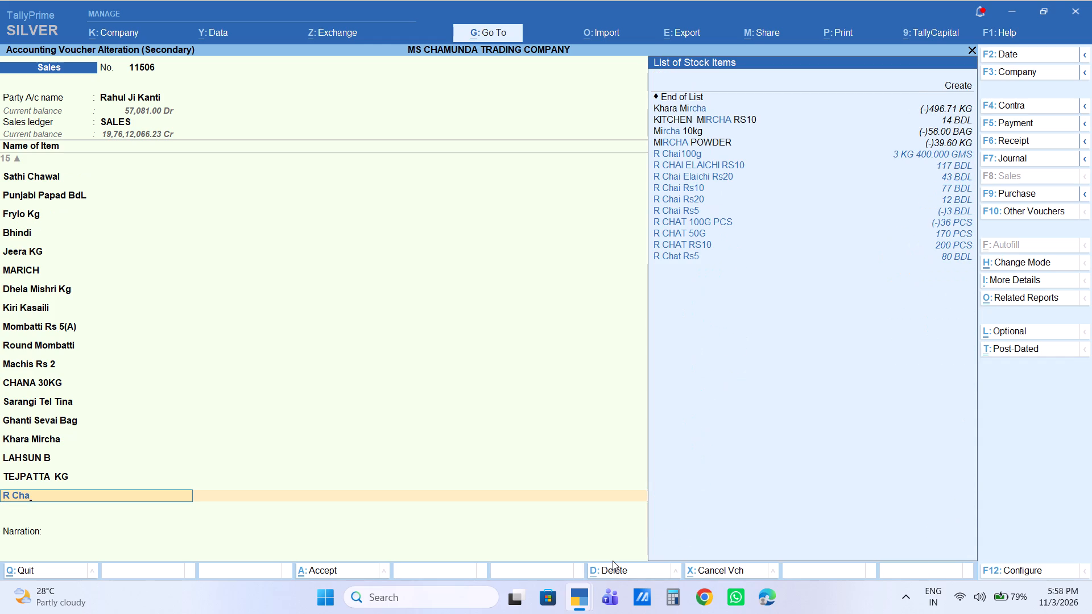
pyautogui.press('Down')
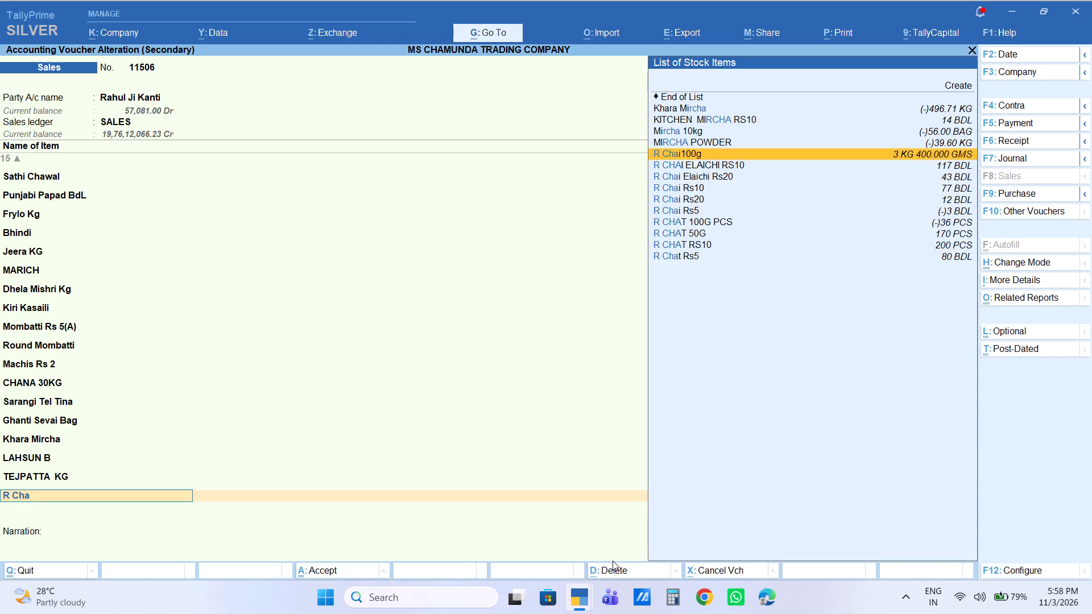
pyautogui.press('Down')
pyautogui.press('Down')
pyautogui.press('Down')
pyautogui.press('Down')
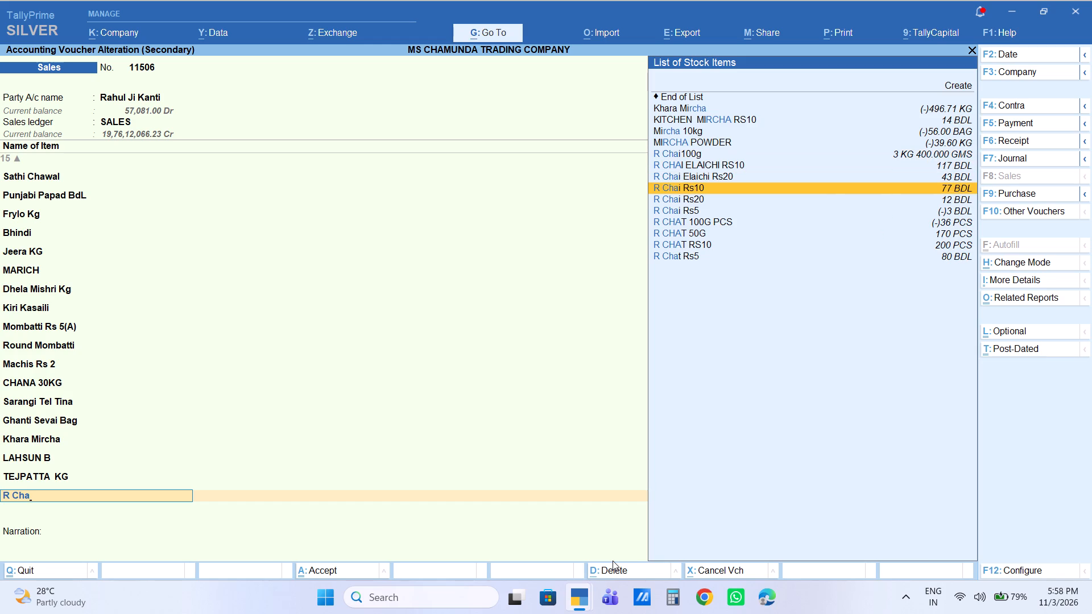
pyautogui.press('Up')
pyautogui.press('Up')
pyautogui.press('Up')
pyautogui.press('Up')
pyautogui.press('Up')
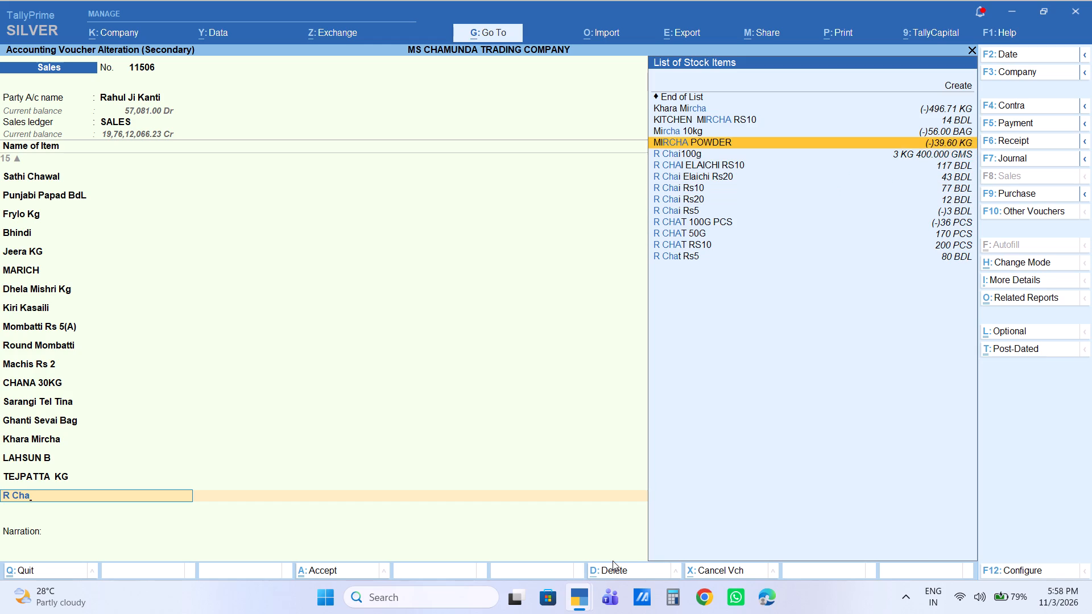
pyautogui.press('Down')
pyautogui.press('Down')
pyautogui.press('Down')
pyautogui.press('Down')
pyautogui.press('Down')
pyautogui.press('Up')
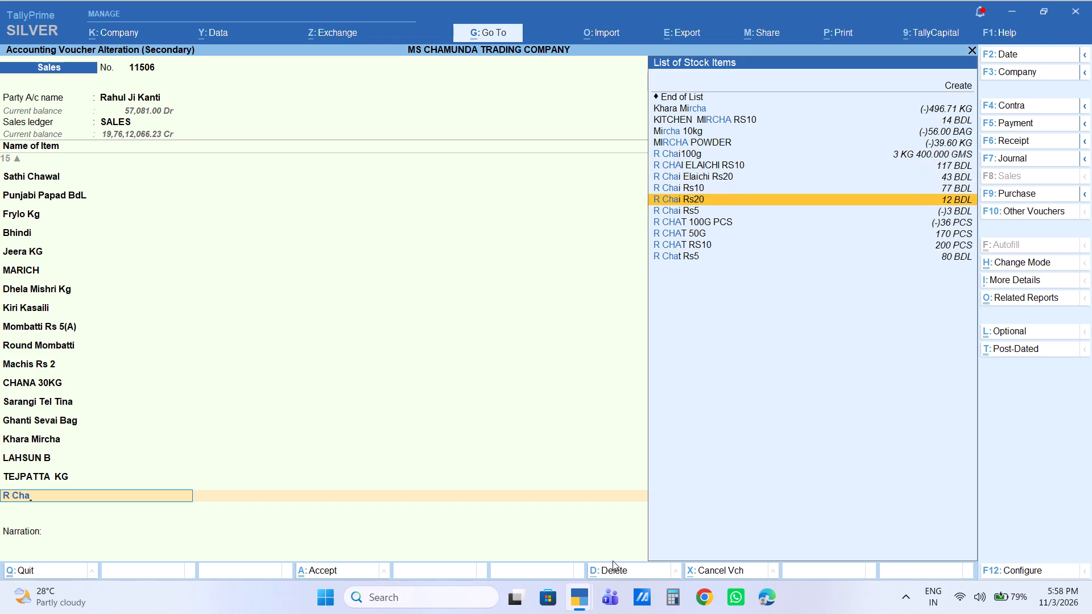
pyautogui.press('Up')
pyautogui.press('Up')
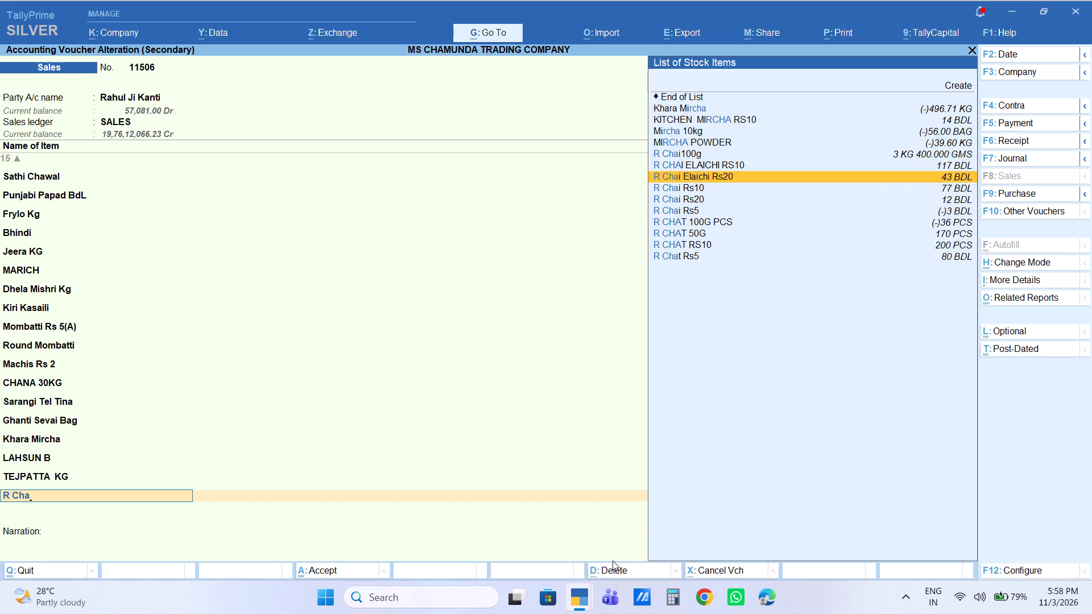
pyautogui.press('Return')
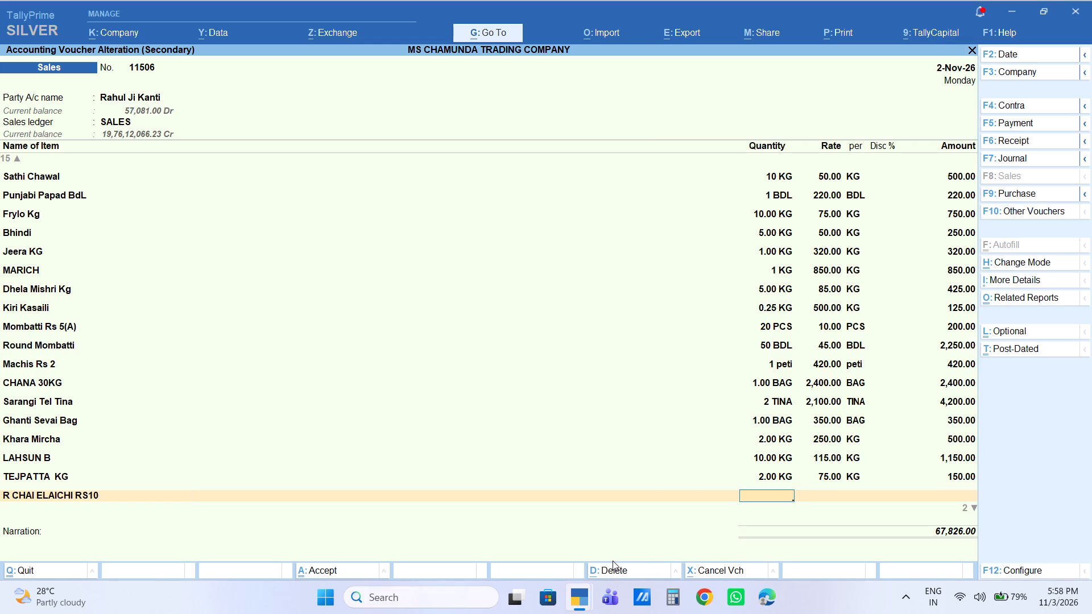
pyautogui.press('4')
pyautogui.press('Return')
pyautogui.press('Return')
pyautogui.press('Return')
pyautogui.press('Return')
pyautogui.press('Return')
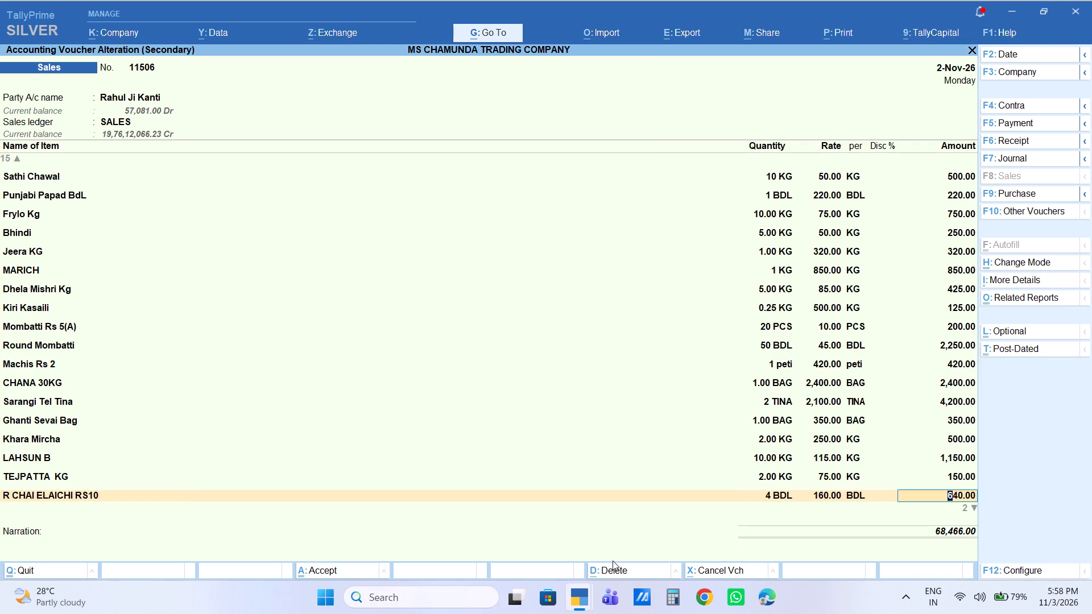
# Add R Chai Elaichi Rs20 to the voucher with a quantity of 4 bdl and an amount of 1,360.
pyautogui.write('r chai')
pyautogui.press('Down')
pyautogui.press('Down')
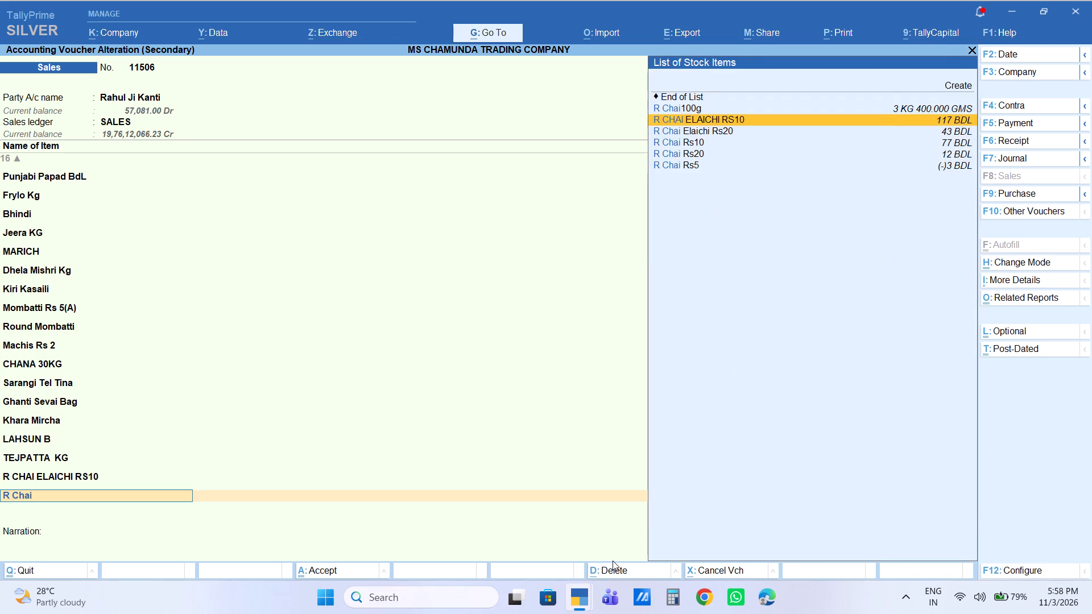
pyautogui.press('Down')
pyautogui.press('Return')
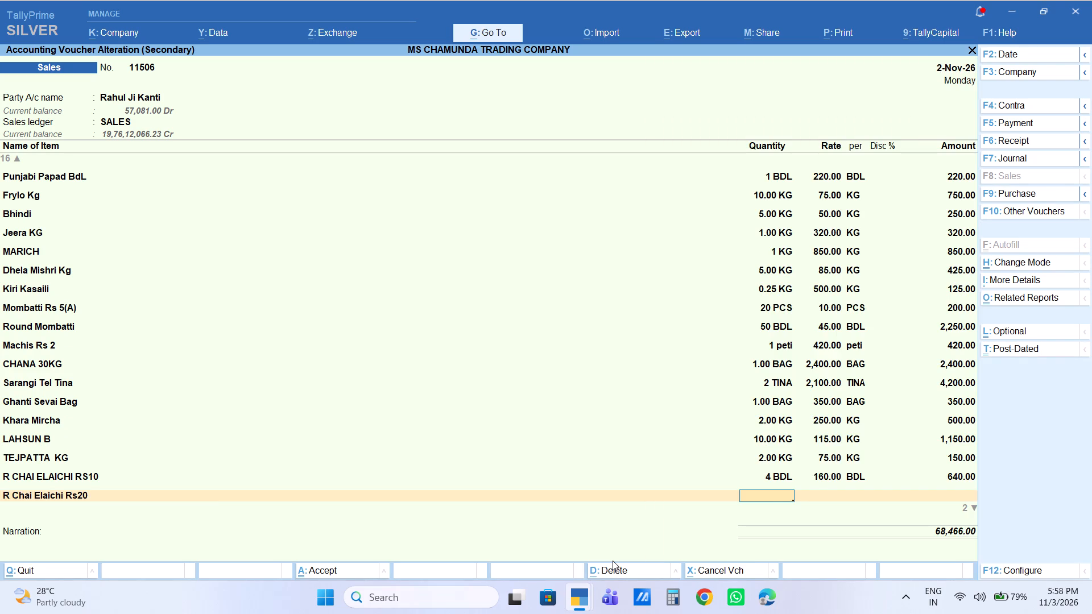
pyautogui.press('4')
pyautogui.press('Return')
pyautogui.press('Return')
pyautogui.press('Return')
pyautogui.press('Return')
pyautogui.write('136')
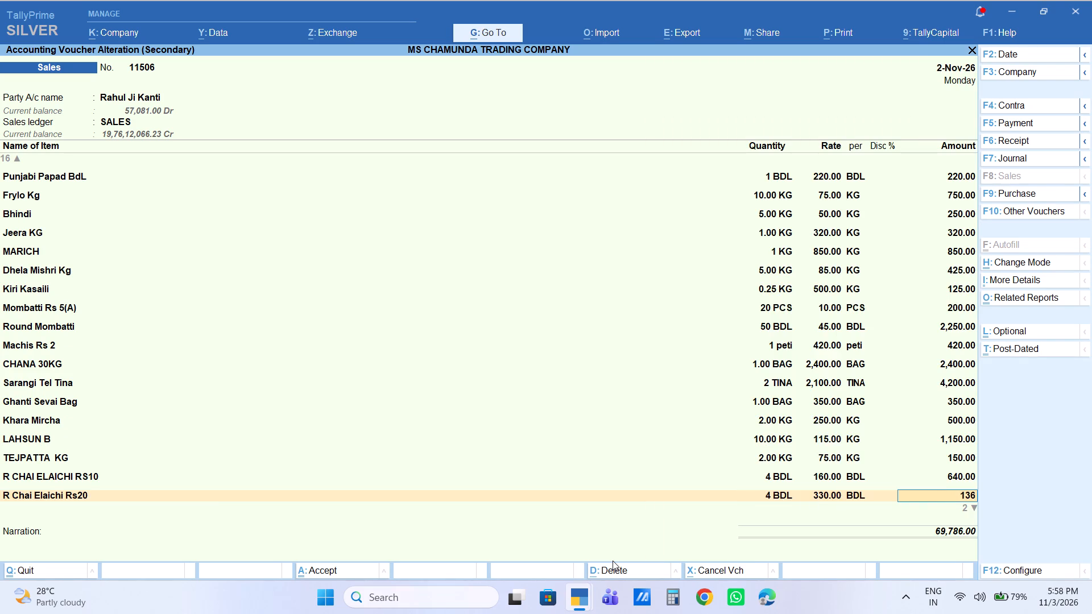
pyautogui.press('0')
pyautogui.press('Return')
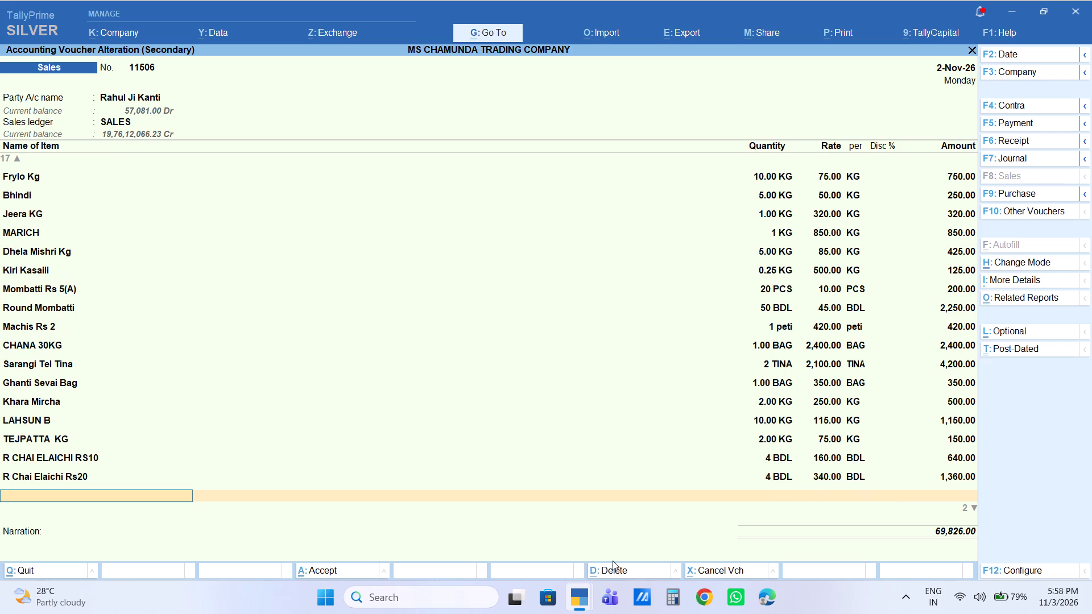
# Add 4 AAA KG to the voucher with a quantity of 5 kg, keeping the default rate.
pyautogui.write('4aa')
pyautogui.press('Down')
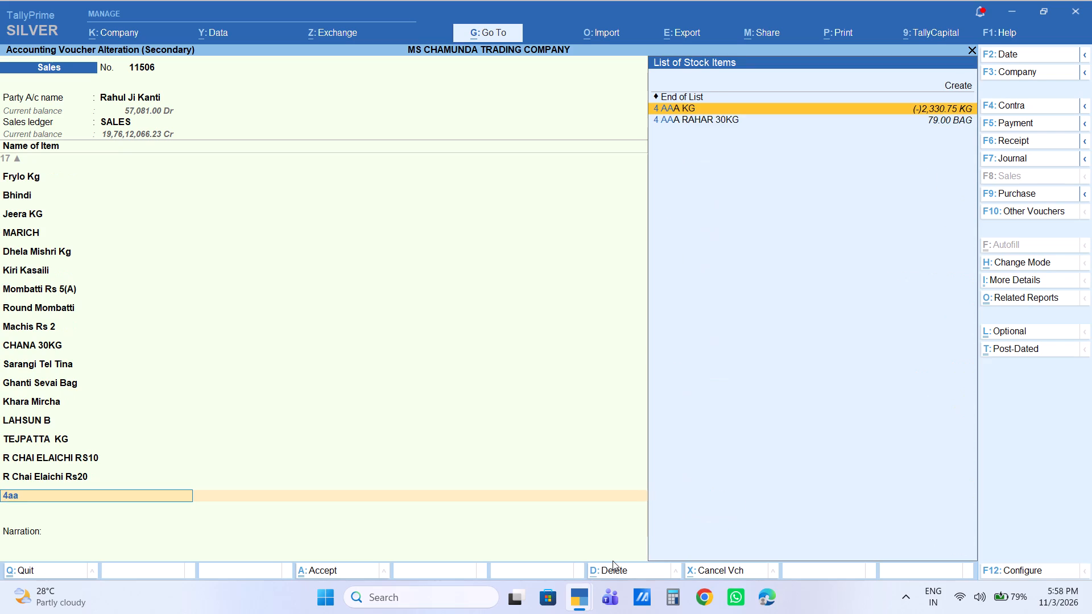
pyautogui.press('Return')
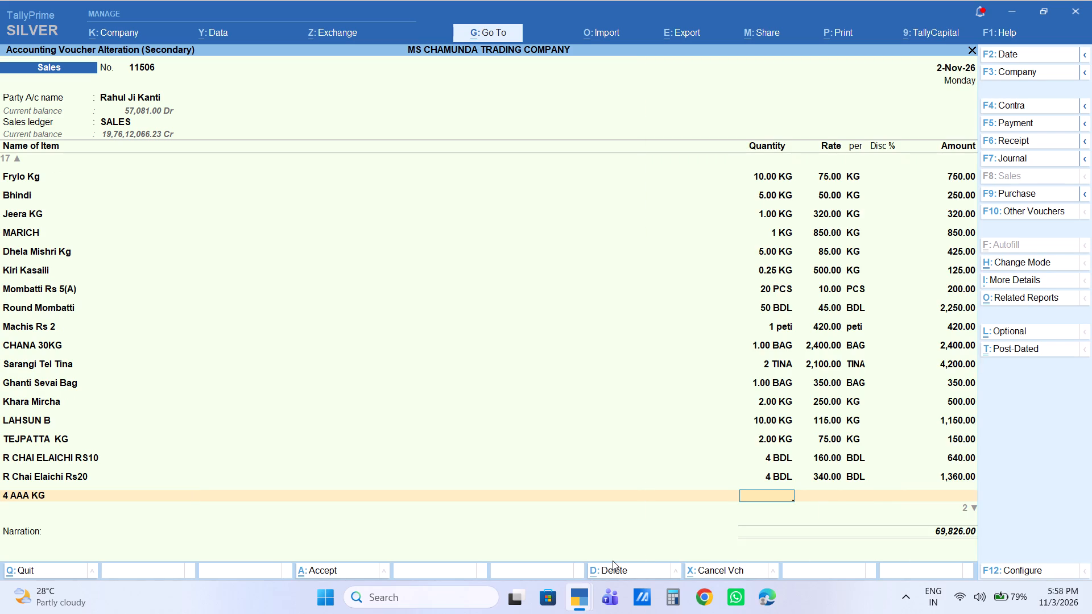
pyautogui.press('5')
pyautogui.press('Return')
pyautogui.press('Return')
pyautogui.press('Return')
pyautogui.press('Return')
pyautogui.press('Return')
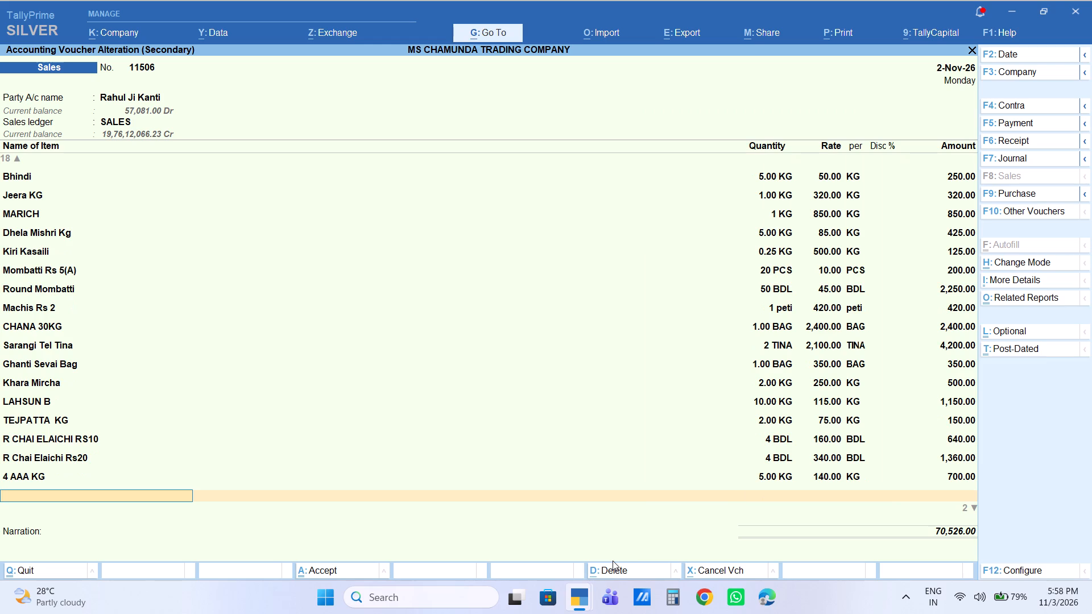
# Add MOONG DAL LOOSE to the voucher with a quantity of 5 kg and an amount of 560.
pyautogui.write('moo')
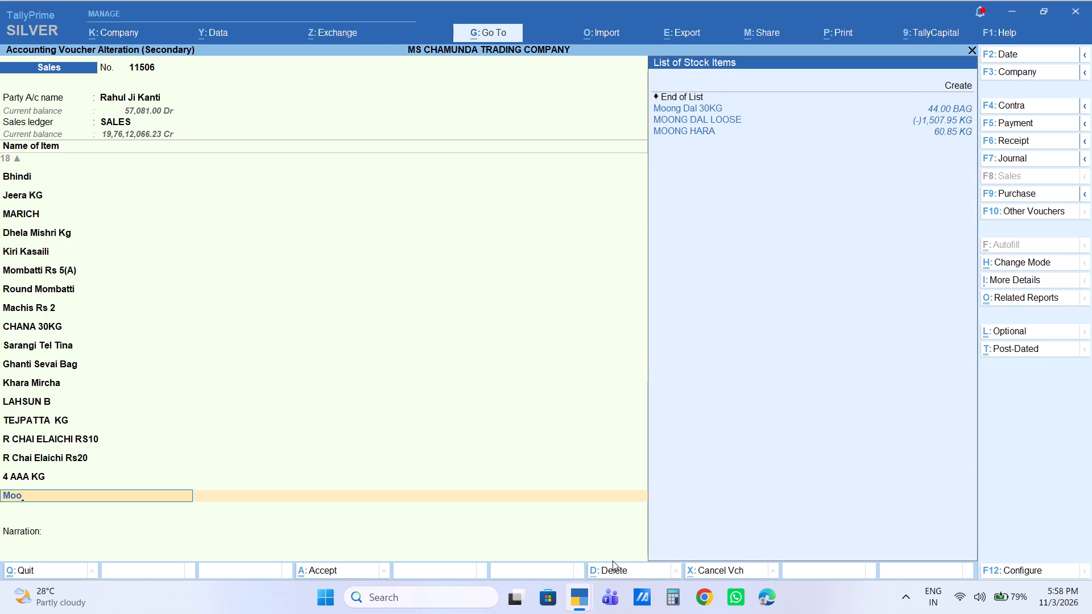
pyautogui.press('Down')
pyautogui.press('Down')
pyautogui.press('Down')
pyautogui.press('Up')
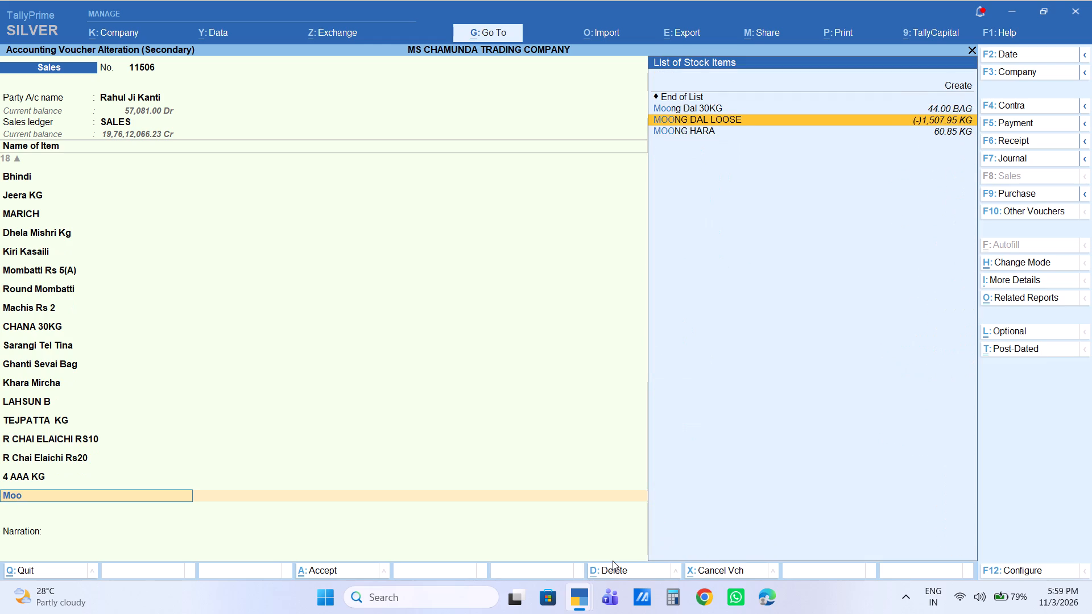
pyautogui.press('Return')
pyautogui.press('5')
pyautogui.press('Return')
pyautogui.press('Return')
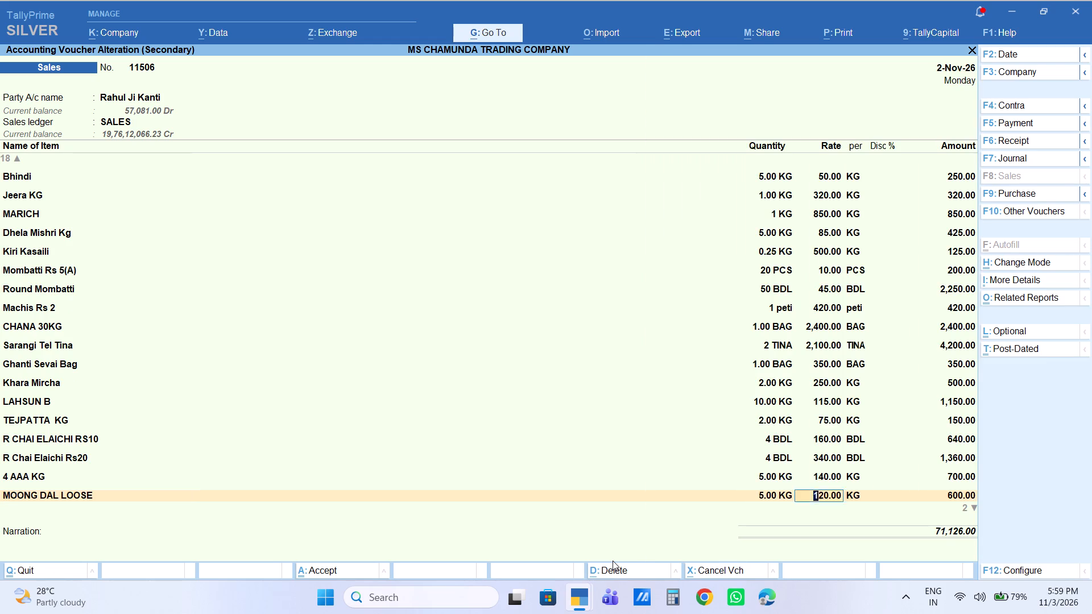
pyautogui.press('Return')
pyautogui.press('Return')
pyautogui.write('556')
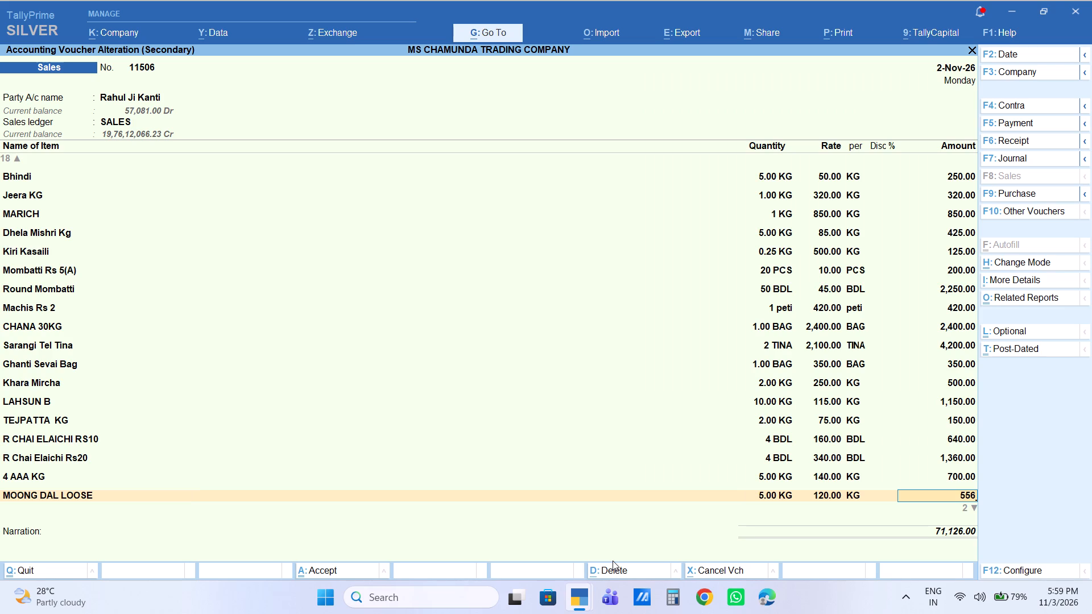
pyautogui.press('BackSpace')
pyautogui.press('BackSpace')
pyautogui.write('60')
pyautogui.press('Return')
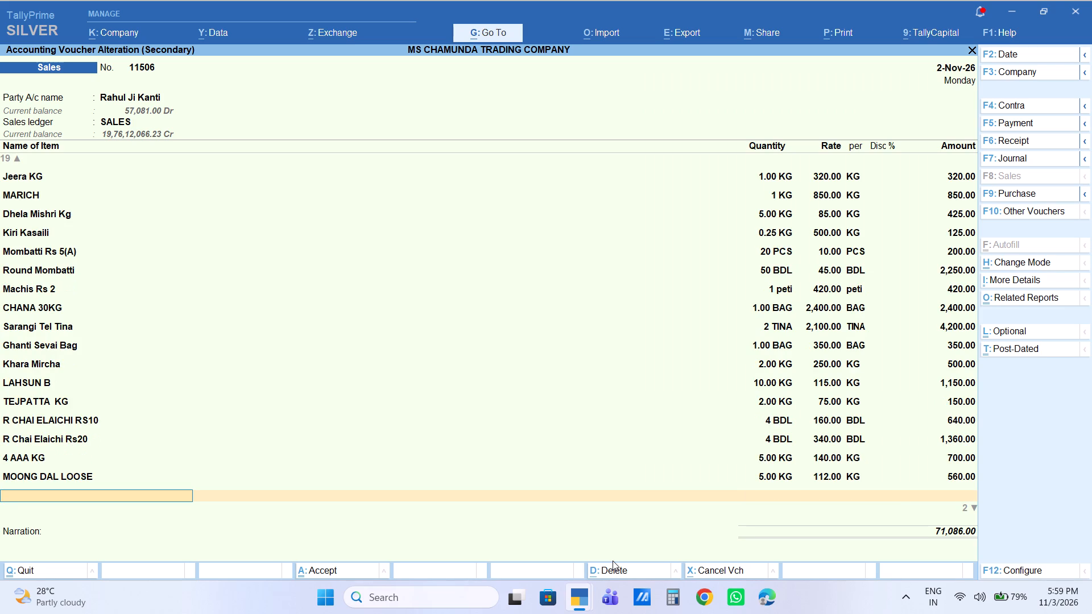
# Add Gari Gola KG to the voucher with a quantity of 2 kg and an amount of 900.
pyautogui.write('gari')
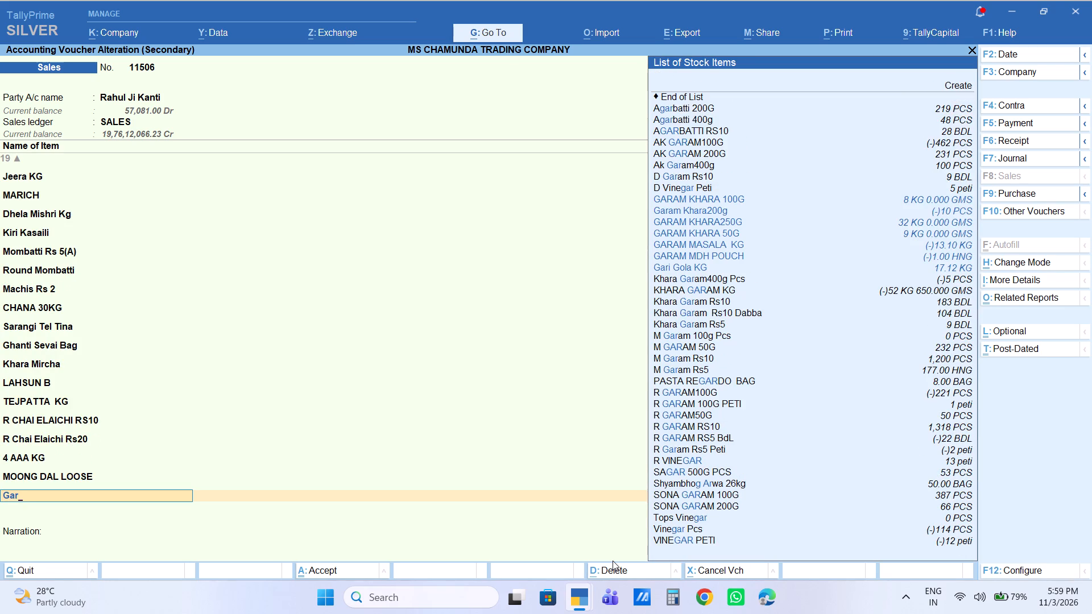
pyautogui.press('Return')
pyautogui.press('2')
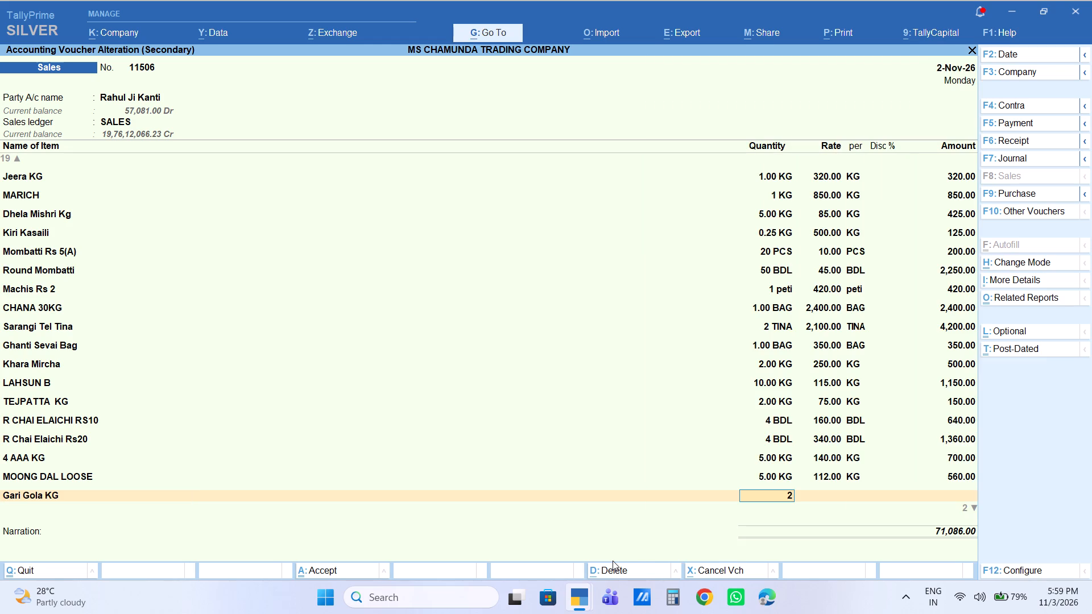
pyautogui.press('Return')
pyautogui.press('Return')
pyautogui.press('Return')
pyautogui.press('Return')
pyautogui.write('900')
pyautogui.press('Return')
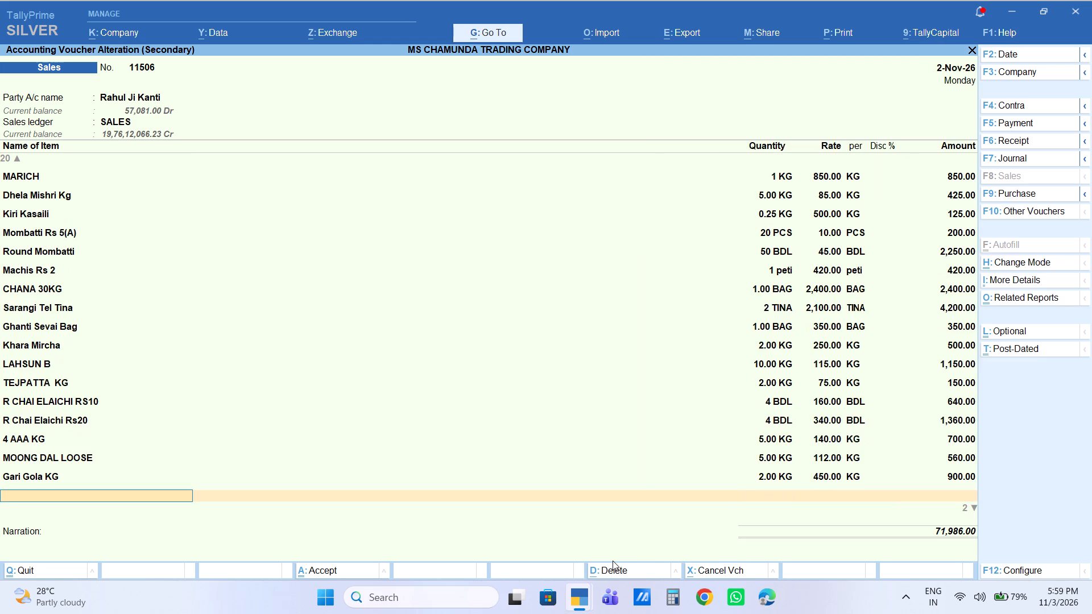
# Add CHHUHARA KG to the voucher with a quantity of 2 kg and an amount of 500.
pyautogui.write('cchhu')
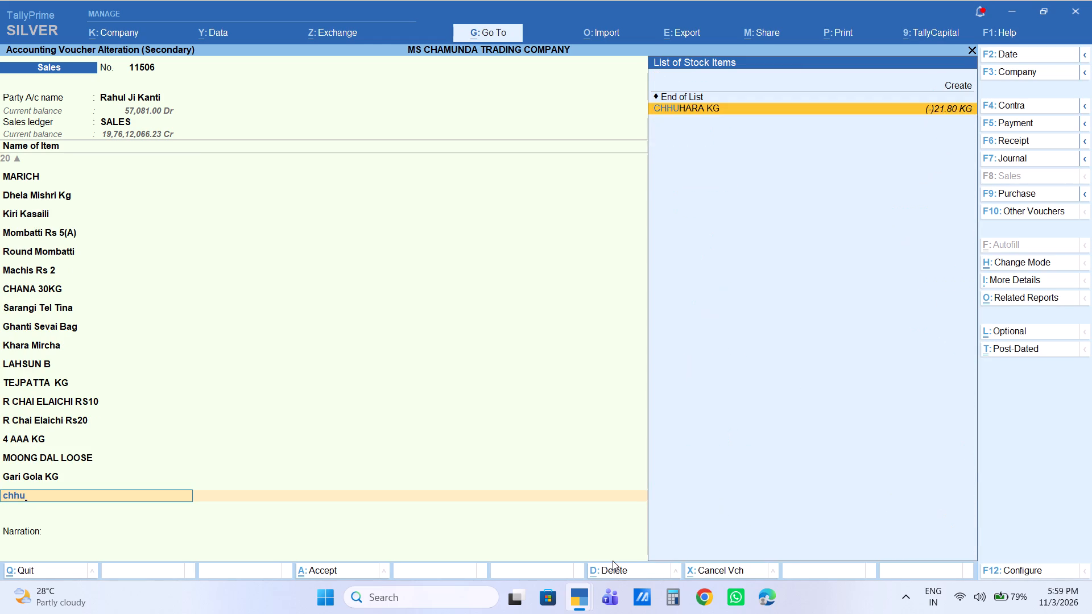
pyautogui.press('Return')
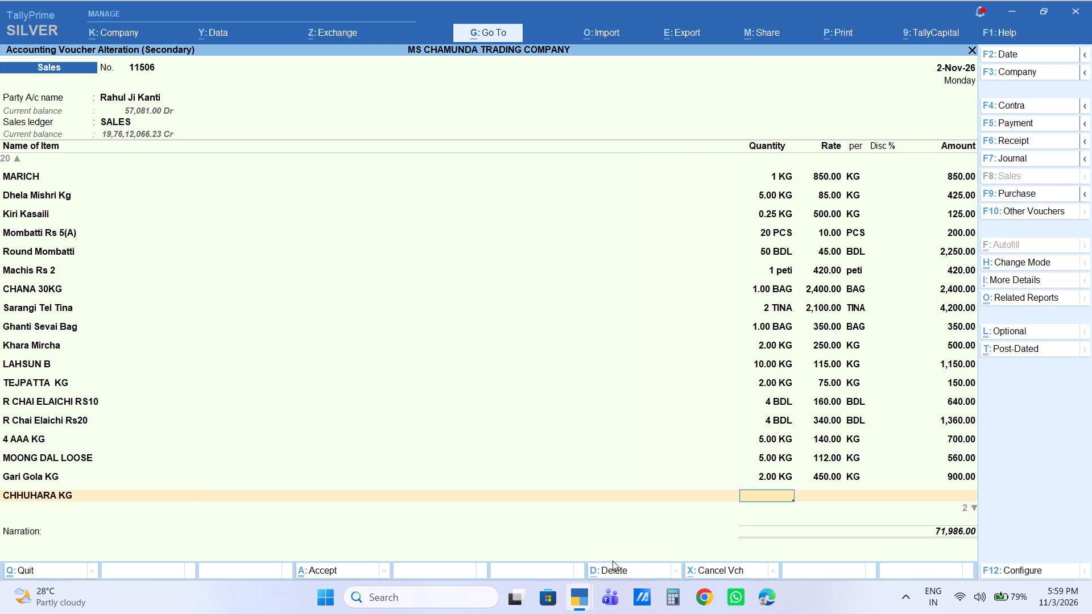
pyautogui.press('2')
pyautogui.press('Return')
pyautogui.press('Return')
pyautogui.press('Return')
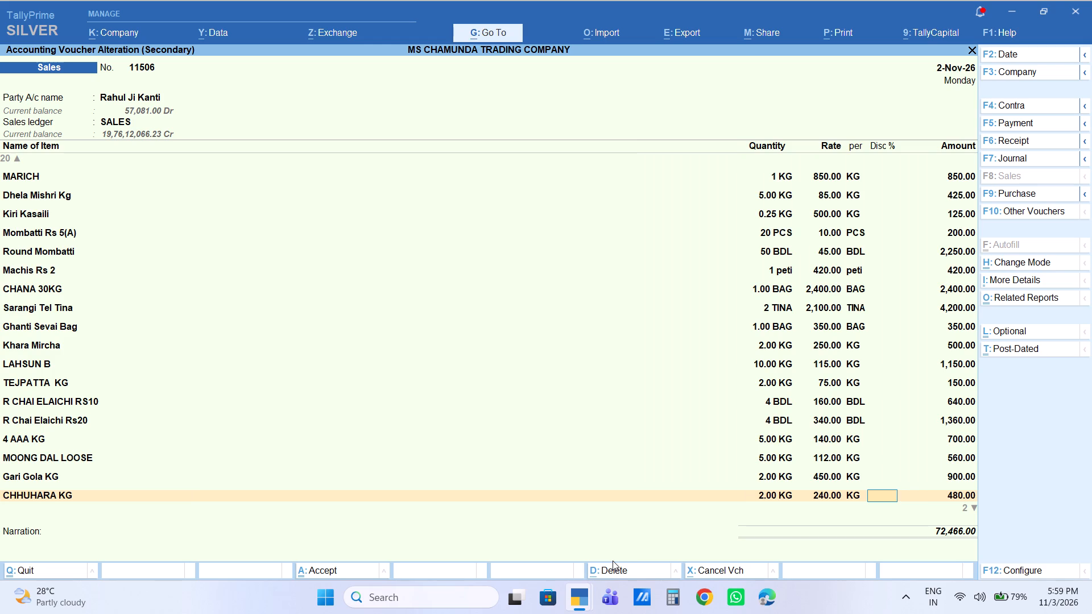
pyautogui.press('Return')
pyautogui.press('Return')
pyautogui.press('BackSpace')
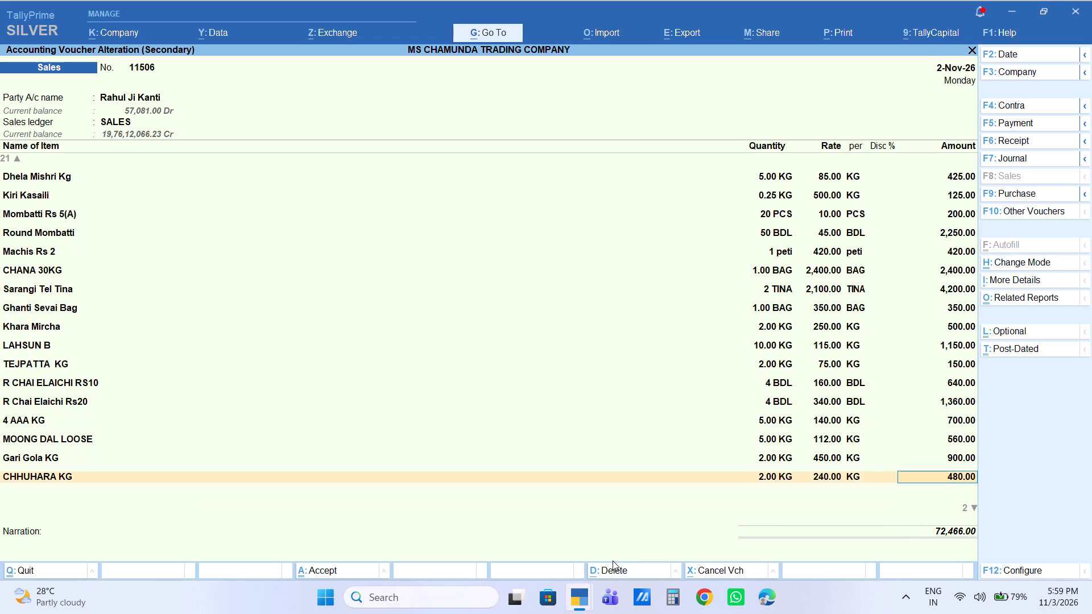
pyautogui.write('500')
pyautogui.press('Return')
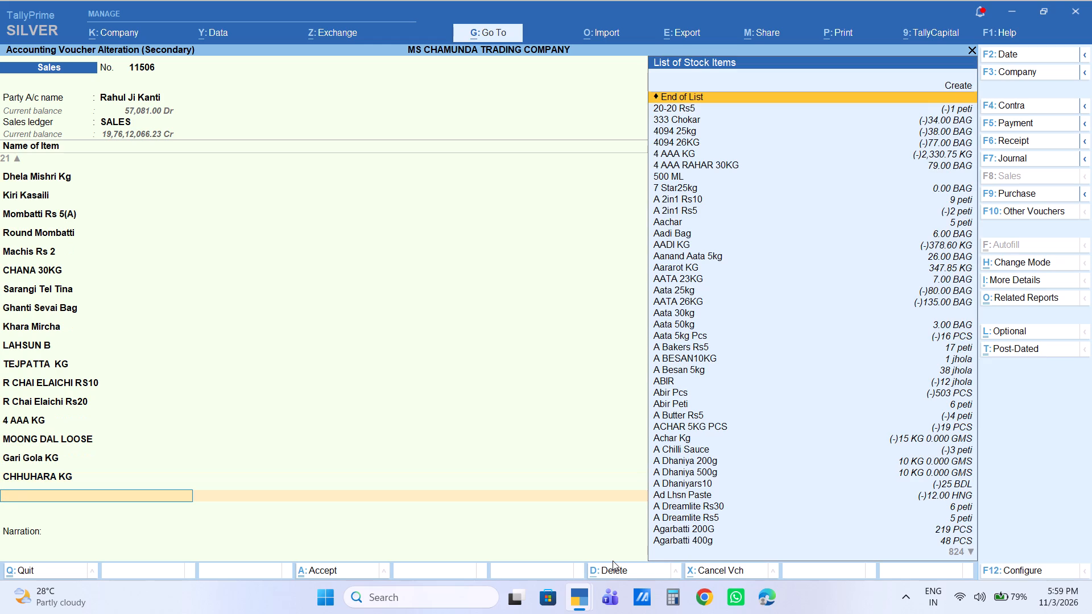
# Add R Meat Rs5 BDL to the voucher with a quantity of 2 bdl and an amount of 380.
pyautogui.write('r mea')
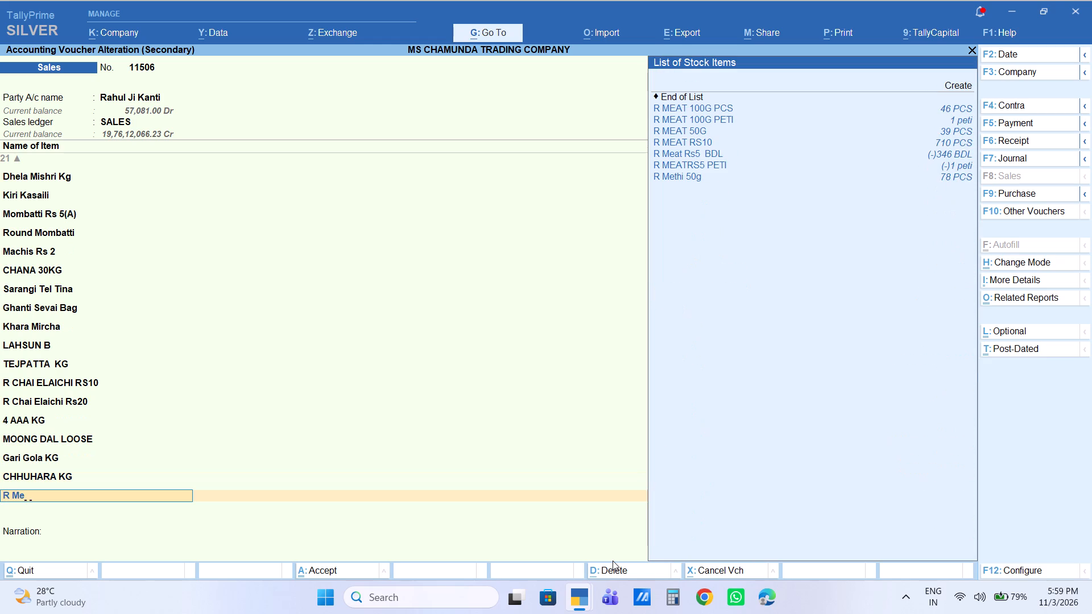
pyautogui.press('Down')
pyautogui.press('Down')
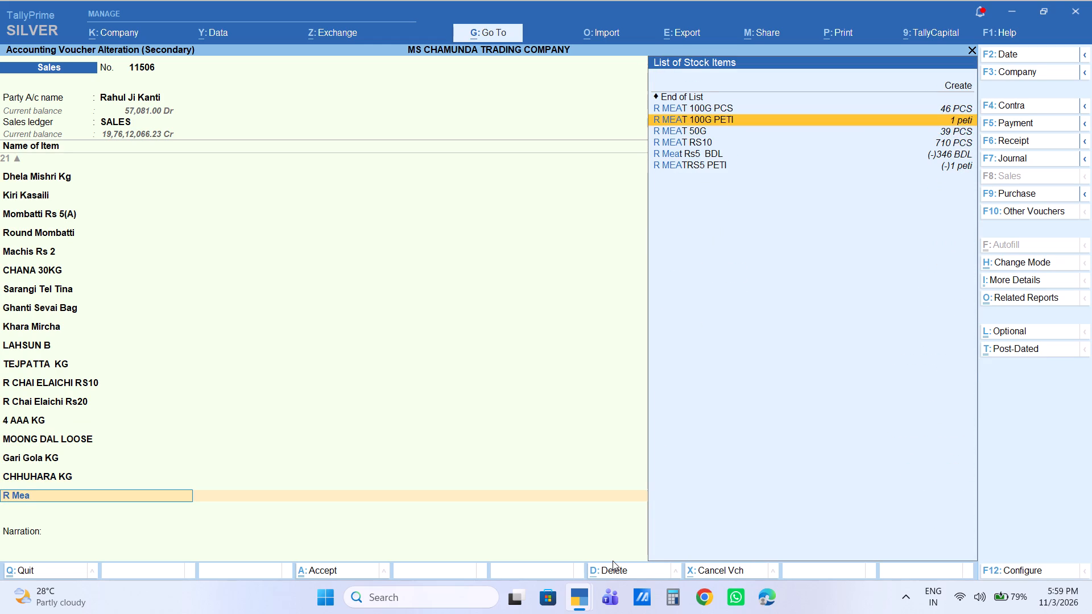
pyautogui.press('Down')
pyautogui.press('Down')
pyautogui.press('Down')
pyautogui.press('Down')
pyautogui.press('Up')
pyautogui.press('Return')
pyautogui.press('2')
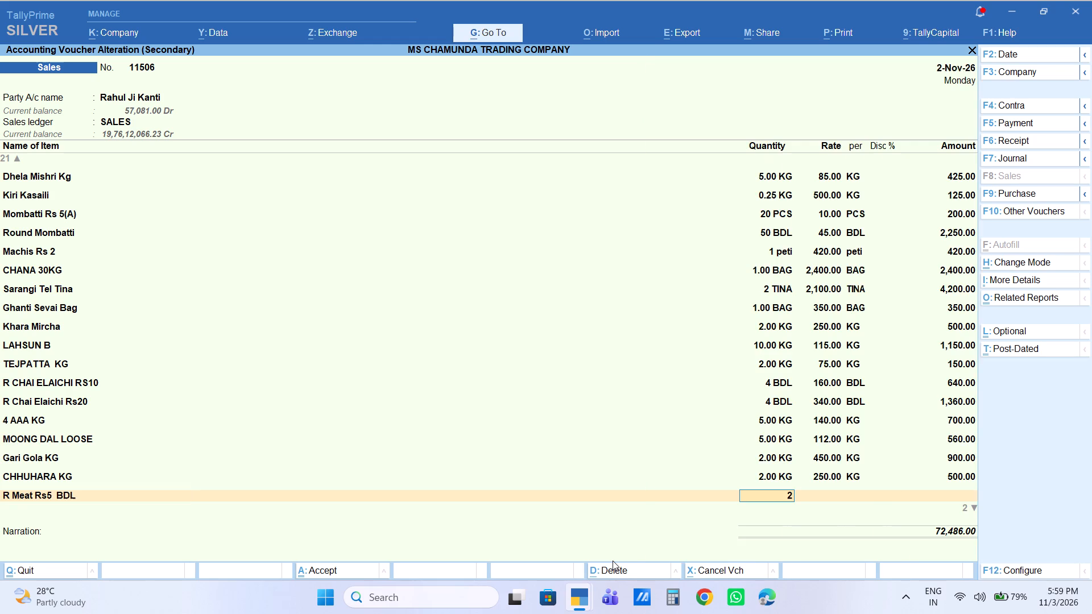
pyautogui.press('Return')
pyautogui.press('Return')
pyautogui.press('Return')
pyautogui.press('Return')
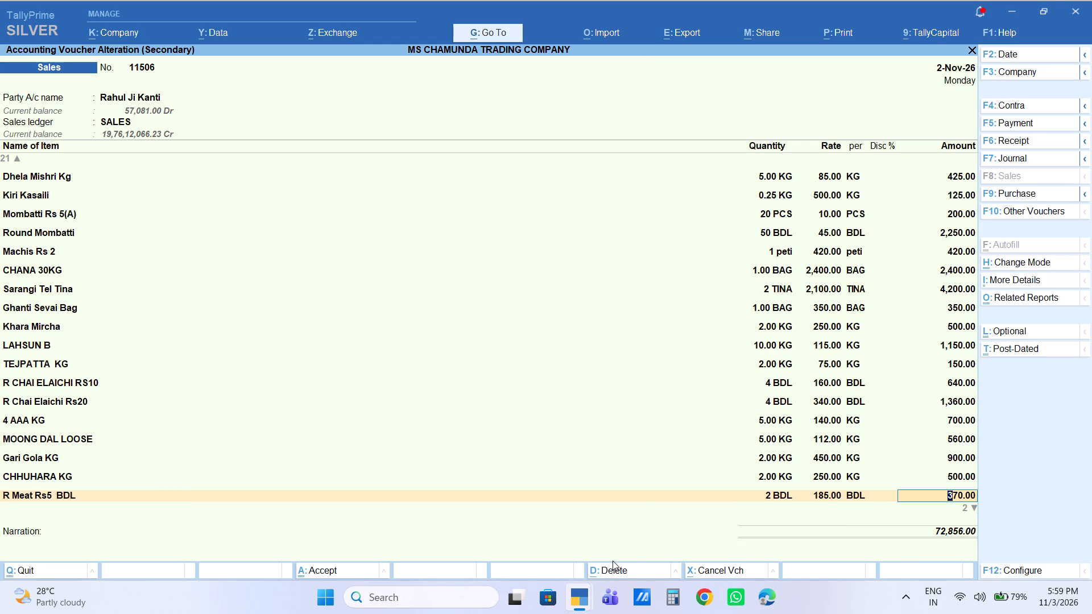
pyautogui.write('380')
pyautogui.press('Return')
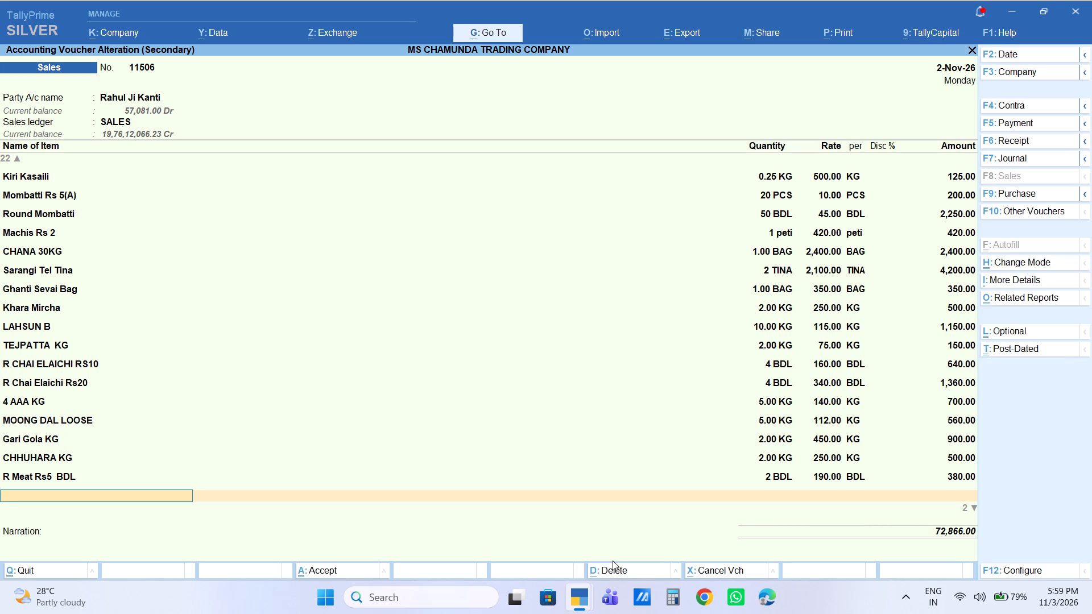
# Add R GARAM RS5 BdL to the voucher with a quantity of 2 bdl and an amount of 380.
pyautogui.write('r gara')
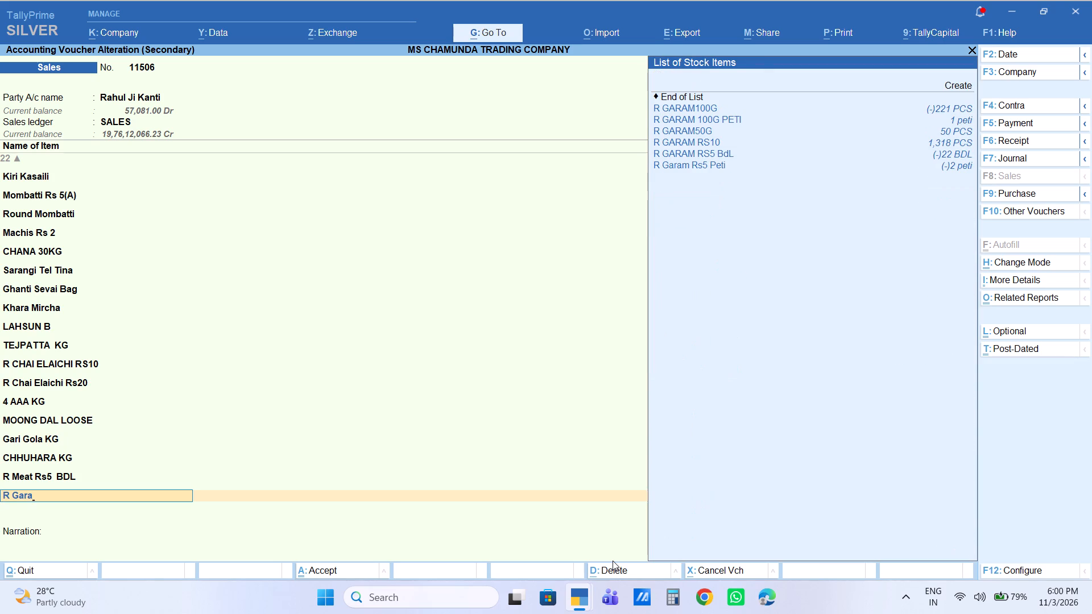
pyautogui.press('Down')
pyautogui.press('Down')
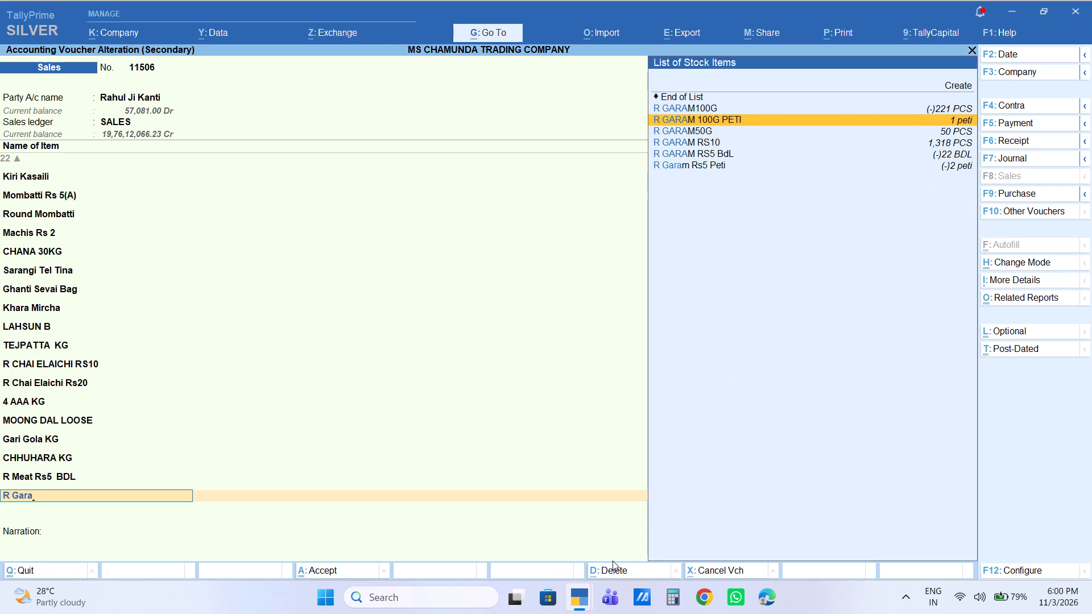
pyautogui.press('Down')
pyautogui.press('Down')
pyautogui.press('Down')
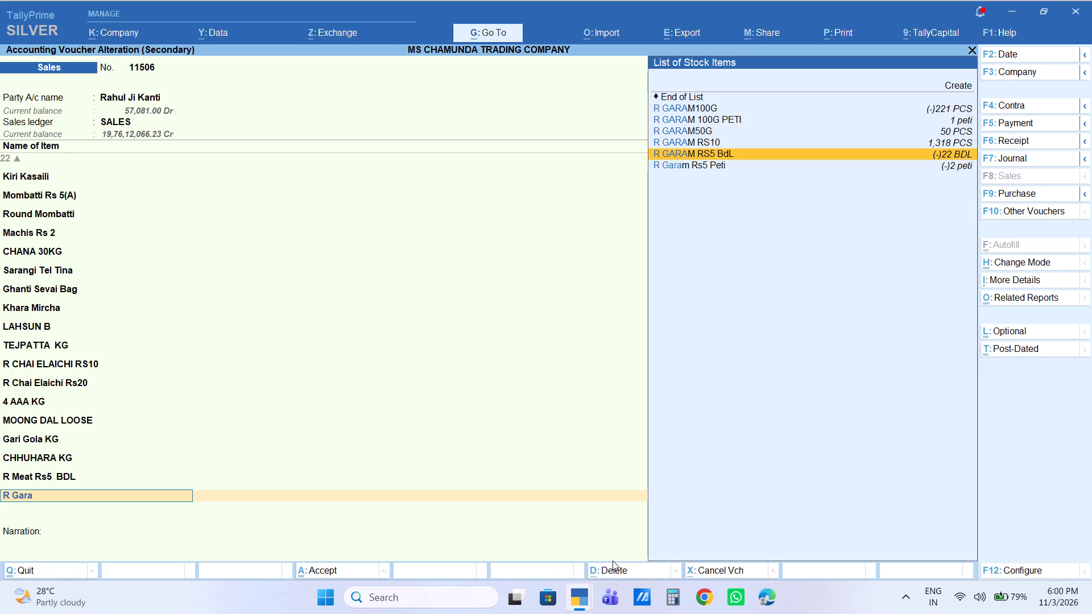
pyautogui.press('Return')
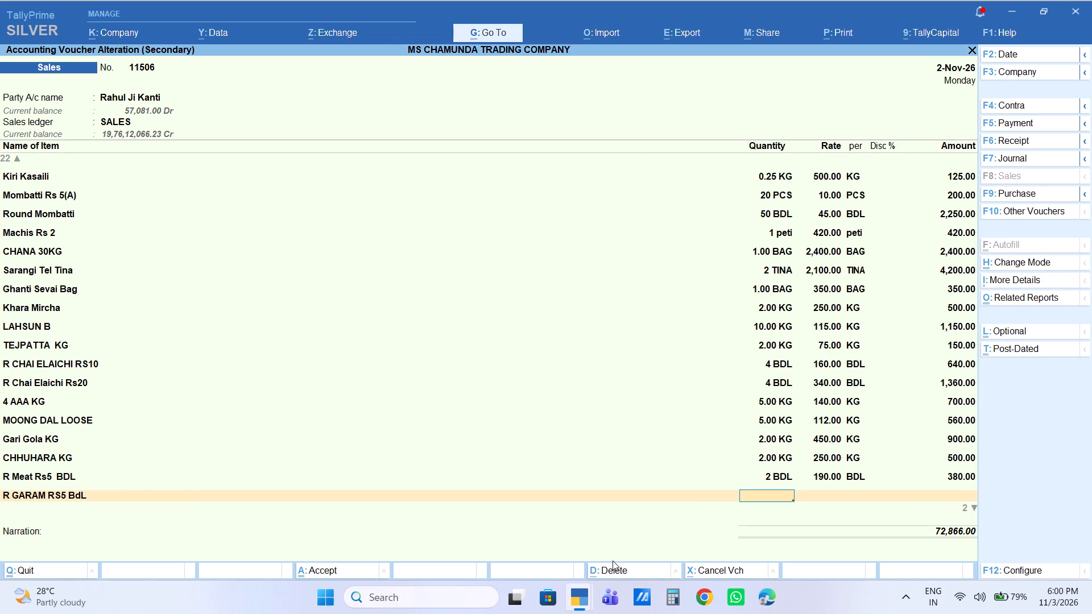
pyautogui.press('2')
pyautogui.press('Return')
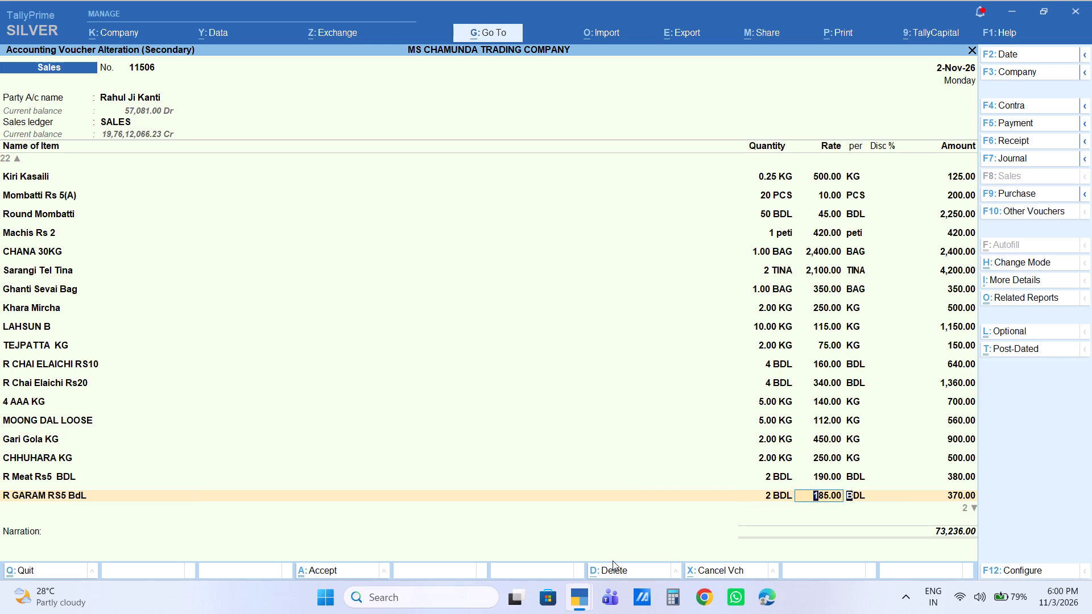
pyautogui.press('Return')
pyautogui.press('Return')
pyautogui.press('Return')
pyautogui.write('380')
pyautogui.press('Return')
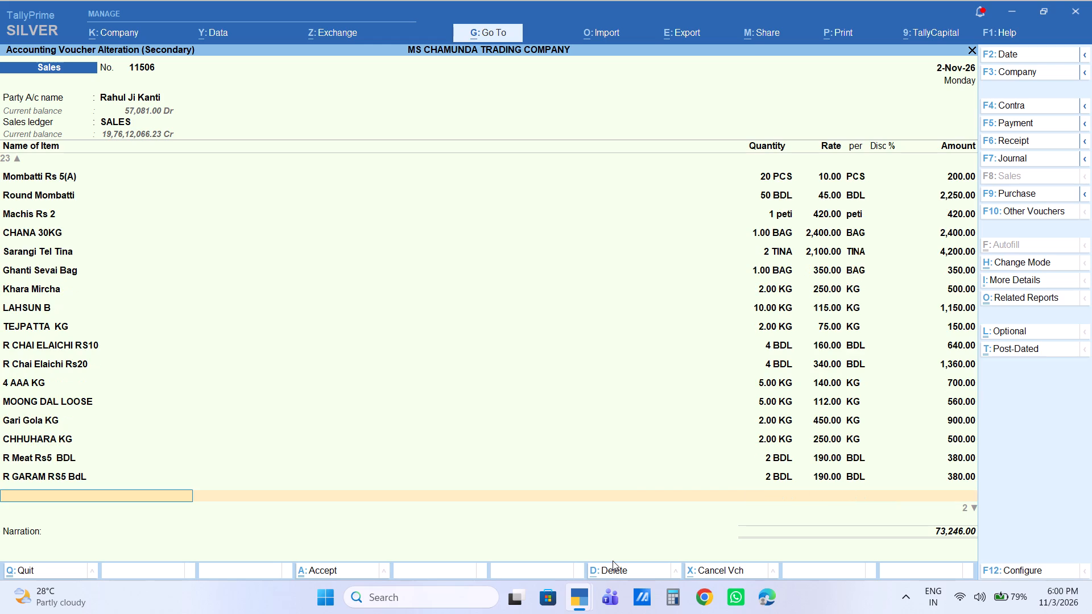
# Add R Paneer Rs10 to the voucher with a quantity of 20 pcs, keeping the default rate.
pyautogui.write('r pa')
pyautogui.press('Down')
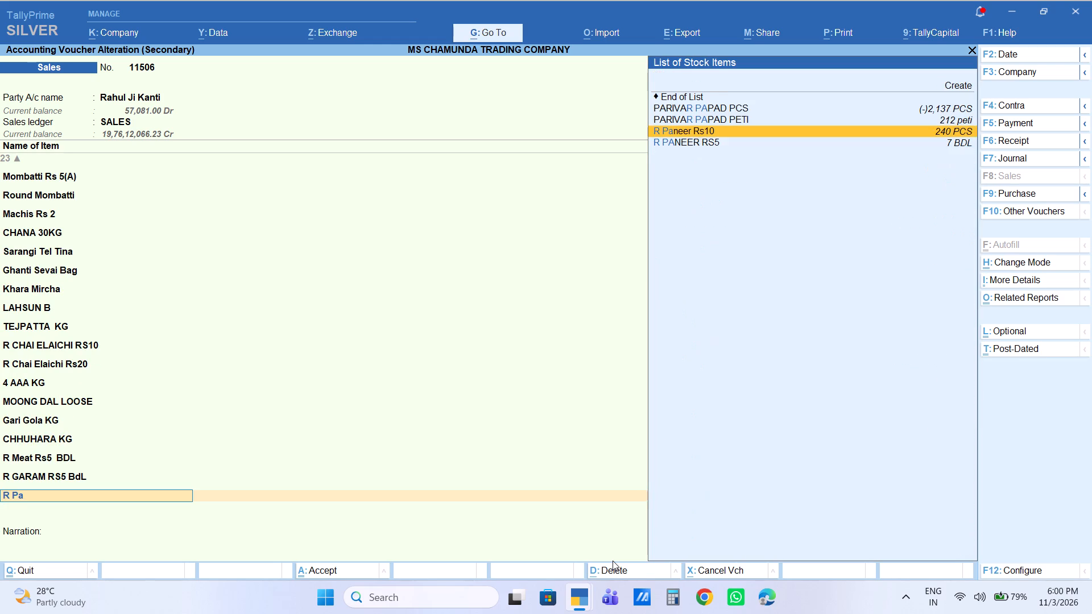
pyautogui.press('Down')
pyautogui.press('Up')
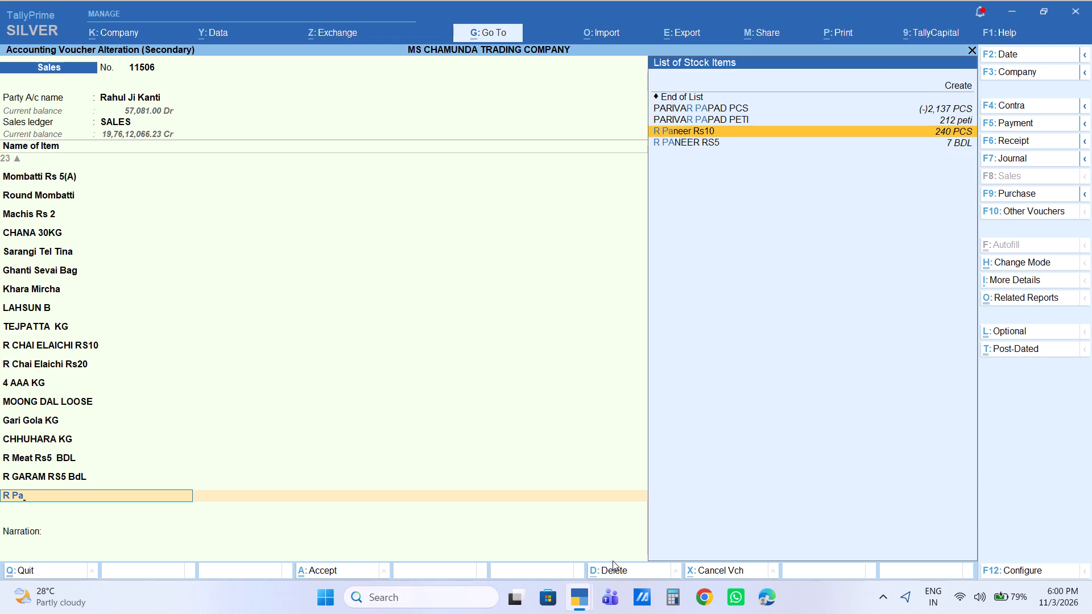
pyautogui.press('Return')
pyautogui.write('20')
pyautogui.press('Return')
pyautogui.press('Return')
pyautogui.press('Return')
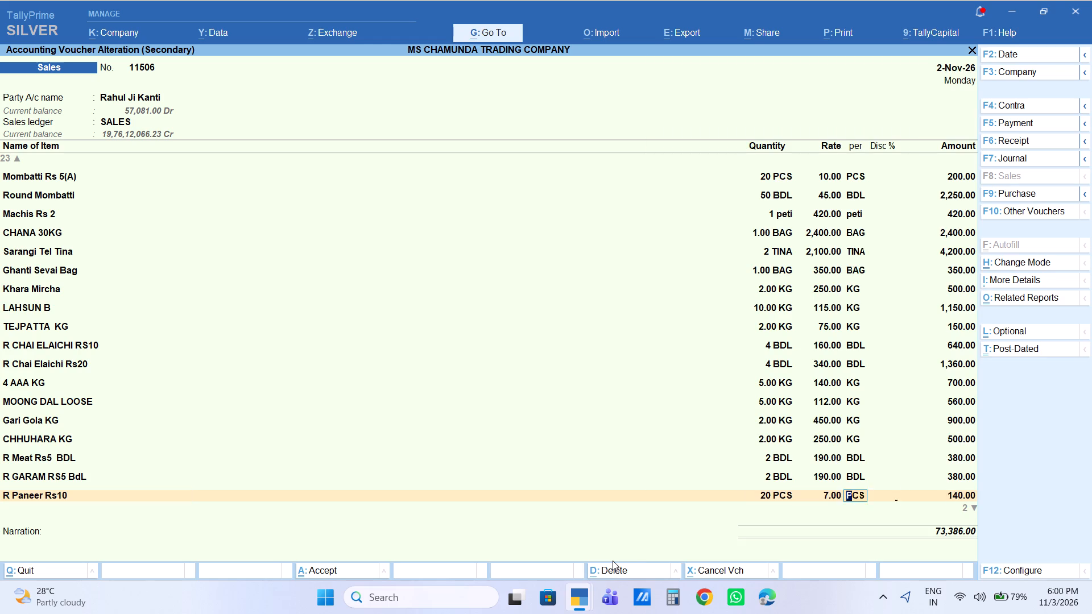
pyautogui.press('Return')
pyautogui.press('Return')
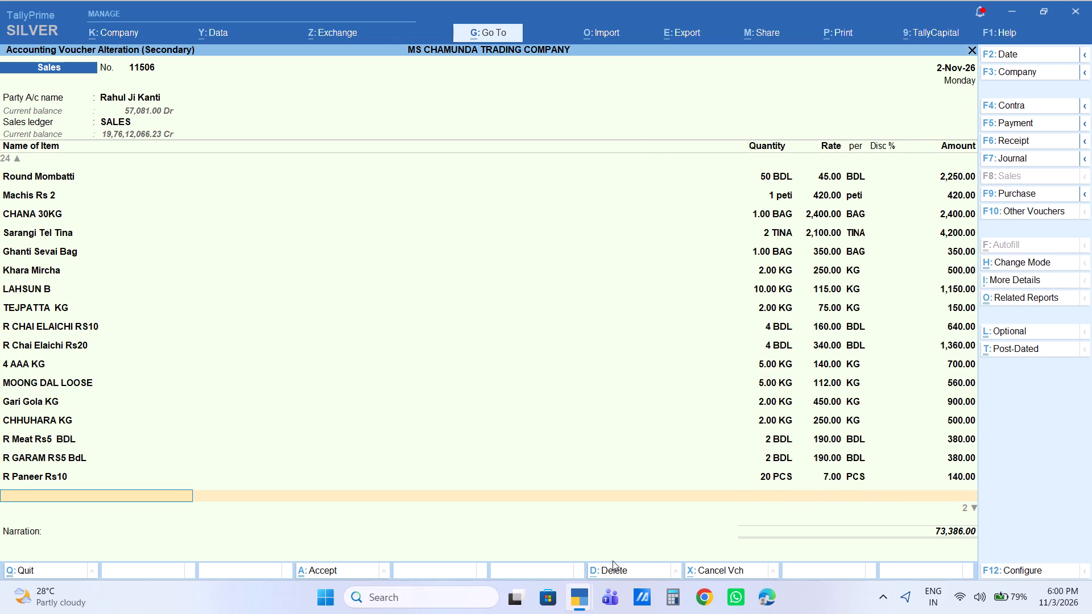
# Go back through the voucher's item lines up to the first item, CHINI SF 50kg, to review the entries from the start.
pyautogui.press('BackSpace')
pyautogui.press('Up')
pyautogui.press('Up')
pyautogui.press('Up')
pyautogui.press('Up')
pyautogui.press('Up')
pyautogui.press('Up')
pyautogui.press('Up')
pyautogui.press('Up')
pyautogui.press('Up')
pyautogui.press('Up')
pyautogui.press('Up')
pyautogui.press('Up')
pyautogui.press('Up')
pyautogui.press('Up')
pyautogui.press('Up')
pyautogui.press('Up')
pyautogui.press('Up')
pyautogui.press('Up')
pyautogui.press('Up')
pyautogui.press('Up')
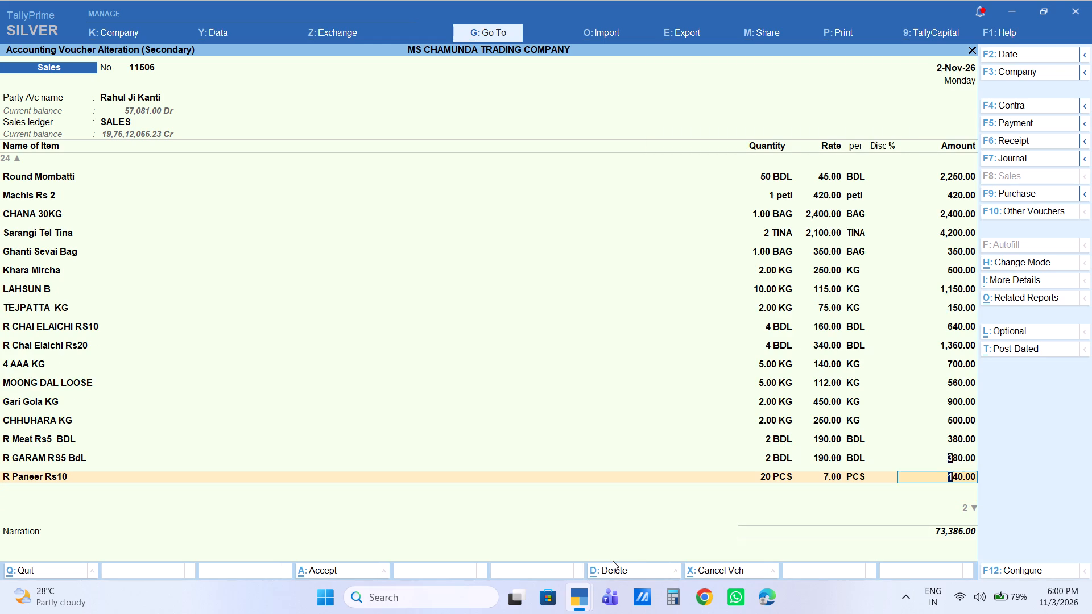
pyautogui.press('Up')
pyautogui.press('Up')
pyautogui.press('Up')
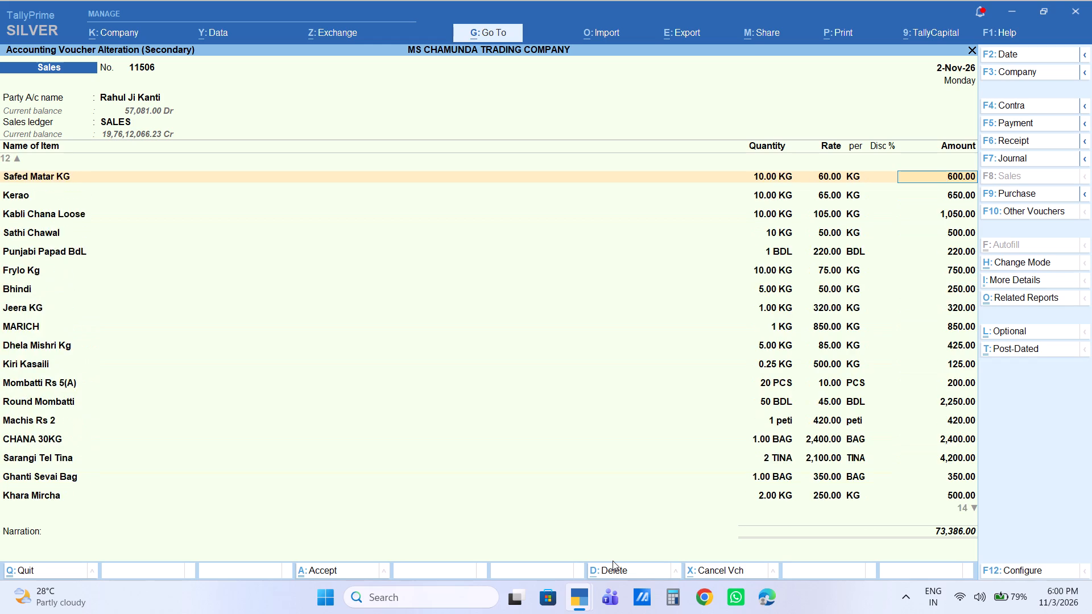
pyautogui.press('Up')
pyautogui.press('Up')
pyautogui.press('Up')
pyautogui.press('Up')
pyautogui.press('Up')
pyautogui.press('Up')
pyautogui.press('Up')
pyautogui.press('Up')
pyautogui.press('Up')
pyautogui.press('Up')
pyautogui.press('Up')
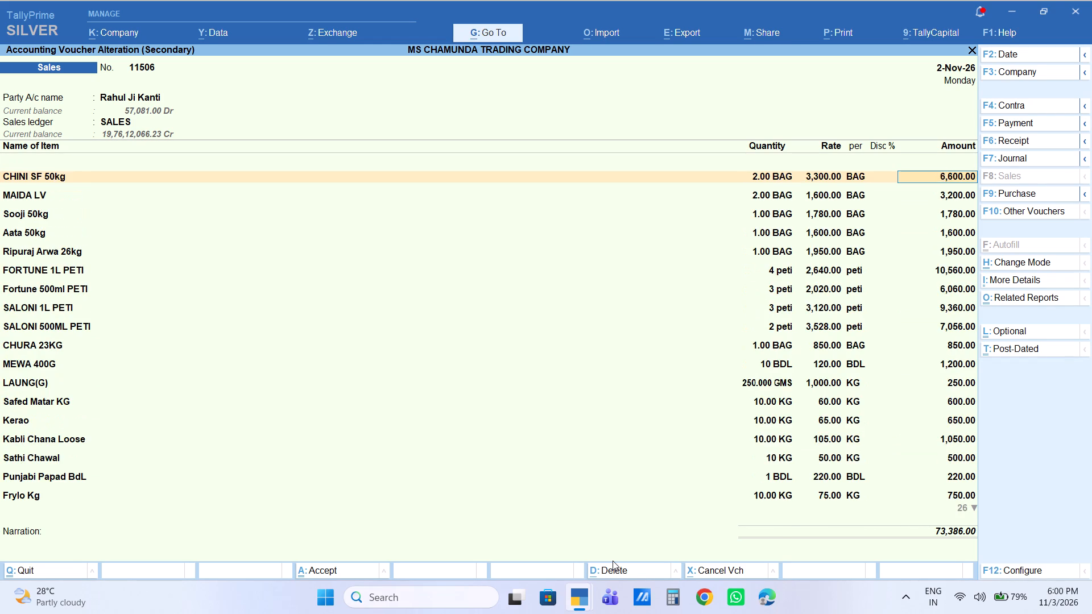
pyautogui.press('Up')
pyautogui.press('Return')
pyautogui.press('Return')
pyautogui.press('Return')
pyautogui.press('Return')
pyautogui.press('Return')
pyautogui.press('Return')
pyautogui.press('Return')
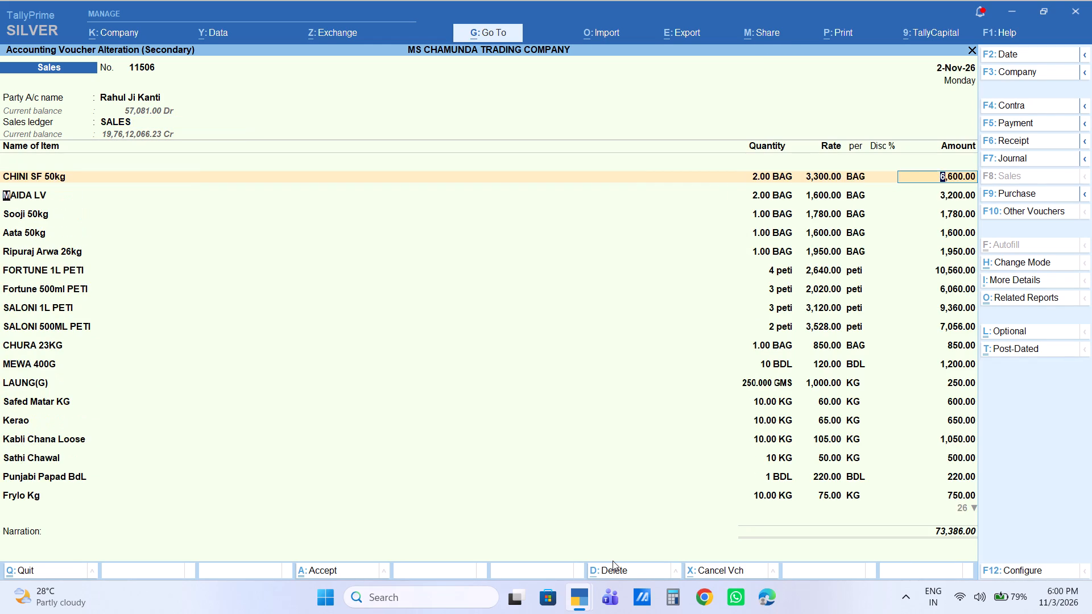
pyautogui.press('BackSpace')
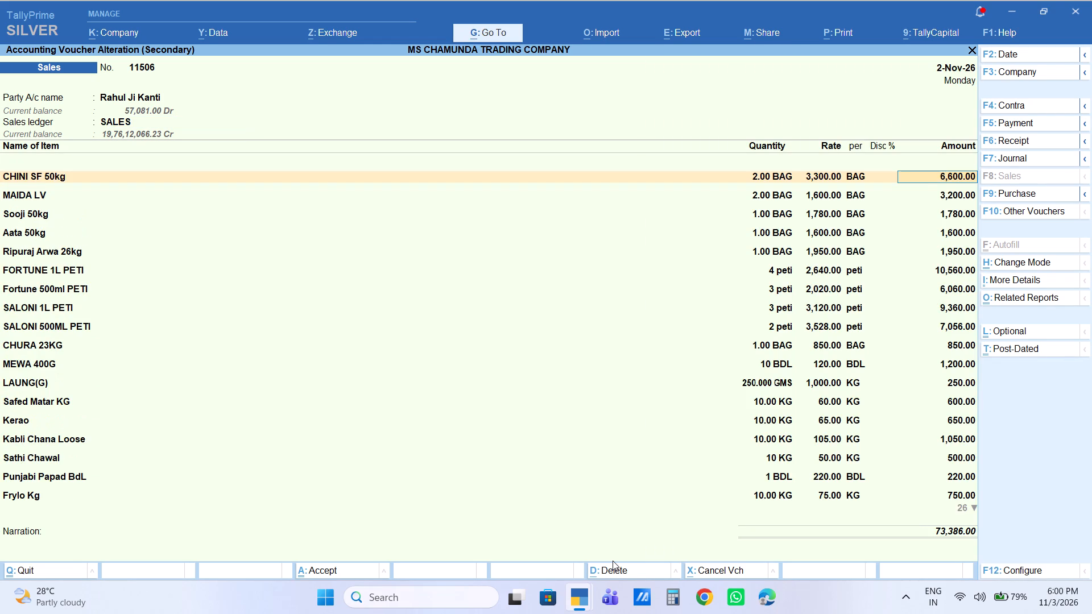
# Check the first item lines and set the amount of Fortune 500ml PETI to 6075.
pyautogui.press('Down')
pyautogui.press('Down')
pyautogui.press('Down')
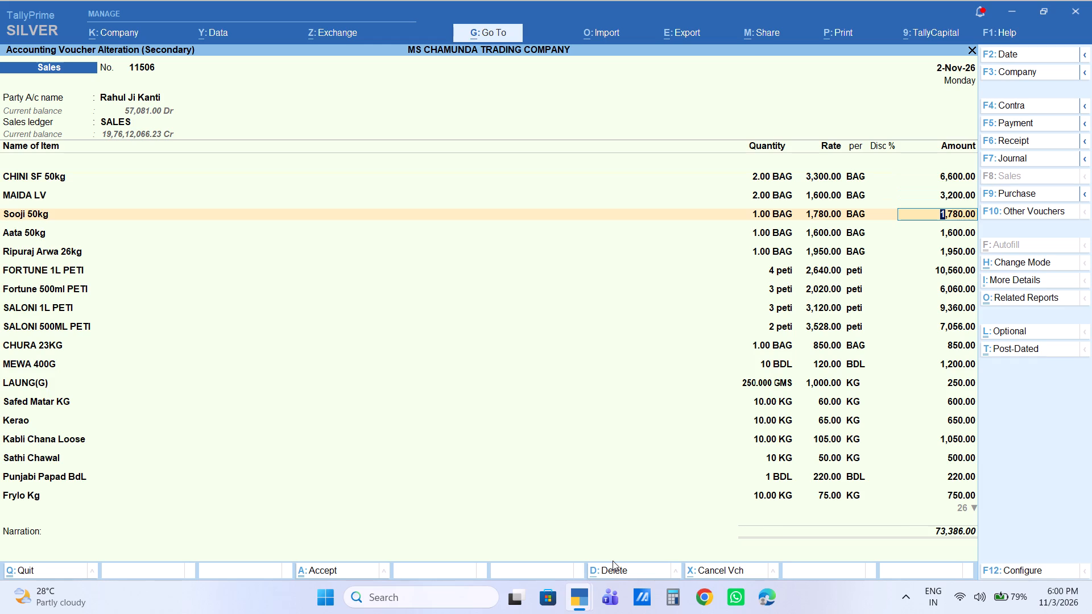
pyautogui.press('Down')
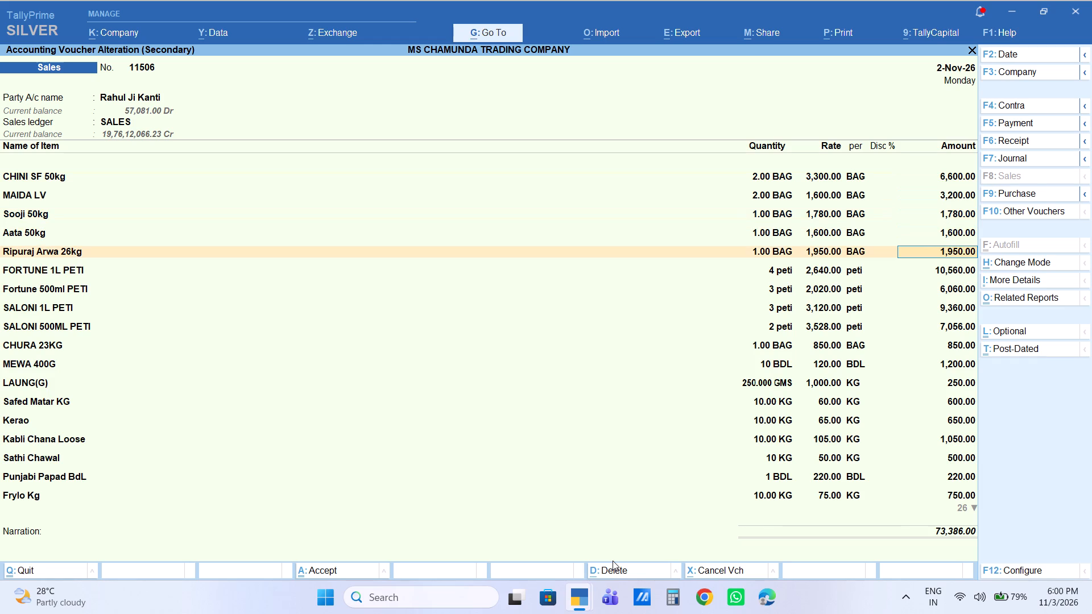
pyautogui.press('Down')
pyautogui.press('Down')
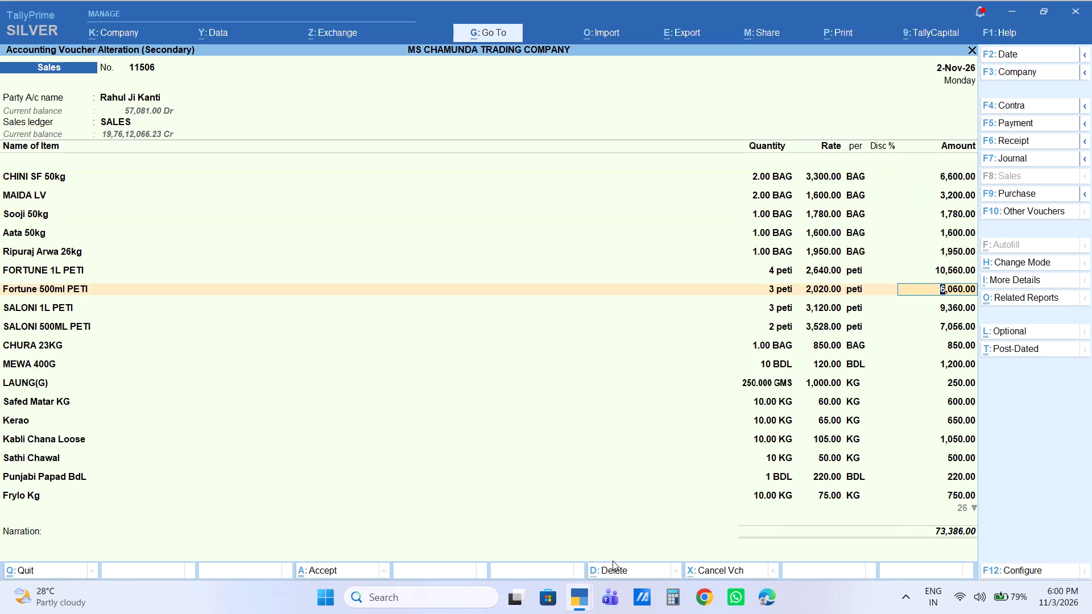
pyautogui.write('6075')
pyautogui.press('Return')
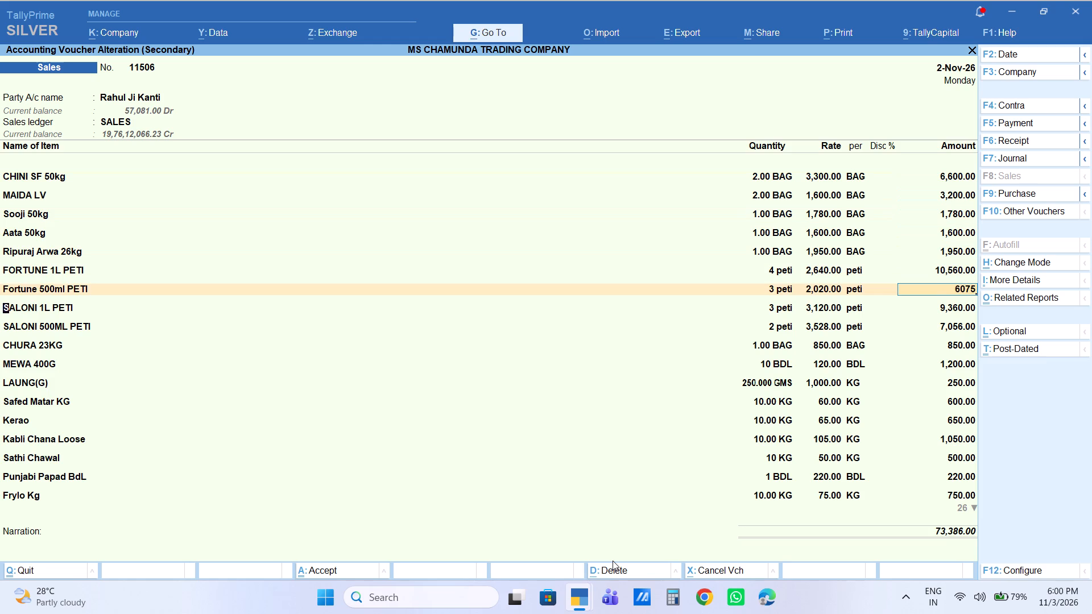
# Review the quantities, rates and amounts of the remaining item lines, from SALONI 1L PETI to the end of the voucher.
pyautogui.press('Return')
pyautogui.press('Return')
pyautogui.press('Return')
pyautogui.press('Return')
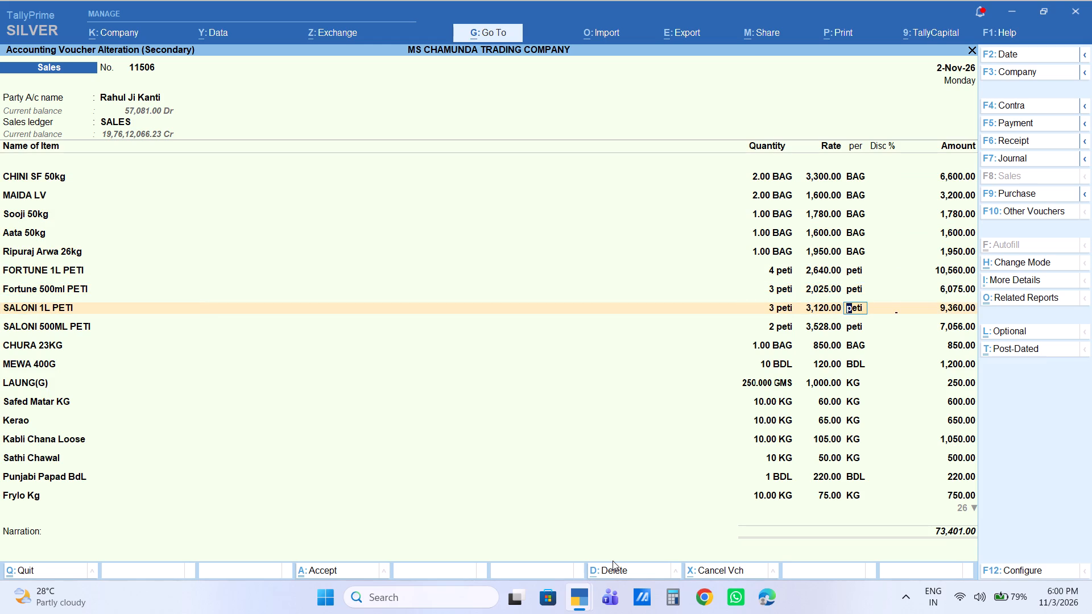
pyautogui.press('Return')
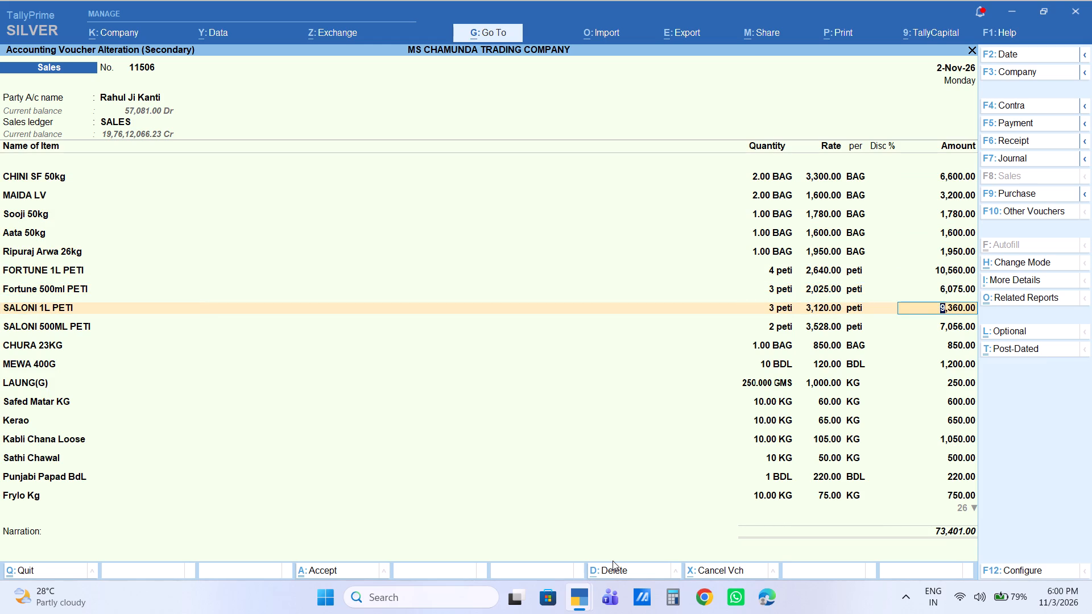
pyautogui.press('Down')
pyautogui.press('Down')
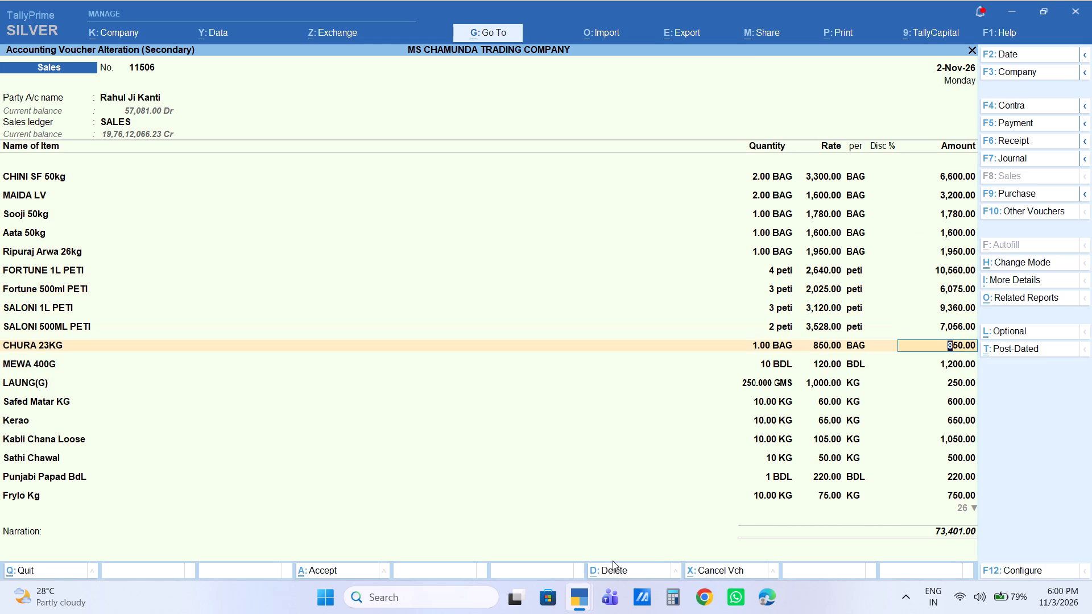
pyautogui.press('Down')
pyautogui.press('Down')
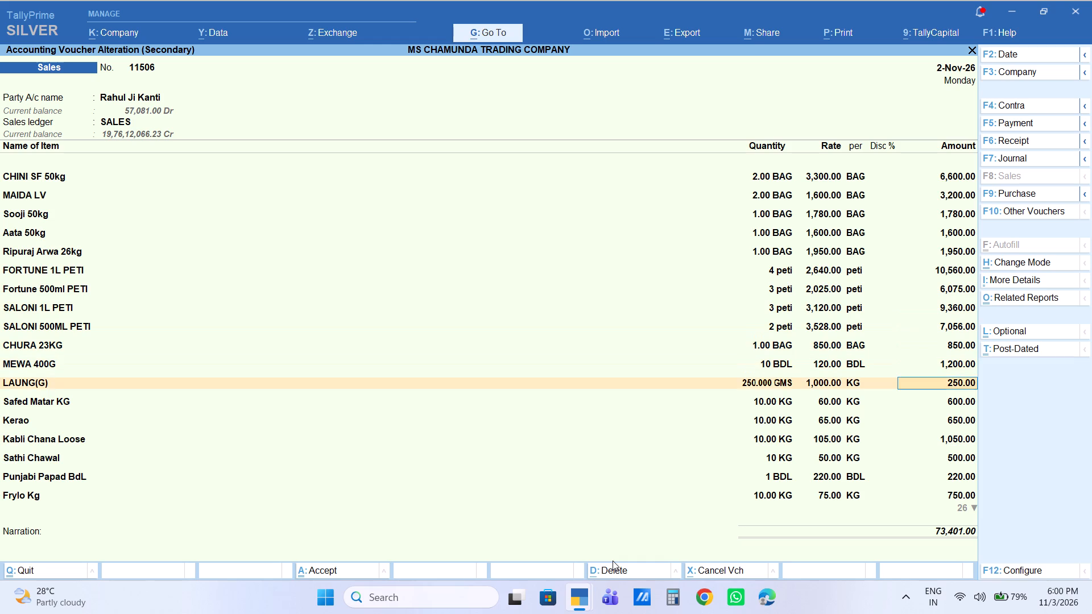
pyautogui.press('Down')
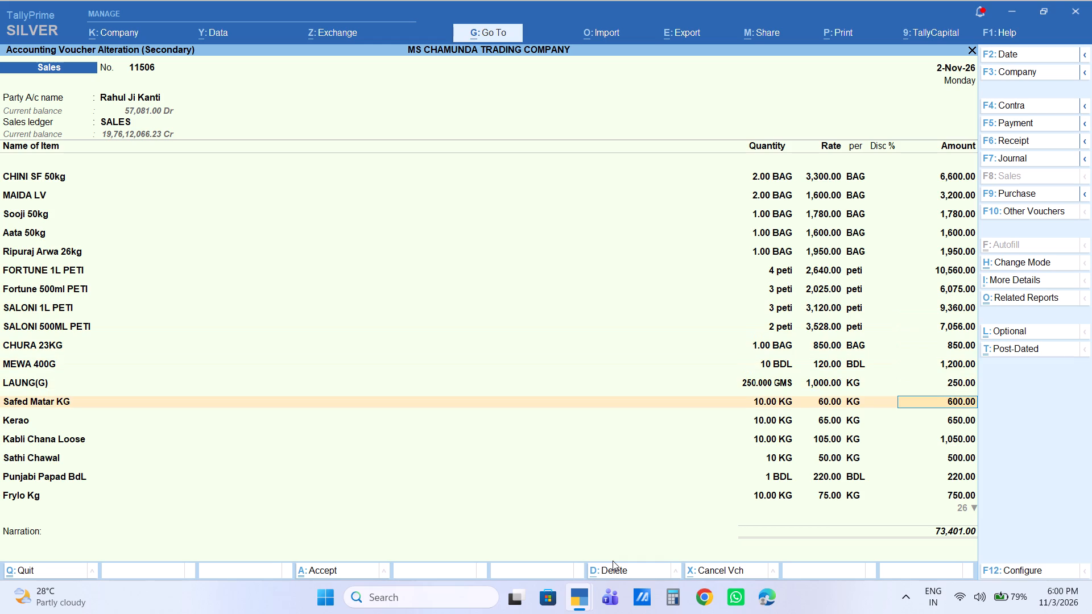
pyautogui.press('Down')
pyautogui.press('Down')
pyautogui.press('Down')
pyautogui.press('Down')
pyautogui.press('Down')
pyautogui.press('Down')
pyautogui.press('Down')
pyautogui.press('Down')
pyautogui.press('Down')
pyautogui.press('Down')
pyautogui.press('Down')
pyautogui.press('Down')
pyautogui.press('Down')
pyautogui.press('Down')
pyautogui.press('Down')
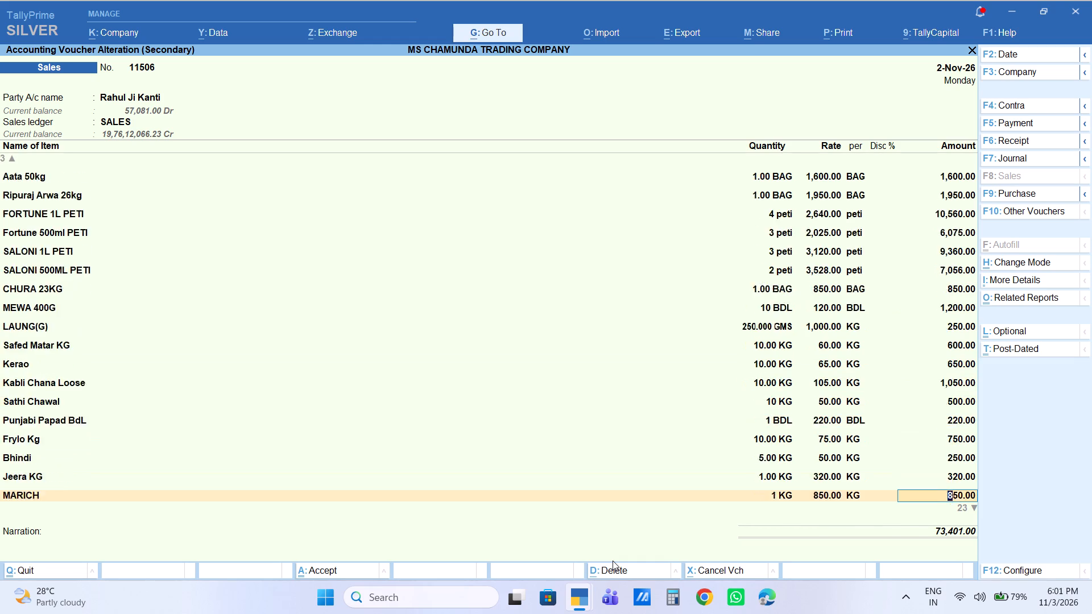
pyautogui.press('Down')
pyautogui.press('Down')
pyautogui.press('Down')
pyautogui.press('Down')
pyautogui.press('Down')
pyautogui.press('Down')
pyautogui.press('Down')
pyautogui.press('Down')
pyautogui.press('Down')
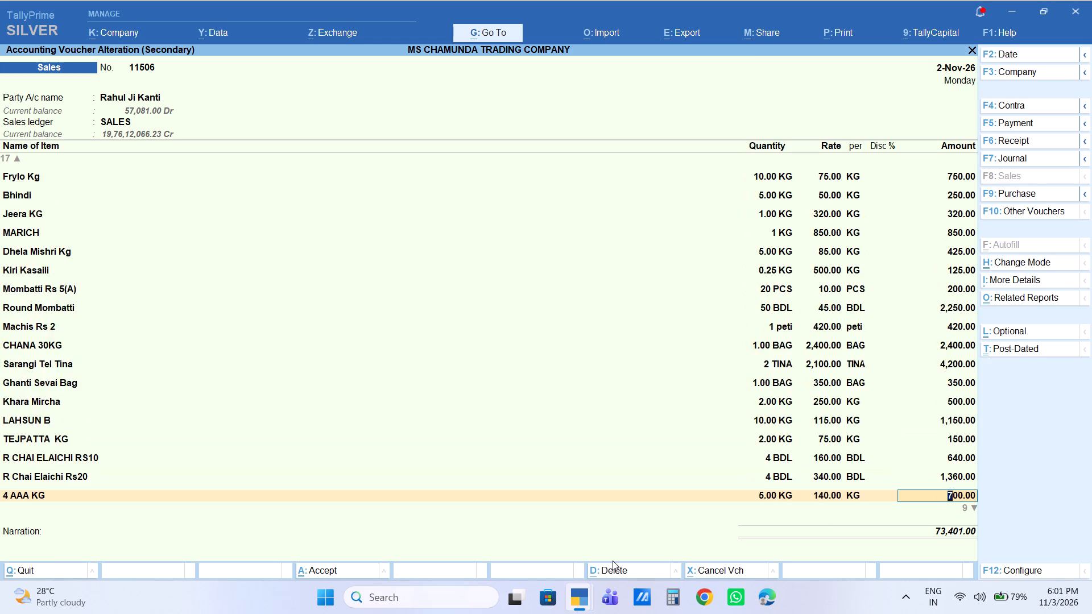
pyautogui.press('Down')
pyautogui.press('Down')
pyautogui.press('Down')
pyautogui.press('Down')
pyautogui.press('Down')
pyautogui.press('Down')
pyautogui.press('Down')
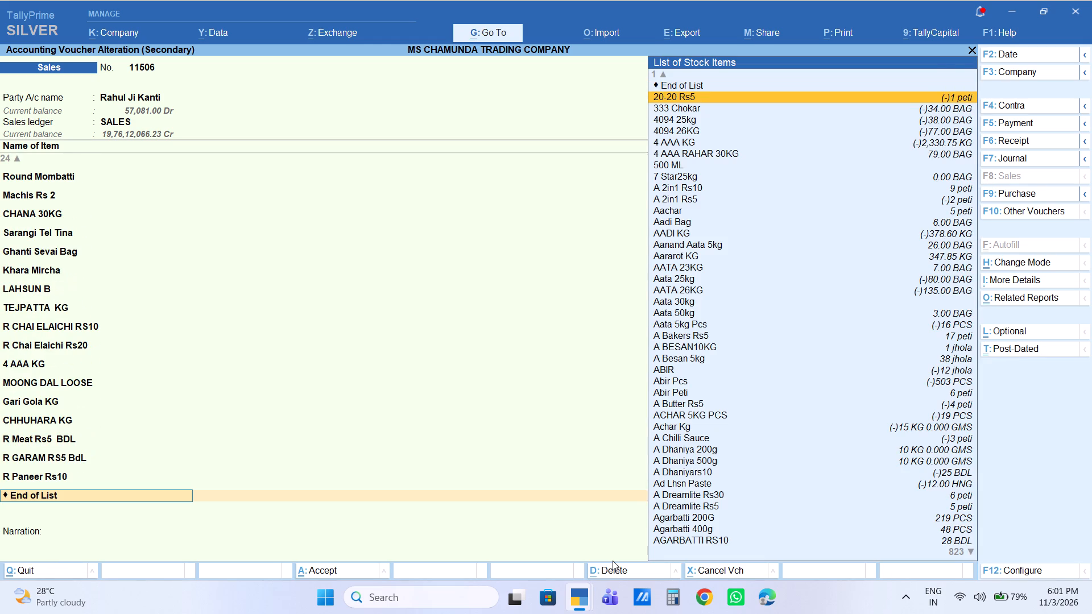
# Add Chhoti Elaichi (G) to the voucher with a quantity of 0.25 kg and an amount of 900.
pyautogui.press('BackSpace')
pyautogui.press('Return')
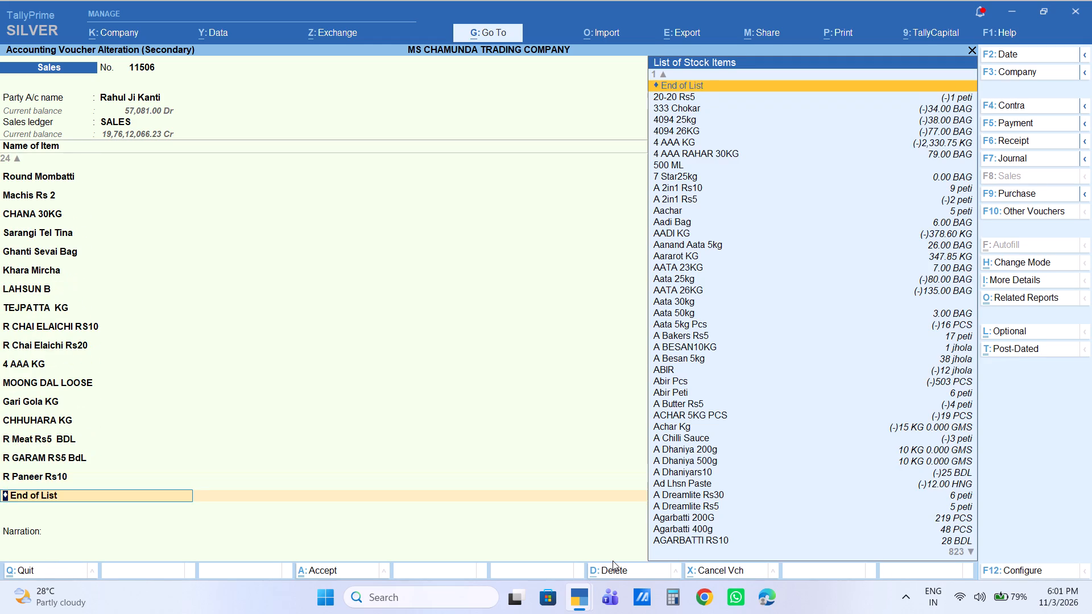
pyautogui.write('chhot')
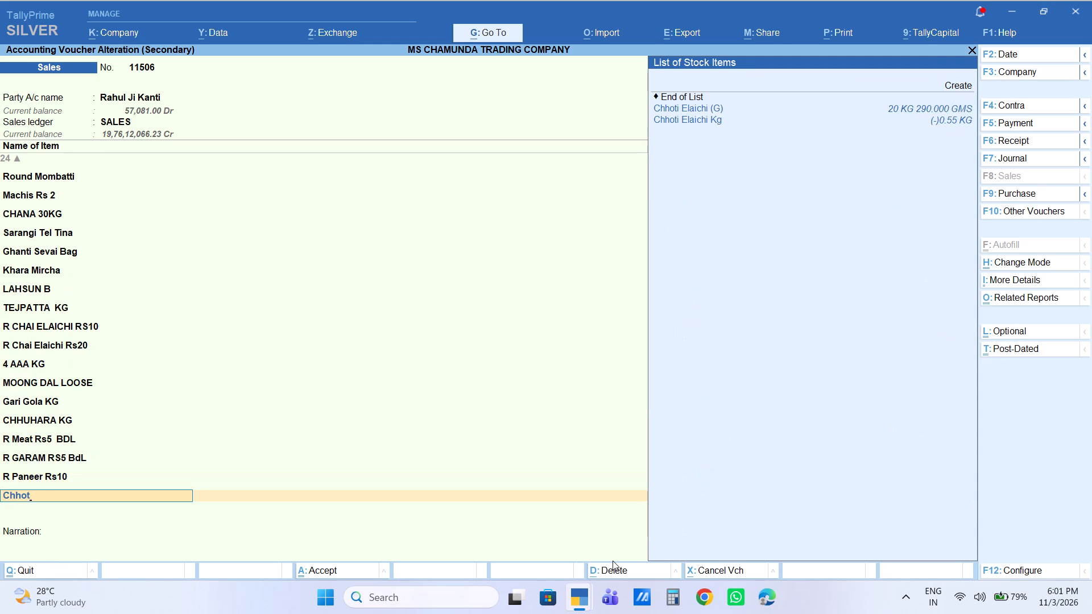
pyautogui.press('Down')
pyautogui.press('Return')
pyautogui.write('.25')
pyautogui.press('Return')
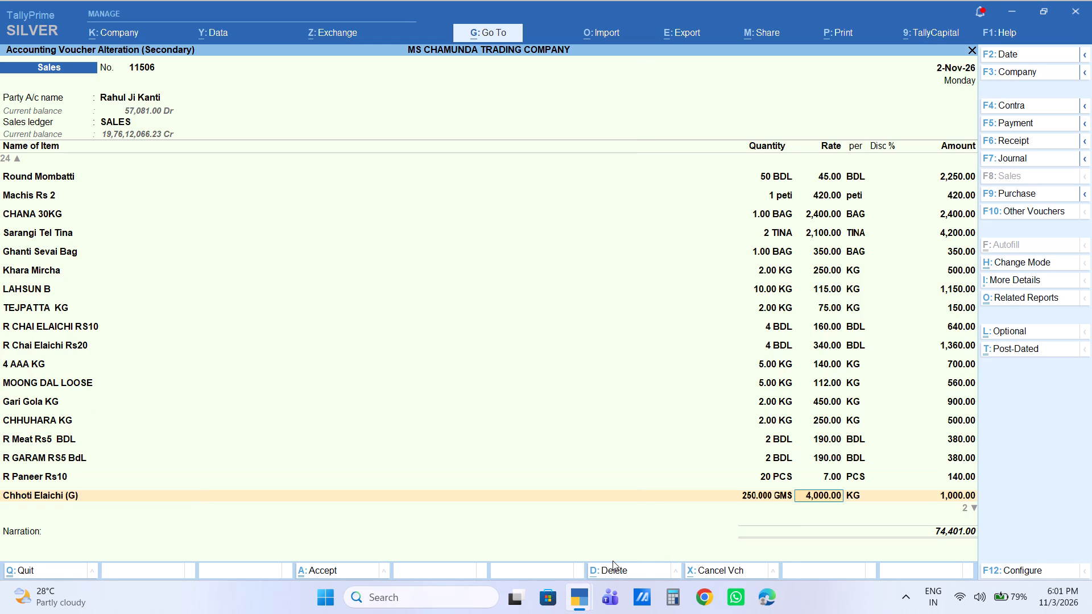
pyautogui.press('Return')
pyautogui.press('Return')
pyautogui.press('Return')
pyautogui.write('900')
pyautogui.press('Return')
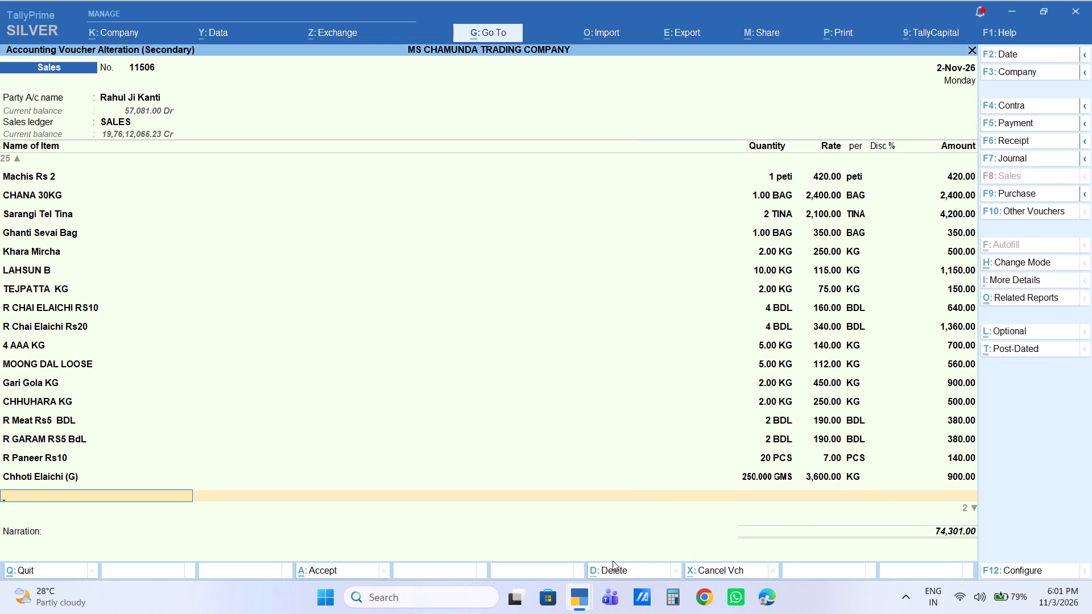
# Go back up the voucher's item lines and review the quantities, rates and amounts from CHURA 23KG through CHANA 30KG.
pyautogui.press('BackSpace')
pyautogui.press('Up')
pyautogui.press('Up')
pyautogui.press('Up')
pyautogui.press('Up')
pyautogui.press('Up')
pyautogui.press('Up')
pyautogui.press('Up')
pyautogui.press('Up')
pyautogui.press('Up')
pyautogui.press('Up')
pyautogui.press('Up')
pyautogui.press('Up')
pyautogui.press('Up')
pyautogui.press('Up')
pyautogui.press('Up')
pyautogui.press('Up')
pyautogui.press('Up')
pyautogui.press('Up')
pyautogui.press('Up')
pyautogui.press('Up')
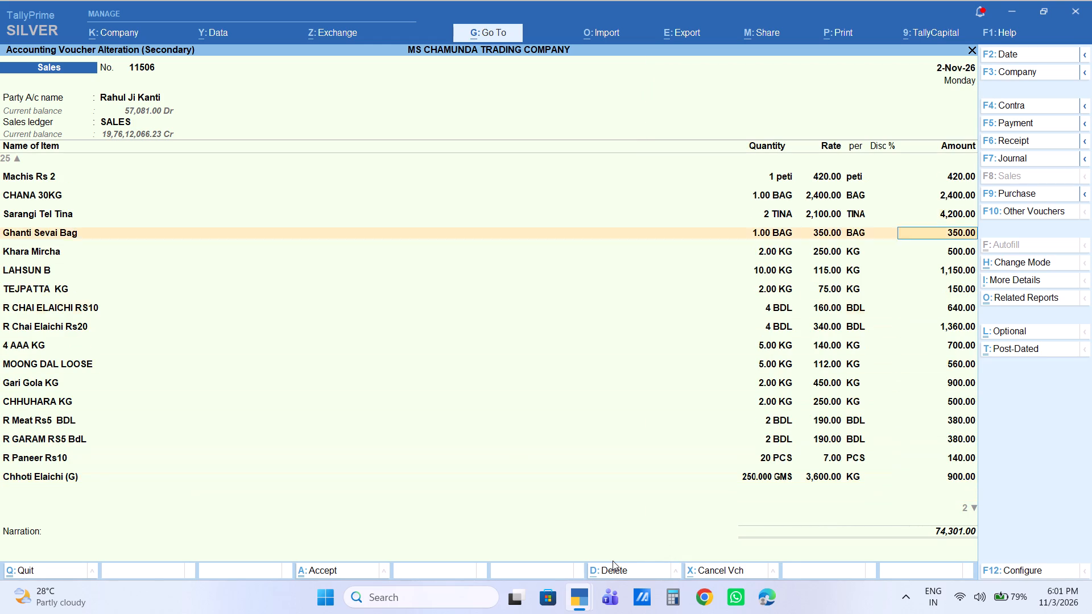
pyautogui.press('Down')
pyautogui.press('Down')
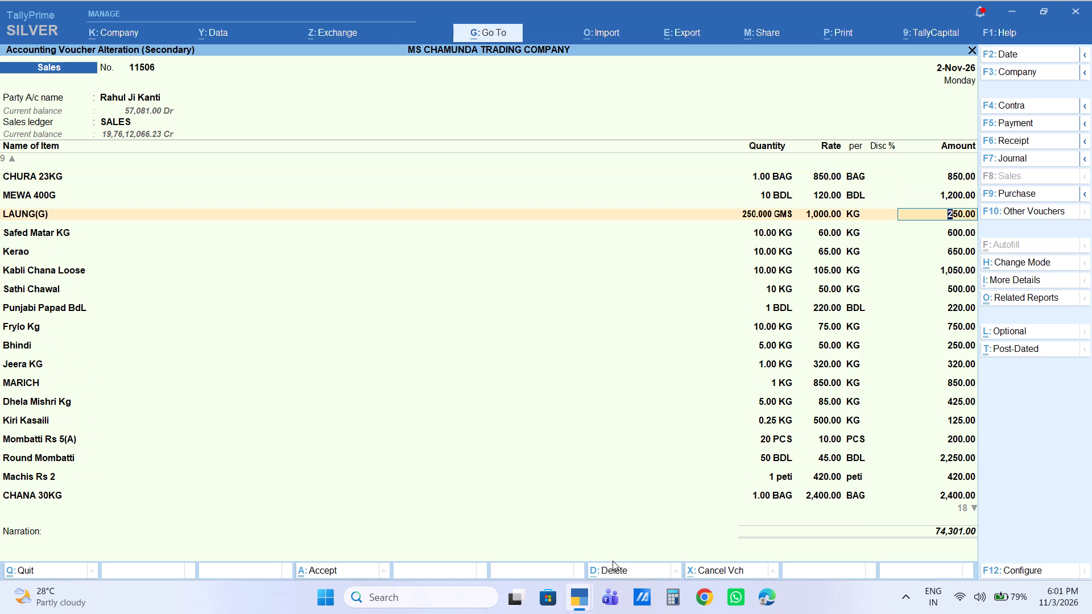
pyautogui.press('Down')
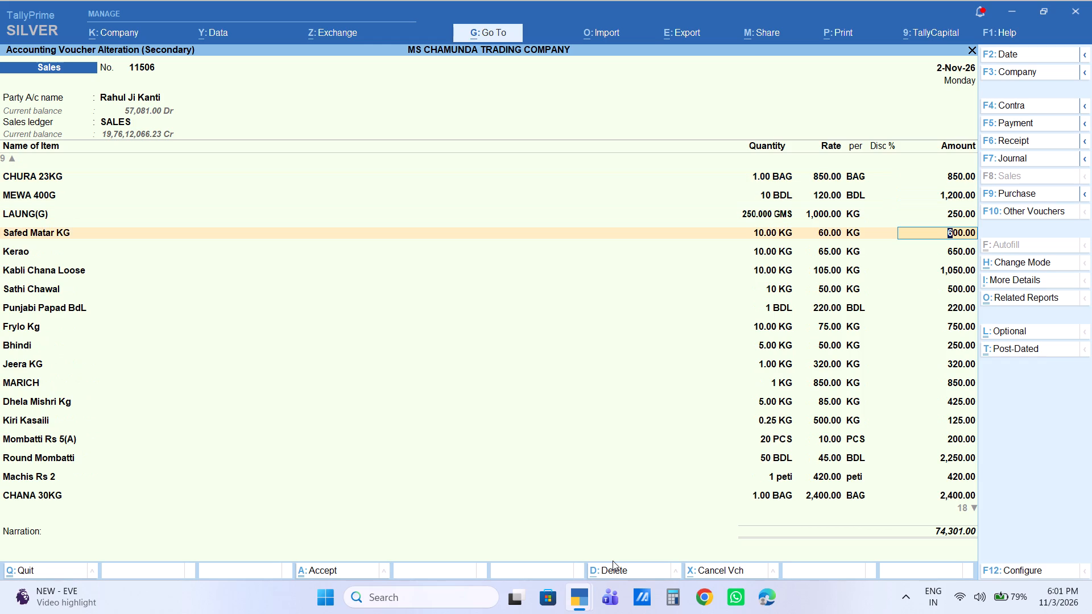
pyautogui.press('Down')
pyautogui.press('Down')
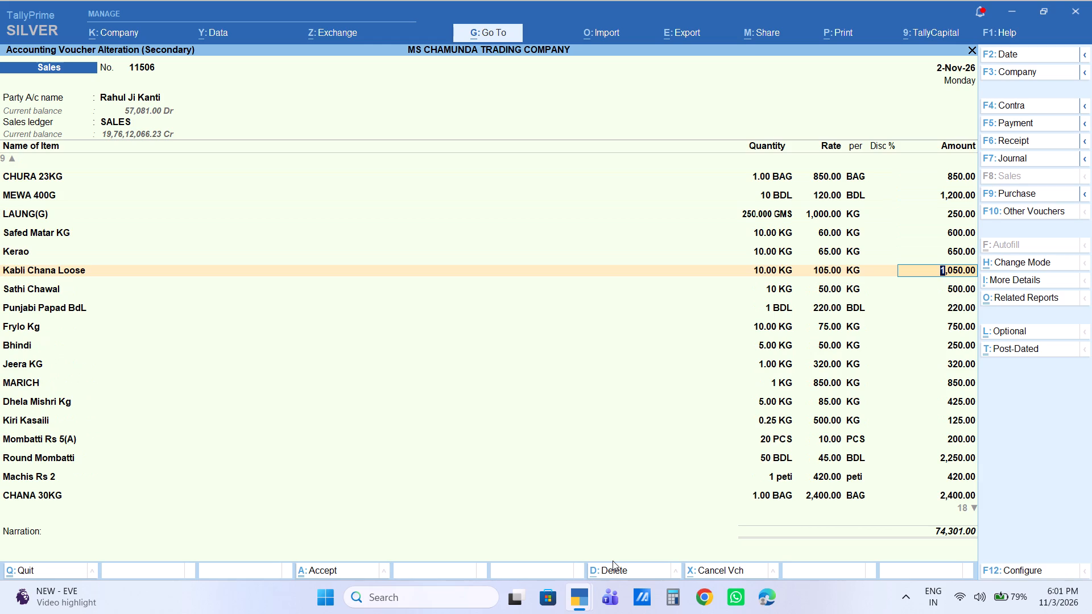
pyautogui.press('Down')
pyautogui.press('Down')
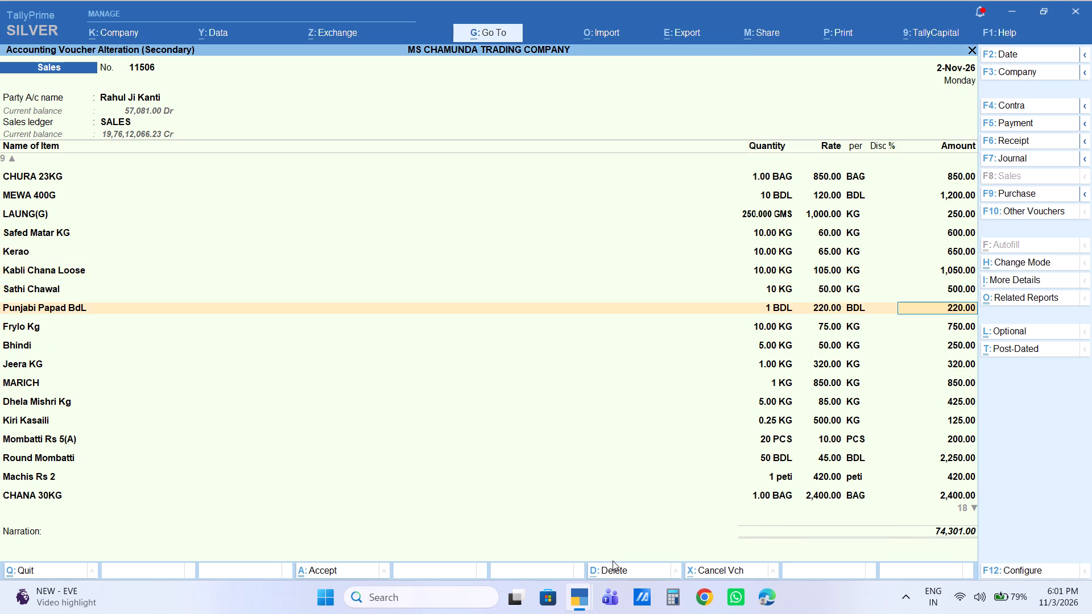
pyautogui.press('Down')
pyautogui.press('Down')
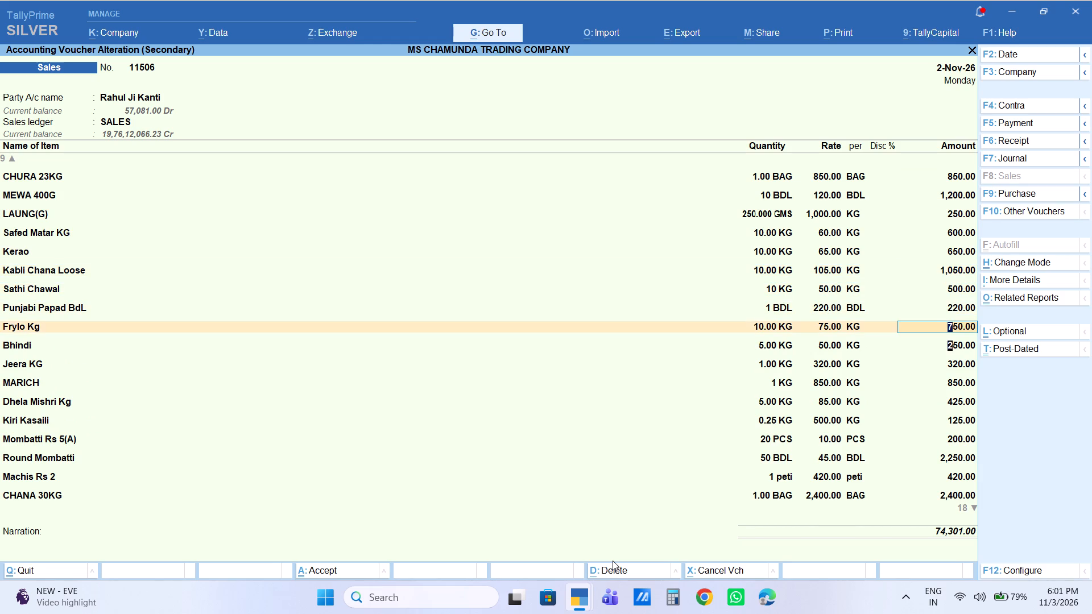
pyautogui.press('Down')
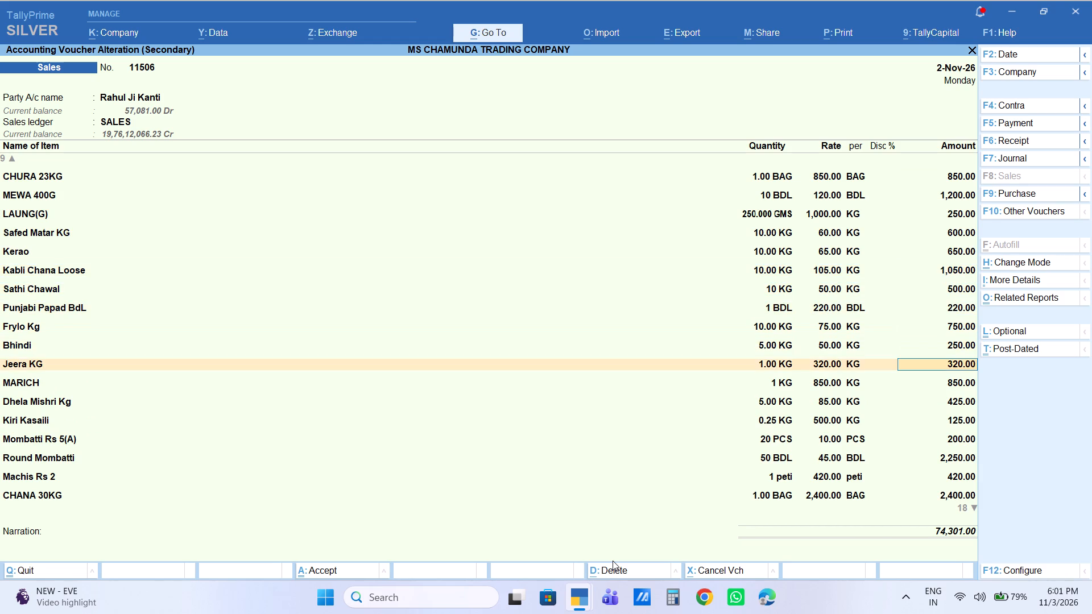
pyautogui.press('Down')
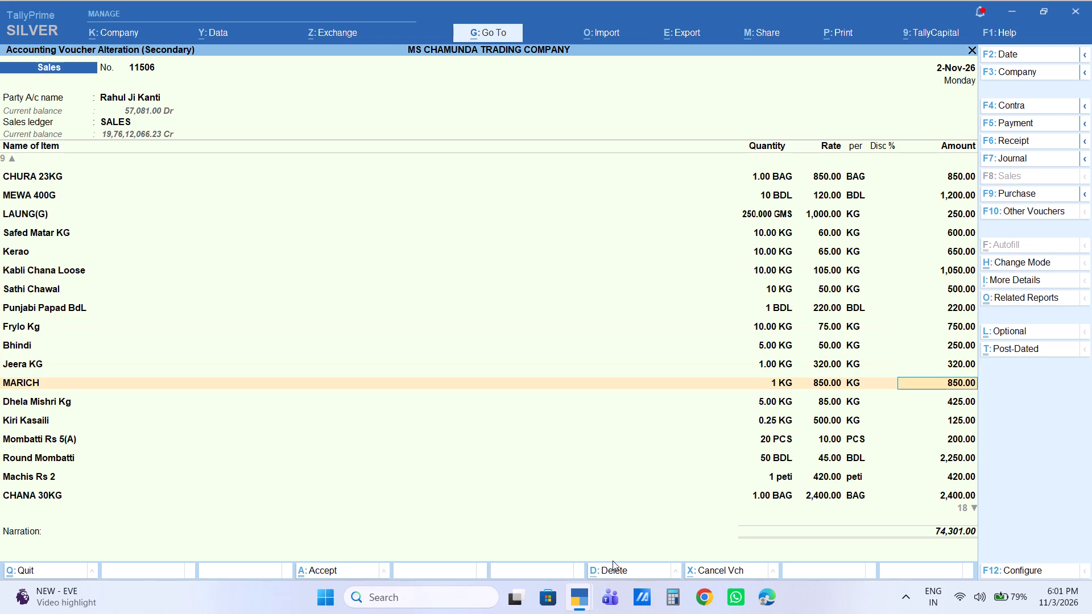
pyautogui.press('Down')
pyautogui.press('Down')
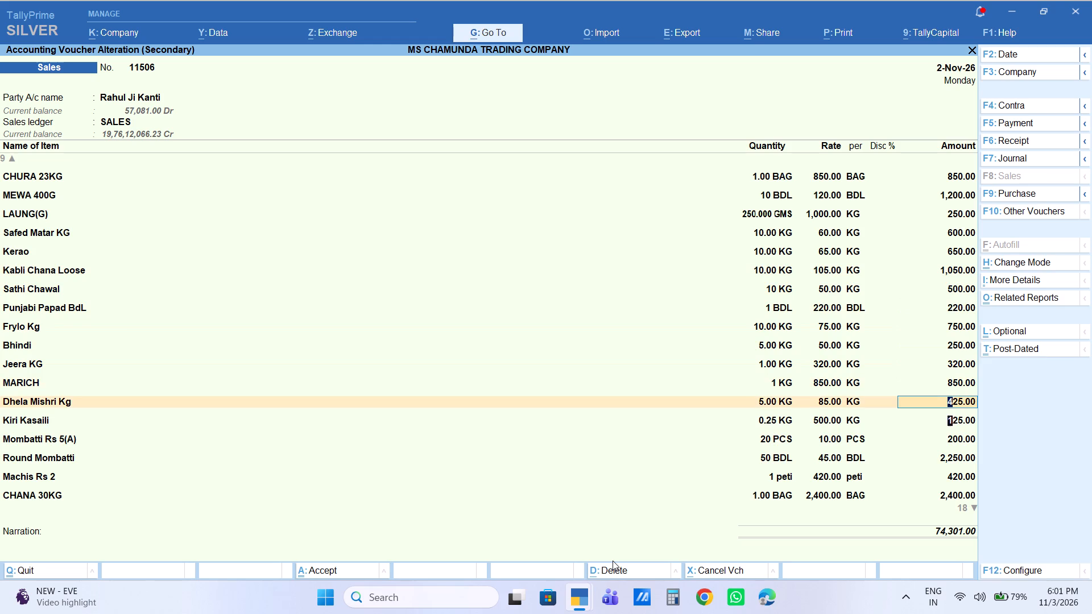
pyautogui.press('Down')
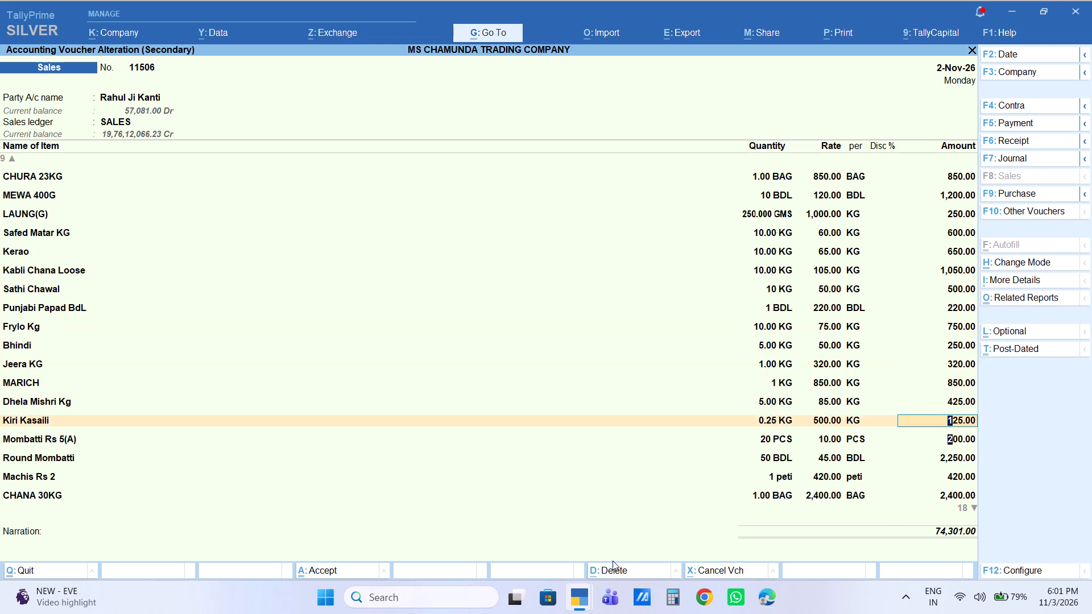
pyautogui.press('Down')
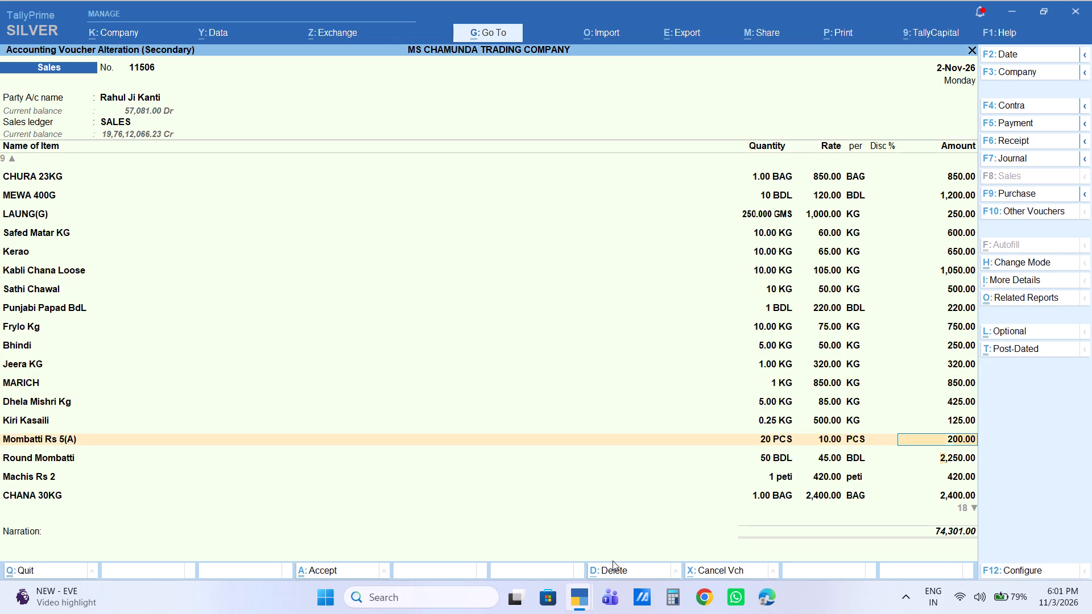
pyautogui.press('Down')
pyautogui.press('Down')
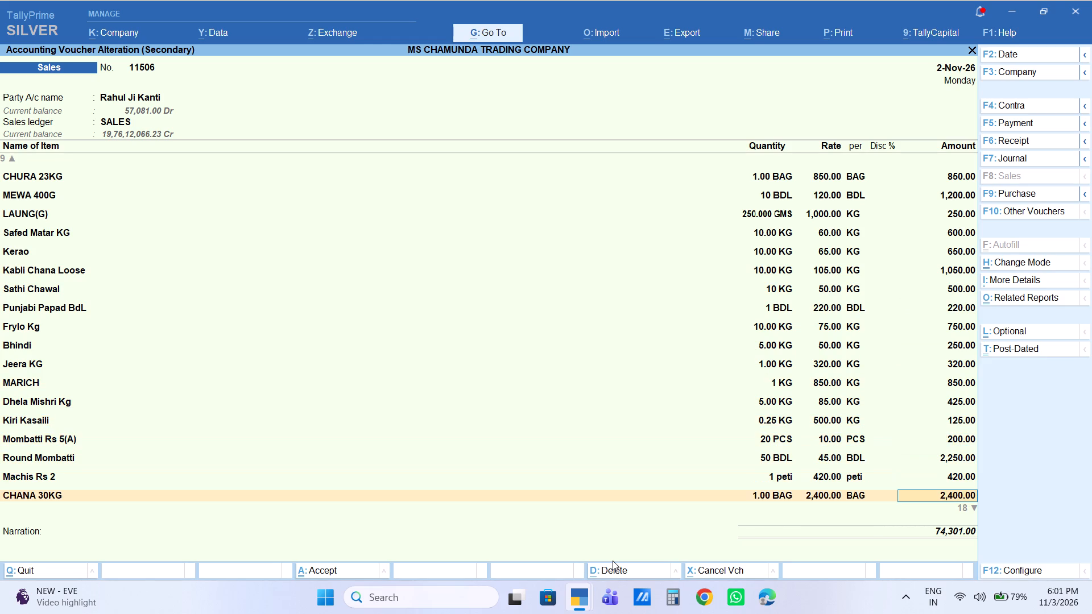
# Review the quantities, rates and amounts of the item lines from Sarangi Tel Tina through R Paneer Rs10.
pyautogui.press('Down')
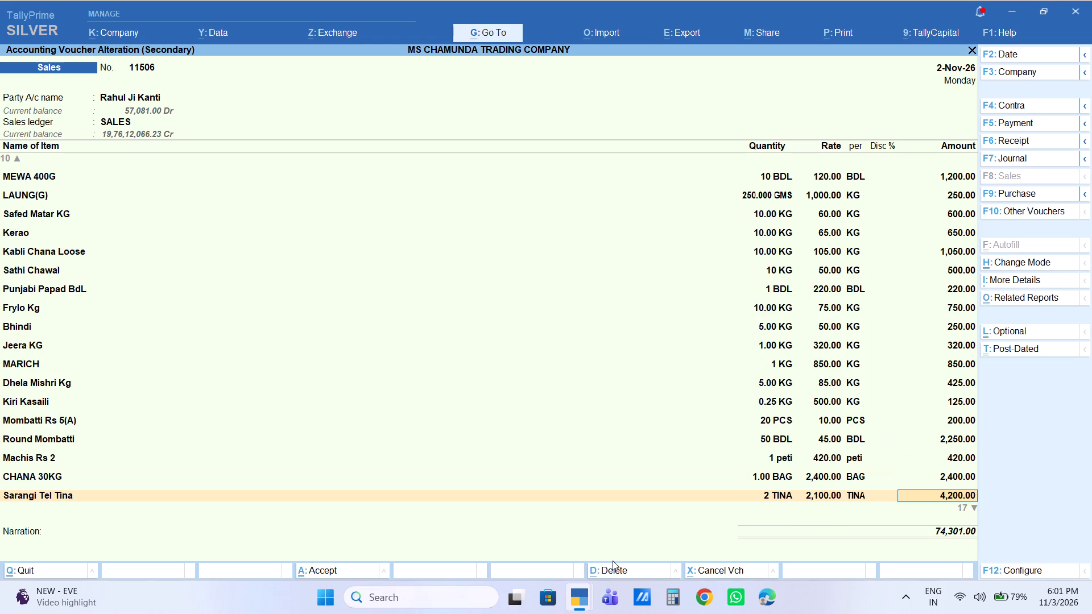
pyautogui.press('Down')
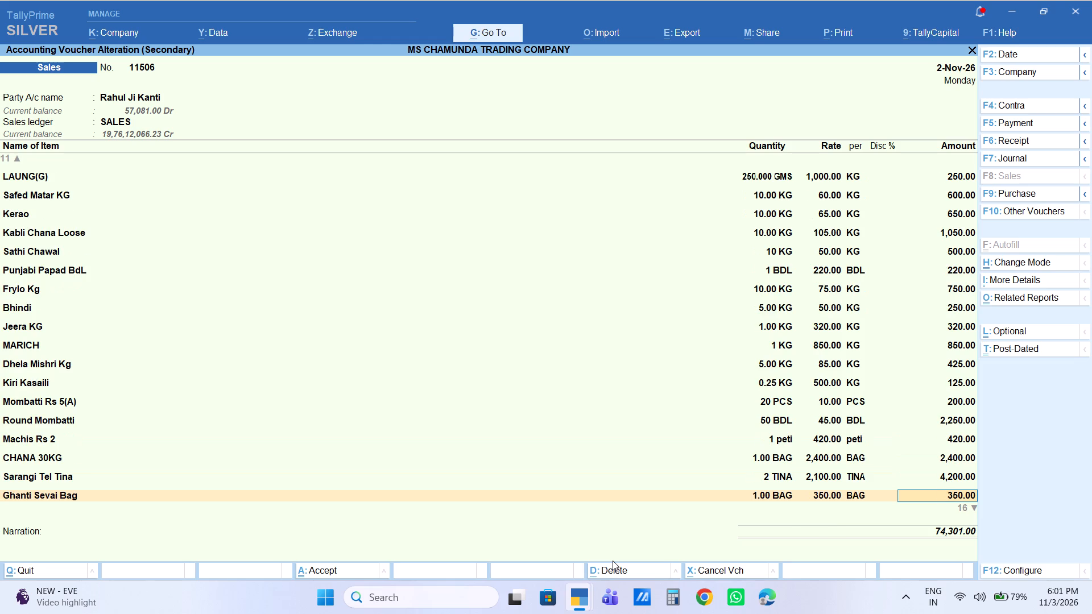
pyautogui.press('Down')
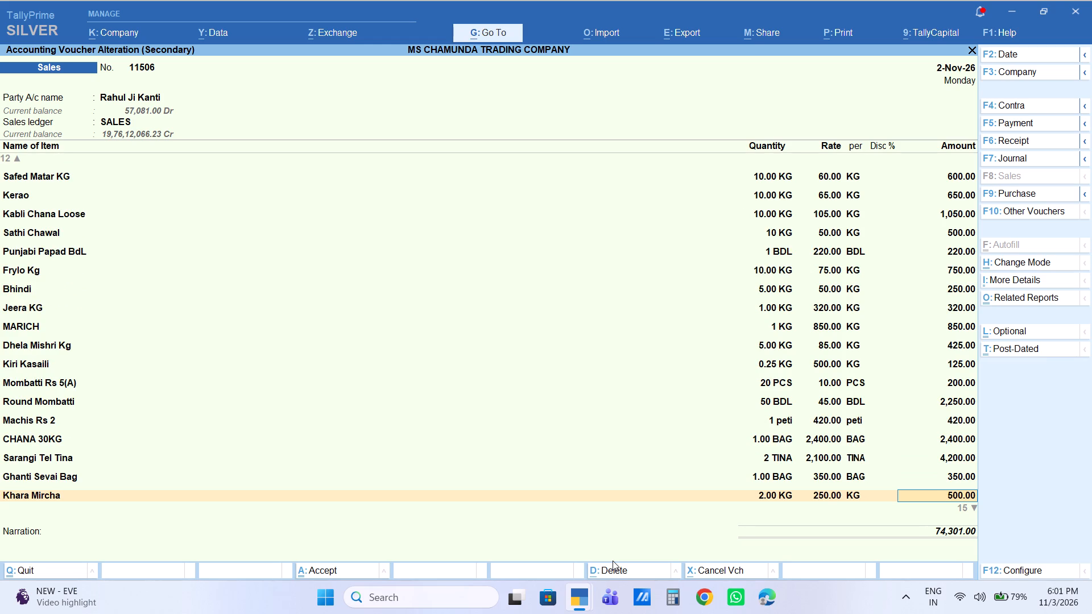
pyautogui.press('Down')
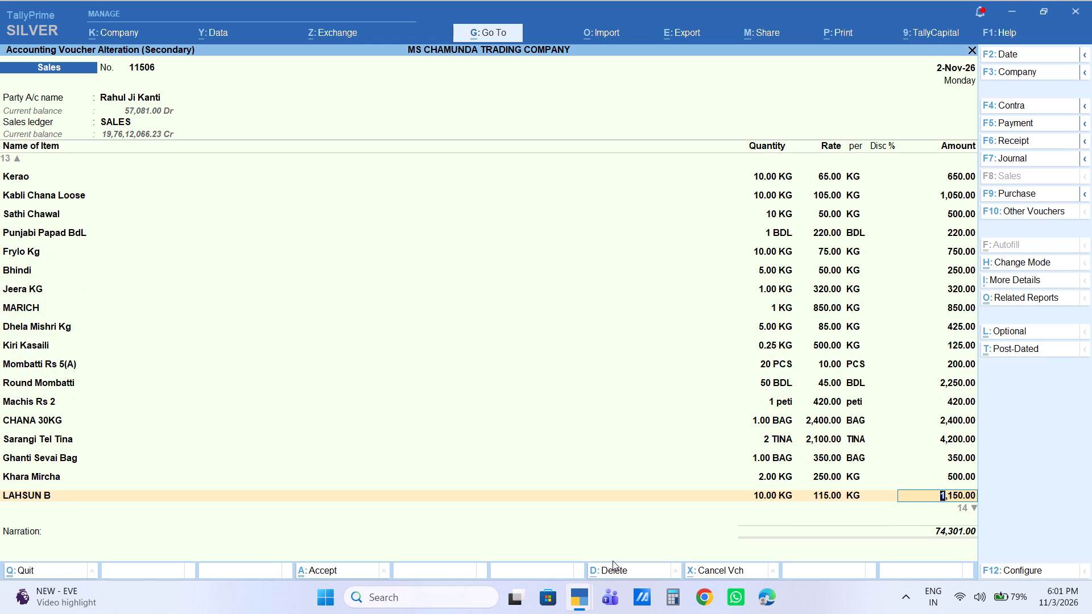
pyautogui.press('Down')
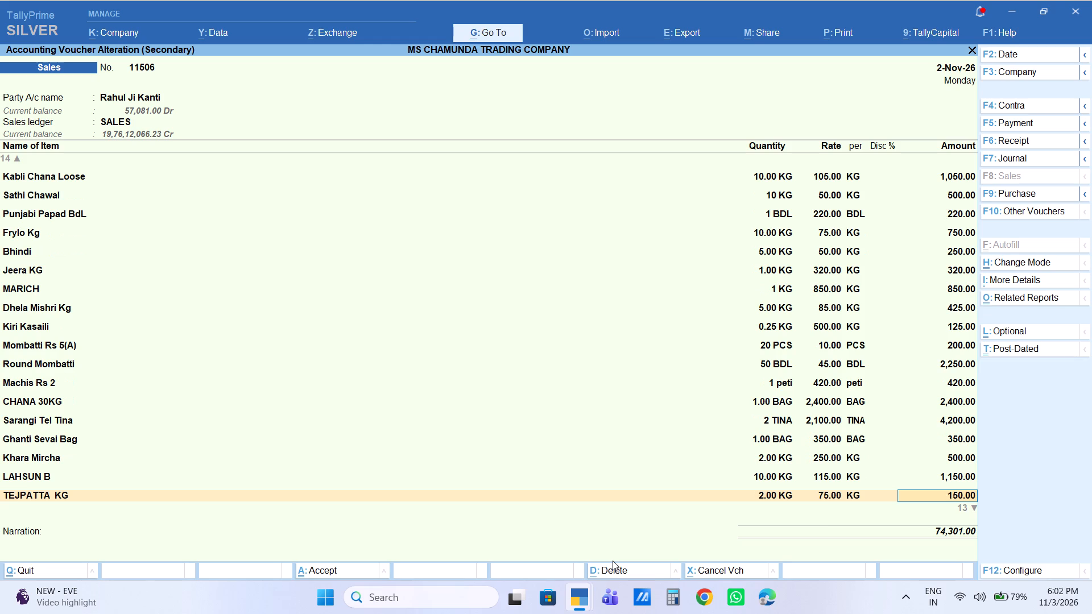
pyautogui.press('Down')
pyautogui.press('Down')
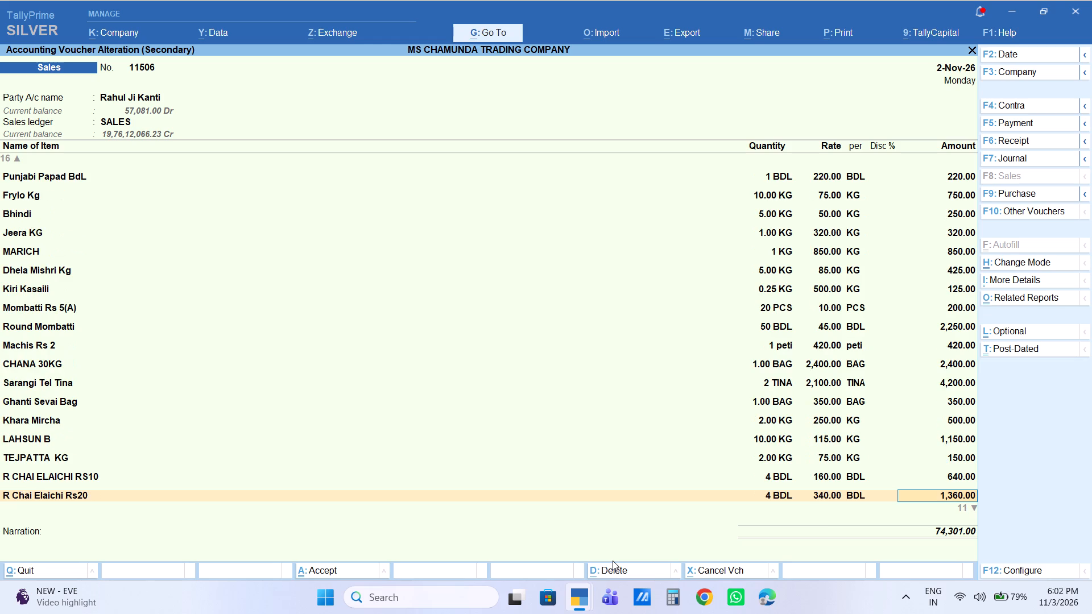
pyautogui.press('Down')
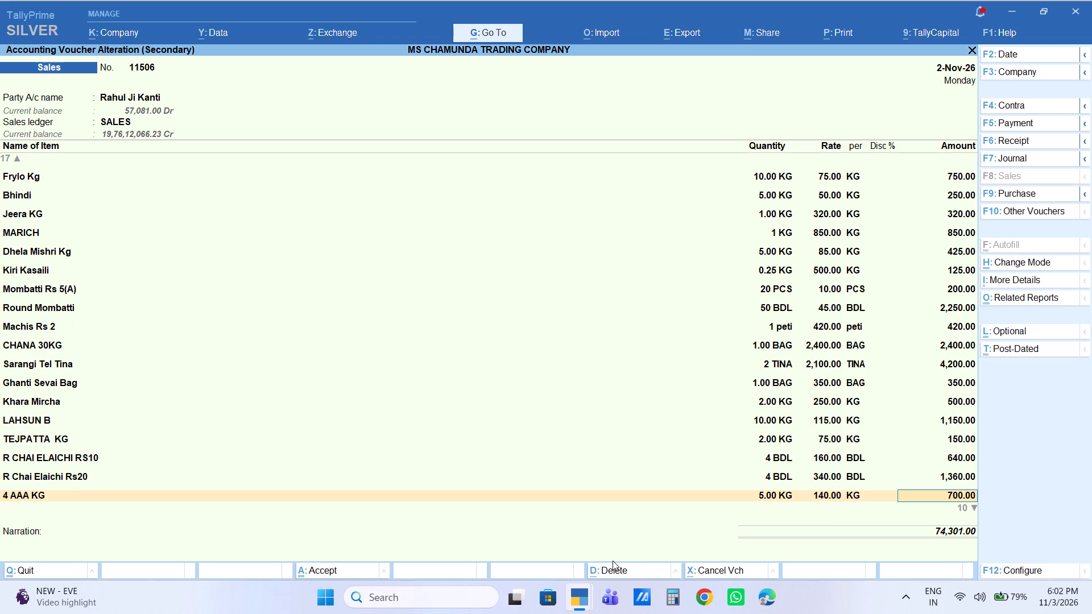
pyautogui.press('Down')
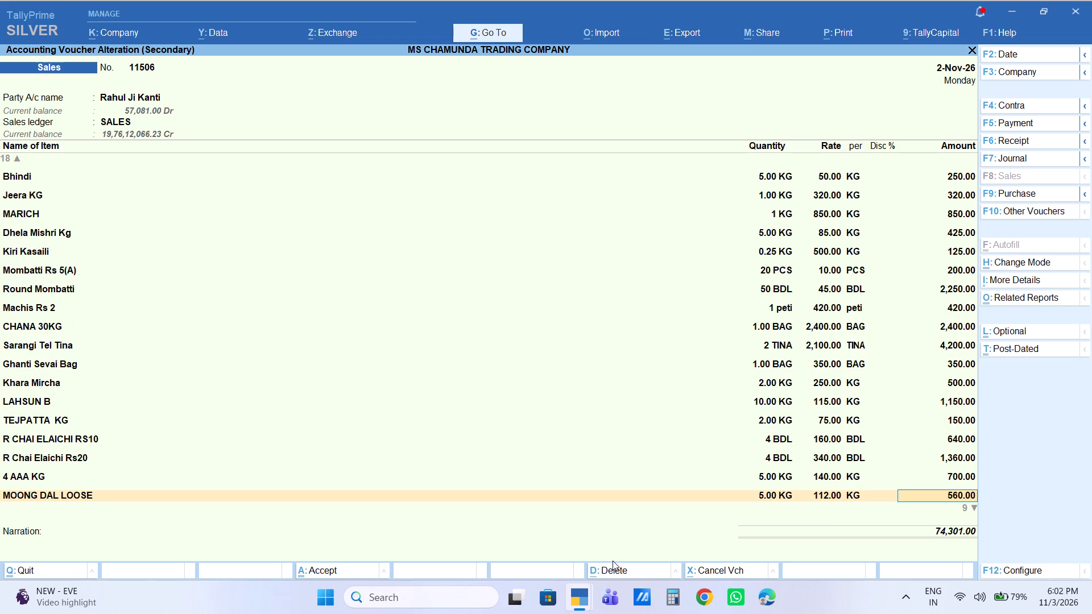
pyautogui.press('Down')
pyautogui.press('Down')
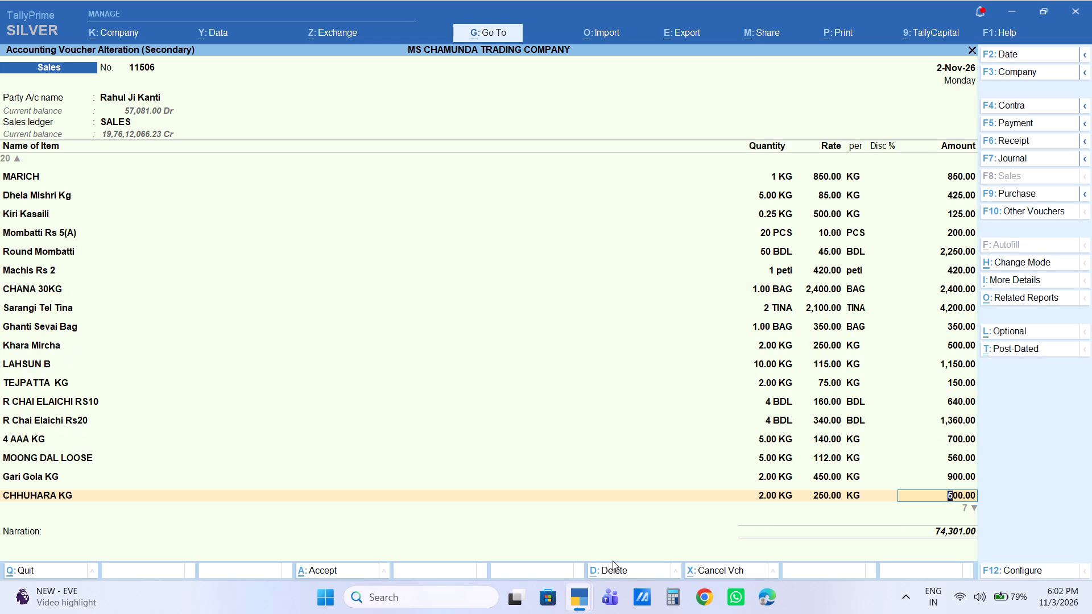
pyautogui.press('Down')
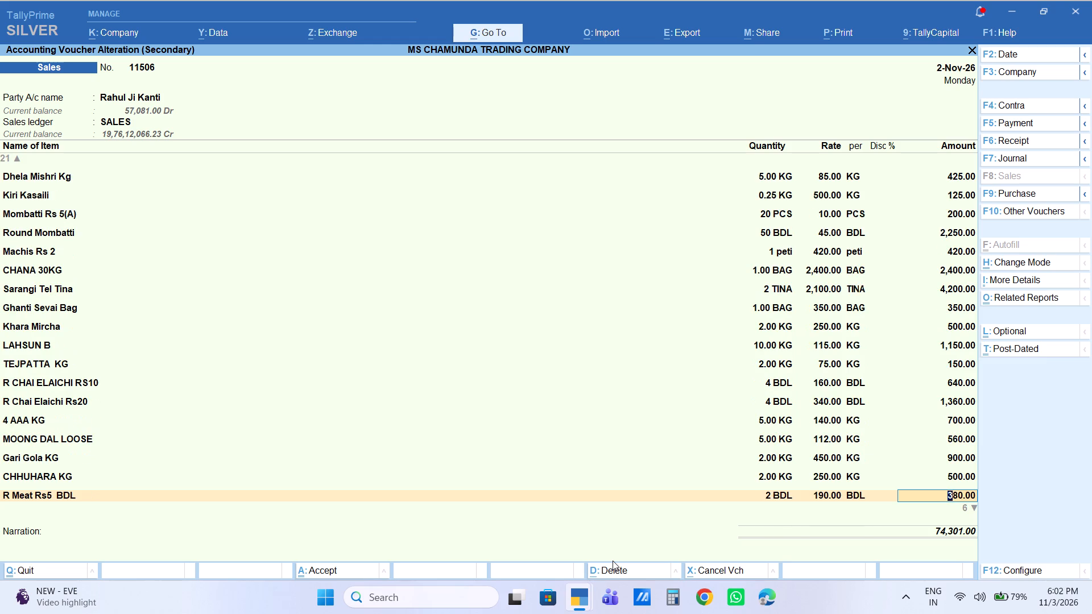
pyautogui.press('Down')
pyautogui.press('Down')
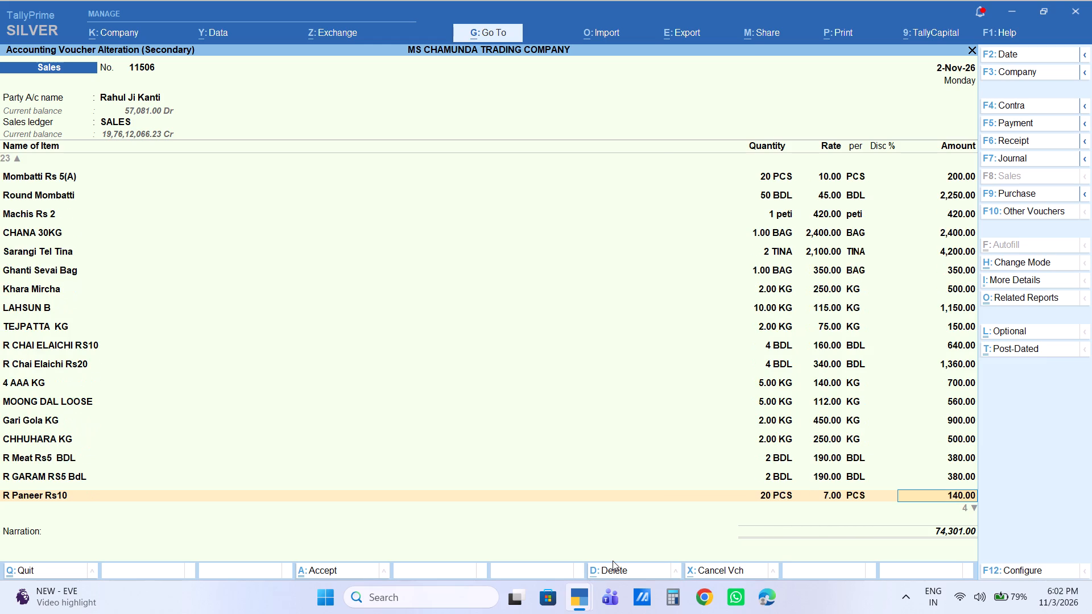
# Finish the item list after Chhoti Elaichi (G) and add the Labour Charge ledger with an amount of 90.
pyautogui.press('Return')
pyautogui.press('Return')
pyautogui.press('Return')
pyautogui.press('Return')
pyautogui.press('Return')
pyautogui.press('Return')
pyautogui.press('Return')
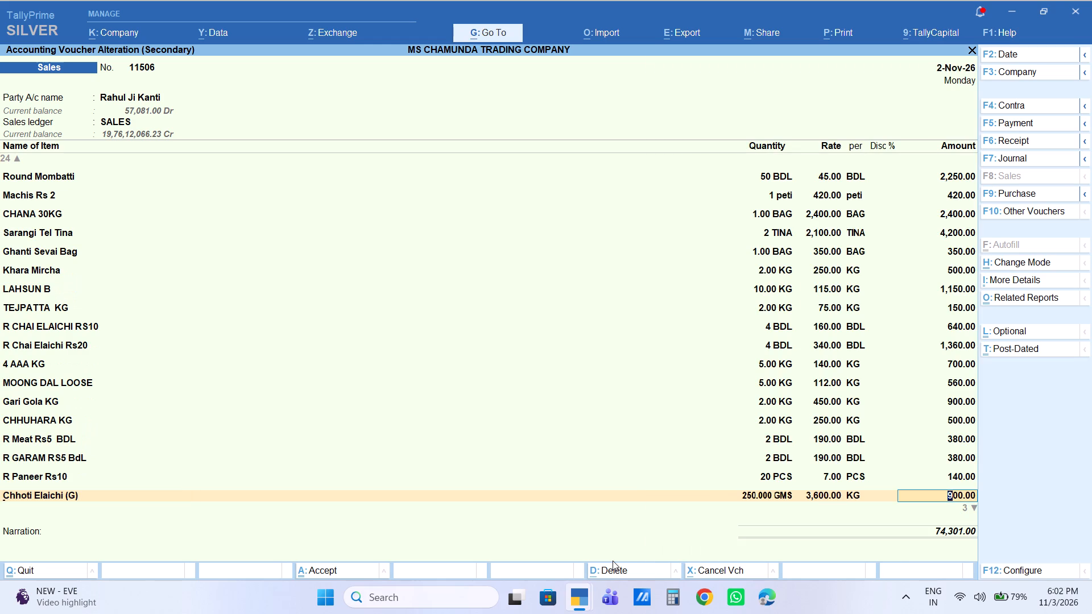
pyautogui.press('Return')
pyautogui.write('la')
pyautogui.press('Return')
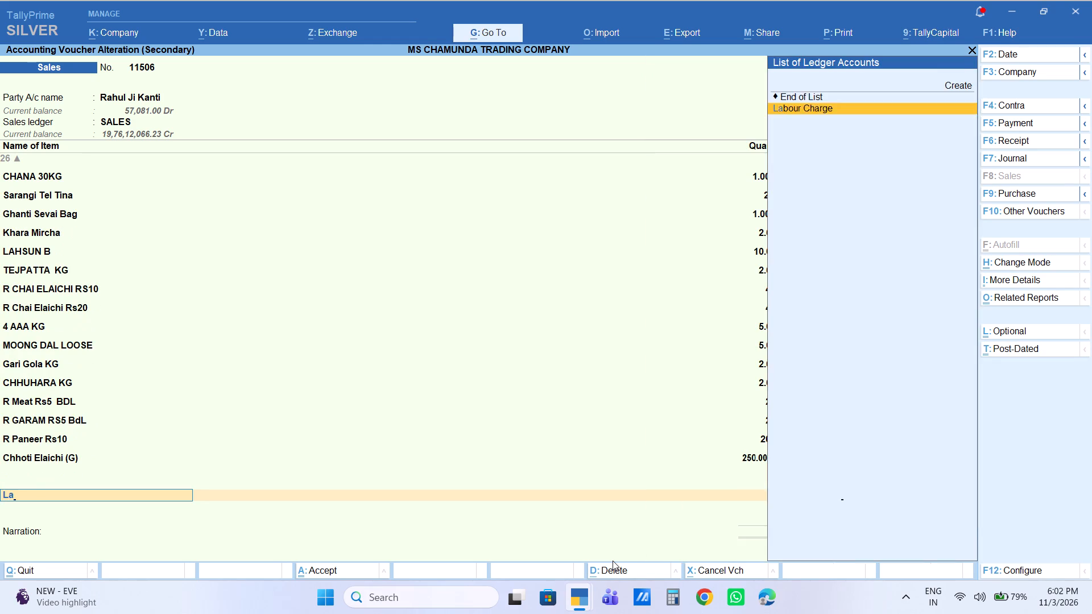
pyautogui.press('Return')
pyautogui.write('90')
pyautogui.press('Return')
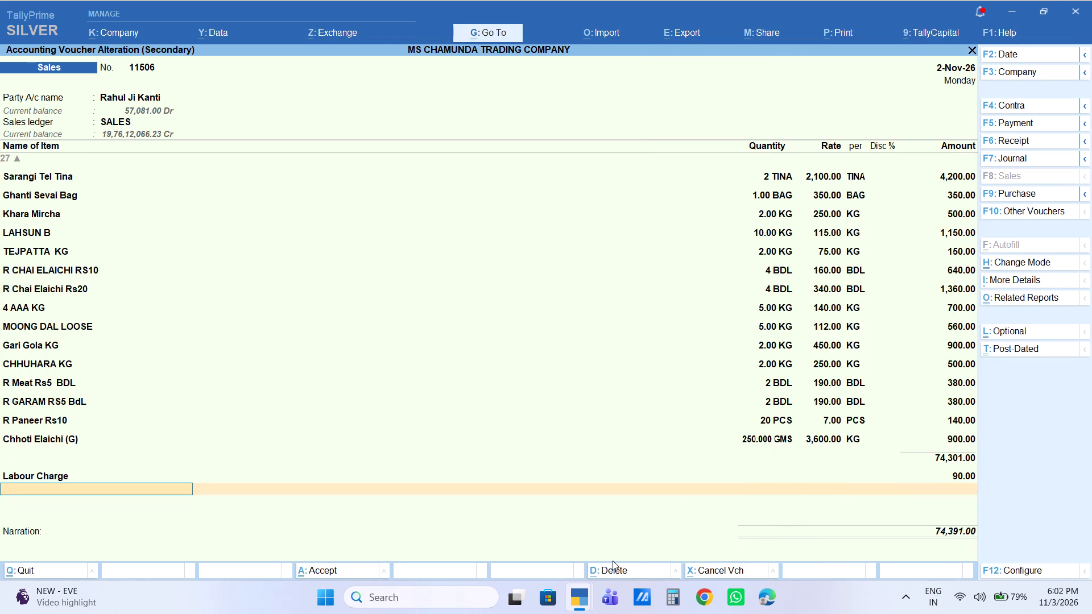
# End the ledger entries and go through the customer's bill-wise details, keeping New Ref 11506.
pyautogui.press('Return')
pyautogui.press('Return')
pyautogui.press('Return')
pyautogui.press('Return')
pyautogui.press('Return')
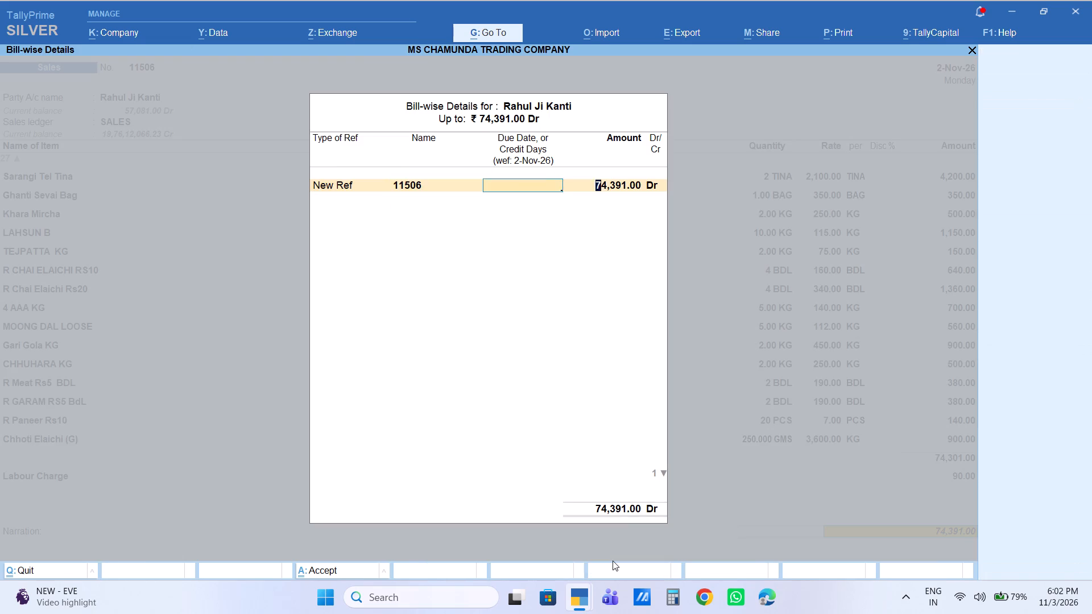